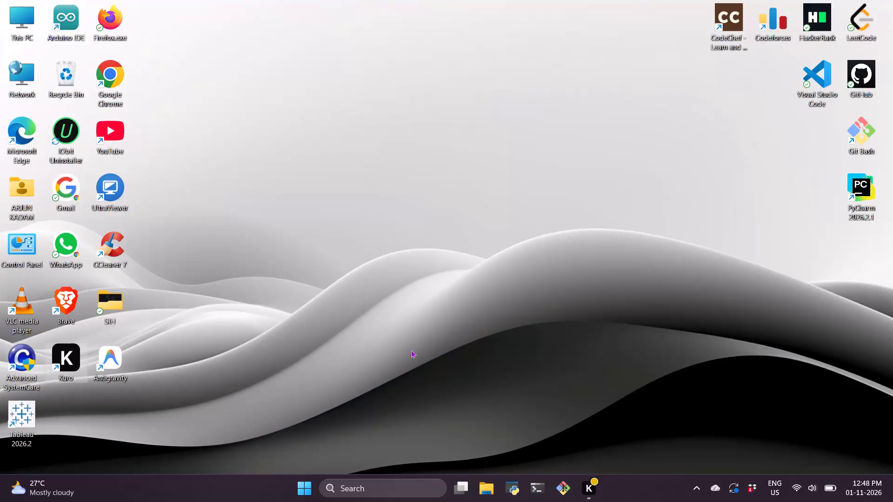
Launch Power BI Desktop from the Windows desktop and start a new blank report.
{"action": "left_click", "coordinate": [353, 494]}
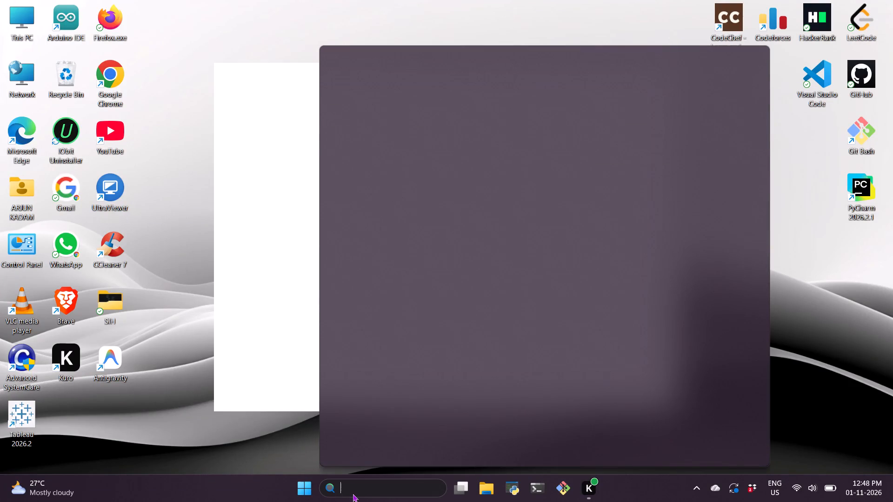
{"action": "type", "text": "powe"}
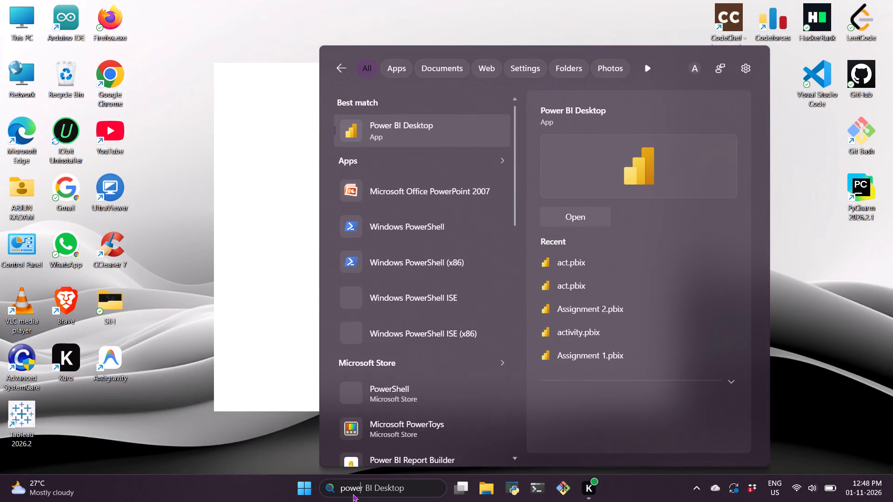
{"action": "key", "text": "Return"}
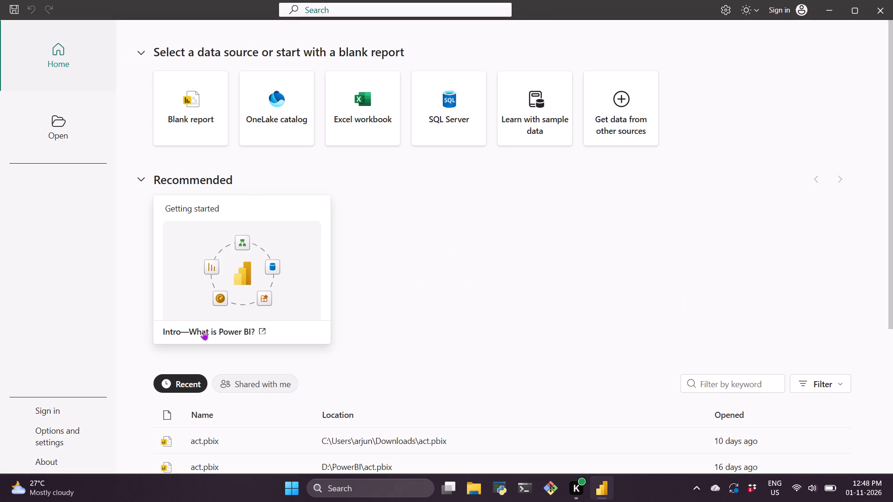
{"action": "scroll", "coordinate": [460, 324], "scroll_direction": "down", "scroll_amount": 5}
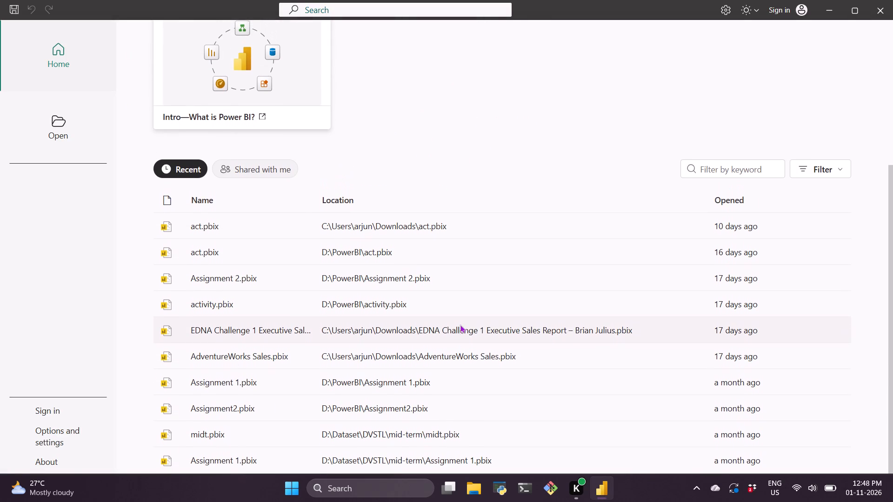
{"action": "scroll", "coordinate": [266, 238], "scroll_direction": "up", "scroll_amount": 5}
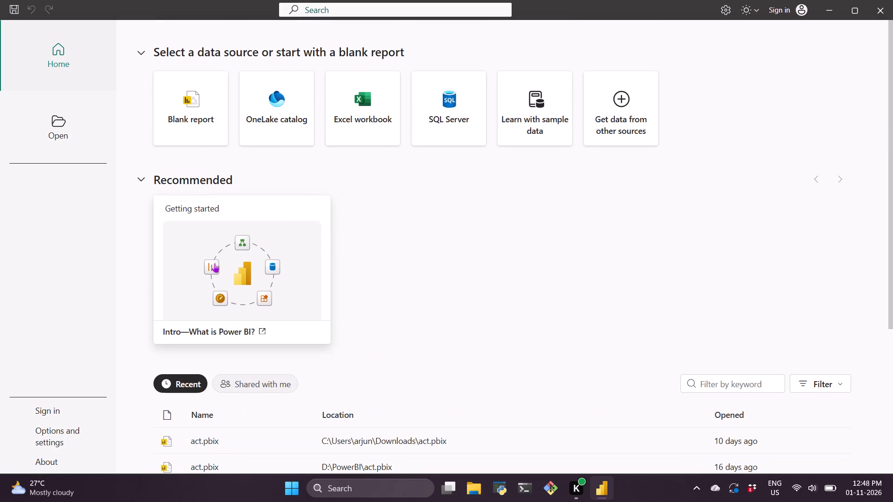
{"action": "left_click", "coordinate": [201, 136]}
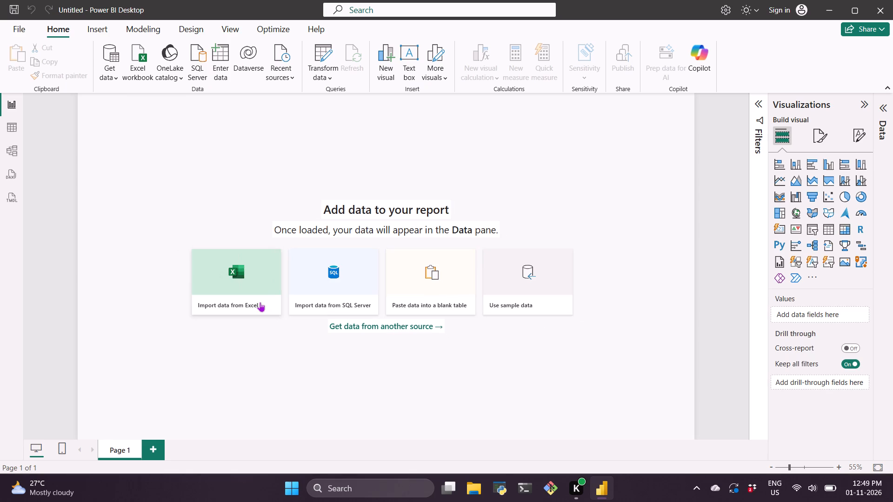
Start connecting the blank report to a data source of the Excel workbook type.
{"action": "left_click", "coordinate": [119, 67]}
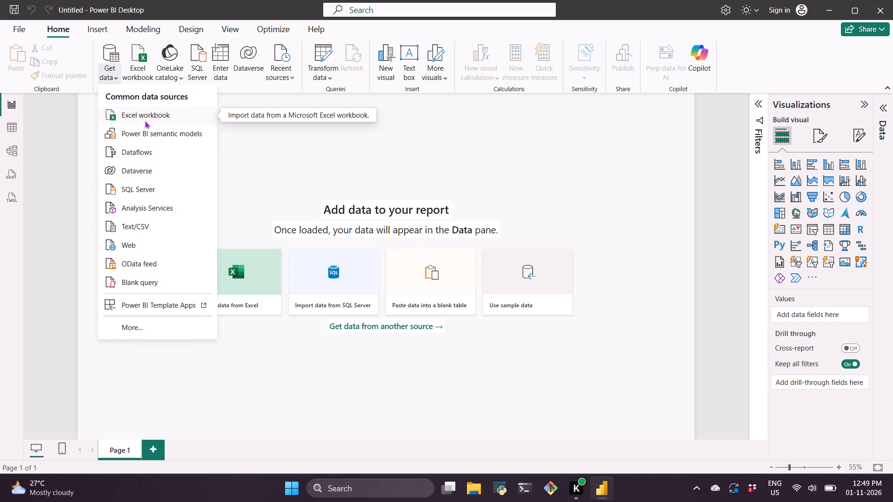
{"action": "left_click", "coordinate": [145, 120]}
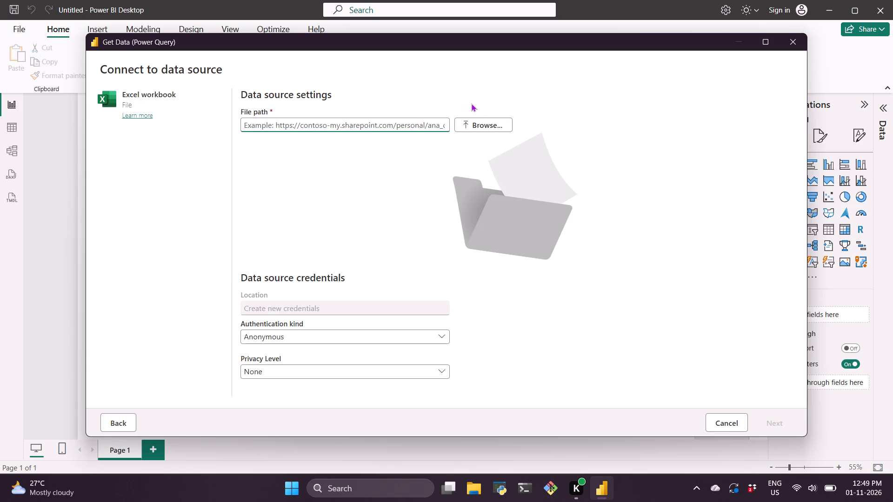
Choose Adidas US Sales_Datasets.xlsx from the Downloads folder as the source file and connect to it.
{"action": "left_click", "coordinate": [471, 125]}
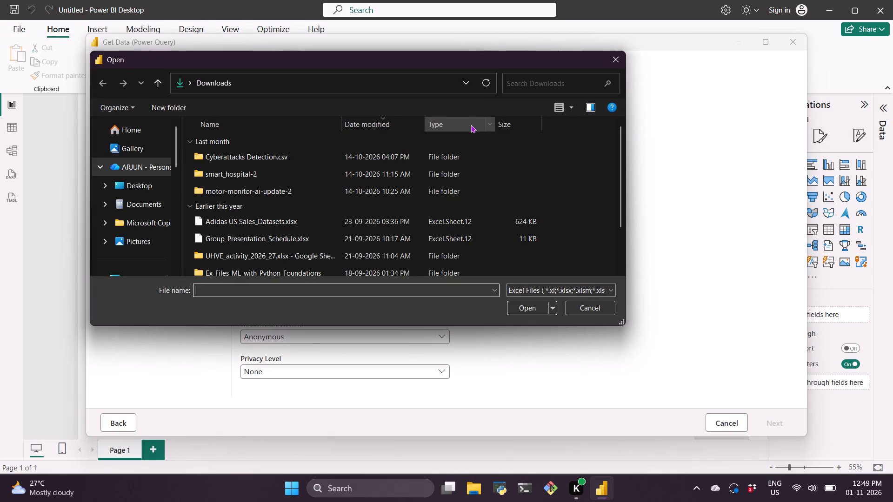
{"action": "scroll", "coordinate": [324, 211], "scroll_direction": "down", "scroll_amount": 1}
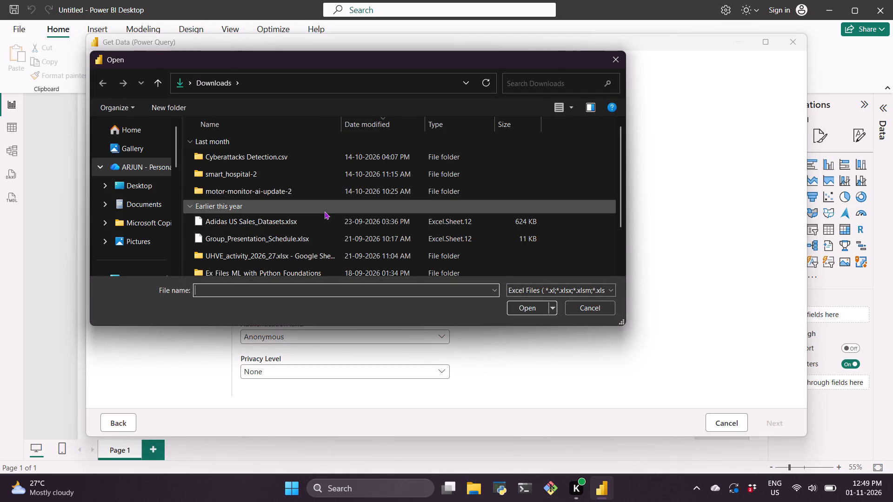
{"action": "double_click", "coordinate": [285, 222]}
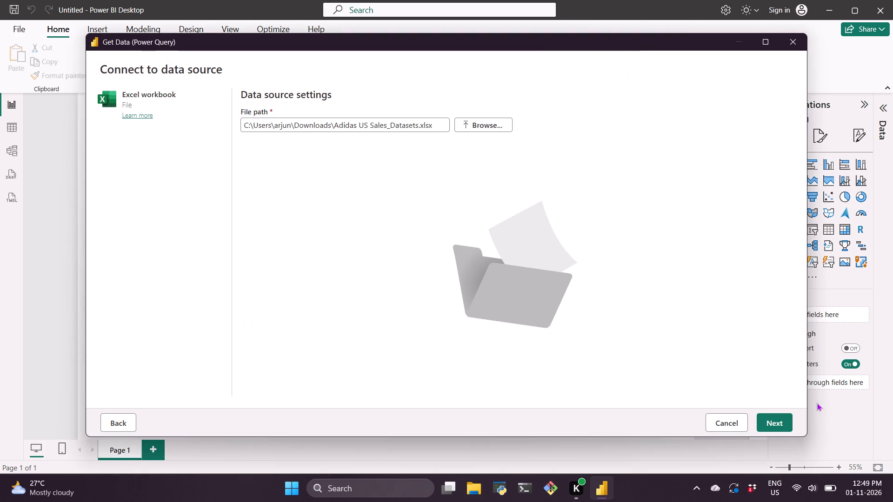
{"action": "left_click", "coordinate": [770, 427]}
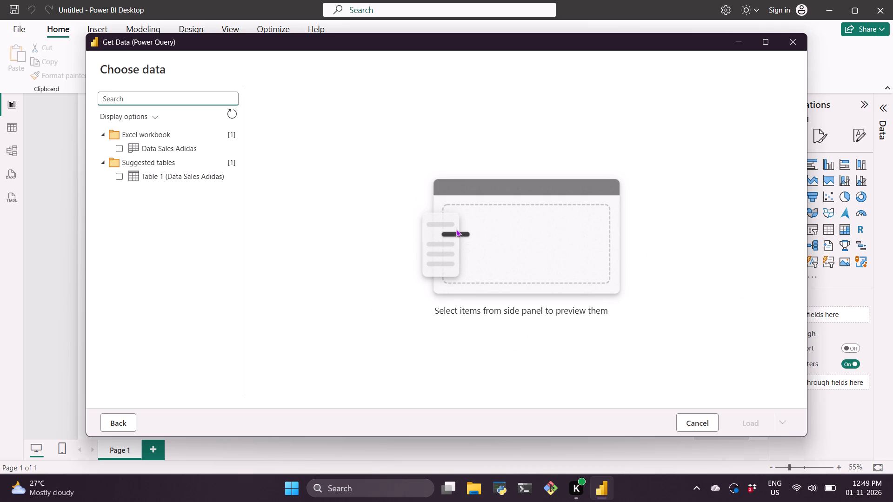
Pick the Data Sales Adidas sheet and send it to Power Query with Transform data instead of loading it directly.
{"action": "left_click", "coordinate": [172, 152]}
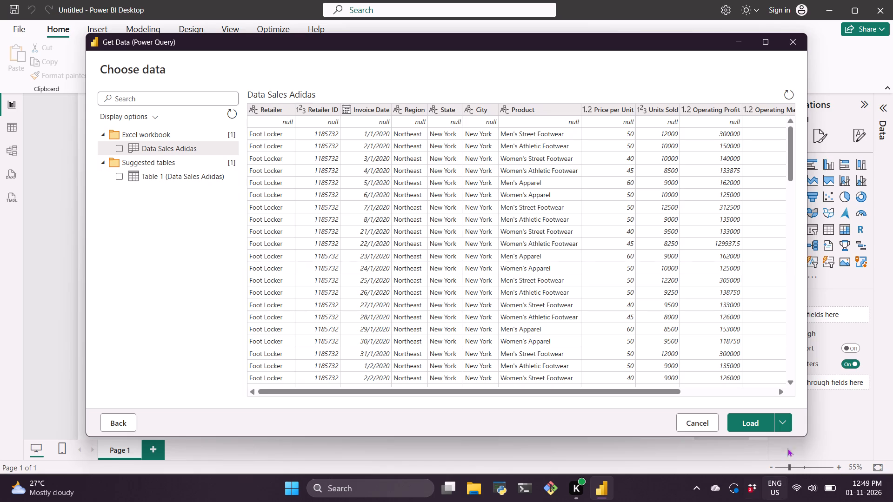
{"action": "left_click", "coordinate": [785, 425]}
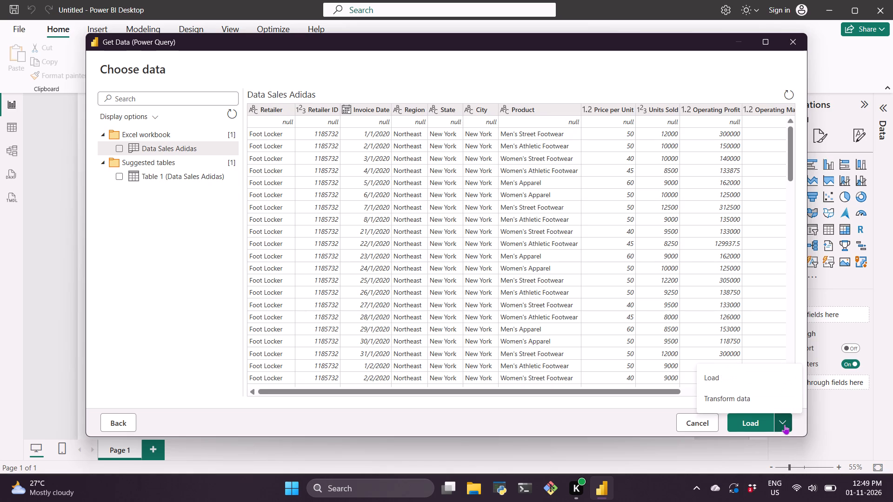
{"action": "left_click", "coordinate": [785, 425]}
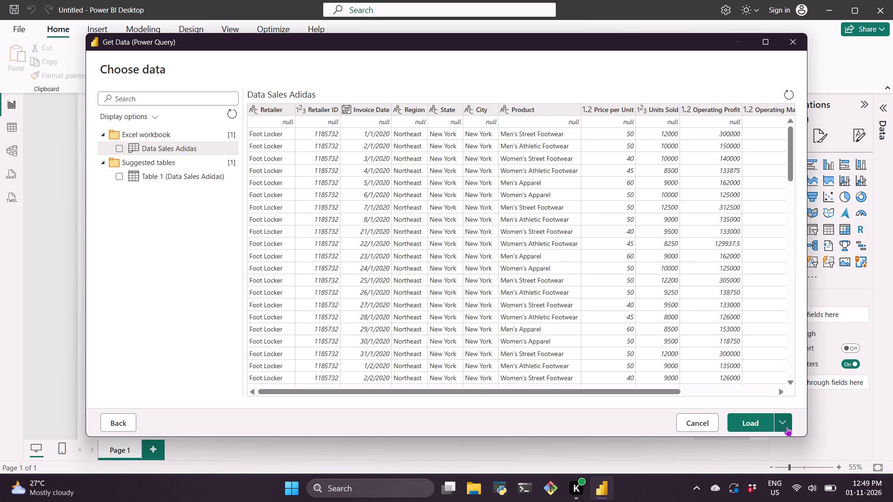
{"action": "left_click", "coordinate": [782, 424]}
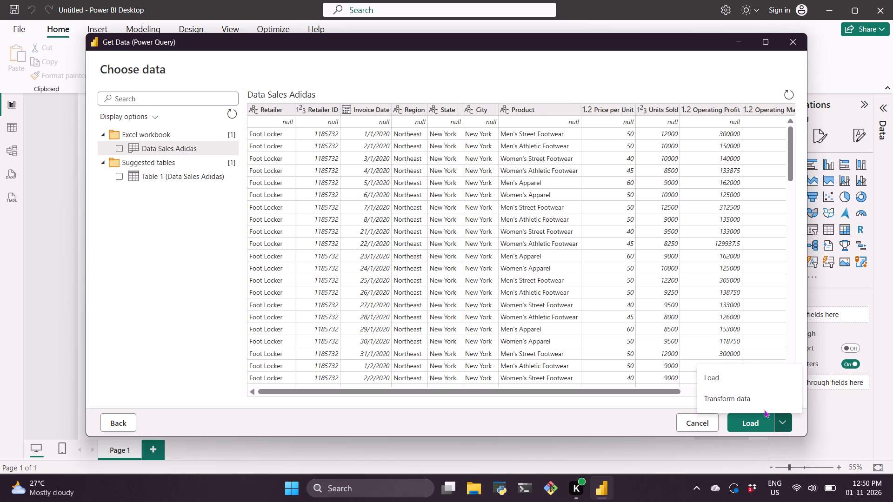
{"action": "left_click", "coordinate": [750, 399]}
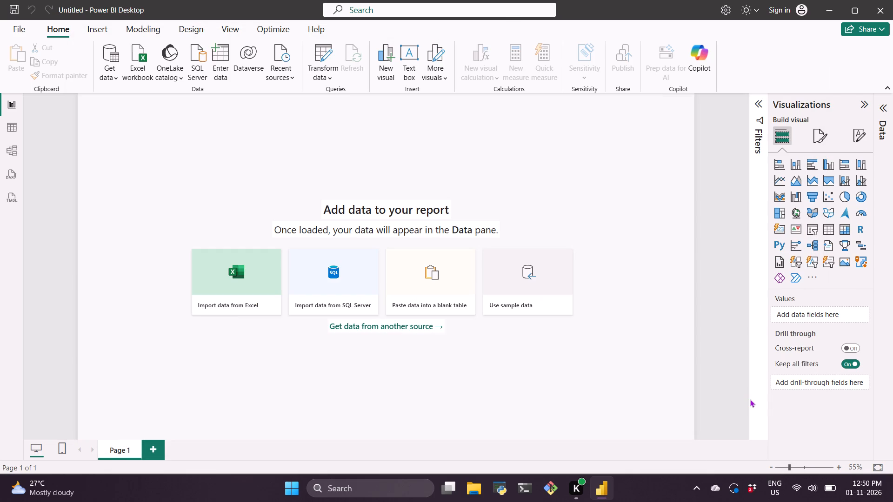
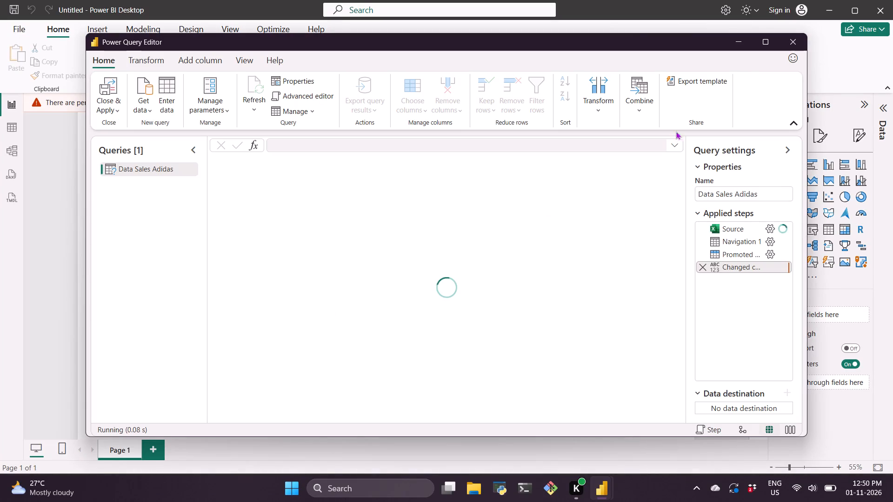
Maximize the Power Query Editor and look through the rows and columns of the Data Sales Adidas query.
{"action": "left_click", "coordinate": [763, 41]}
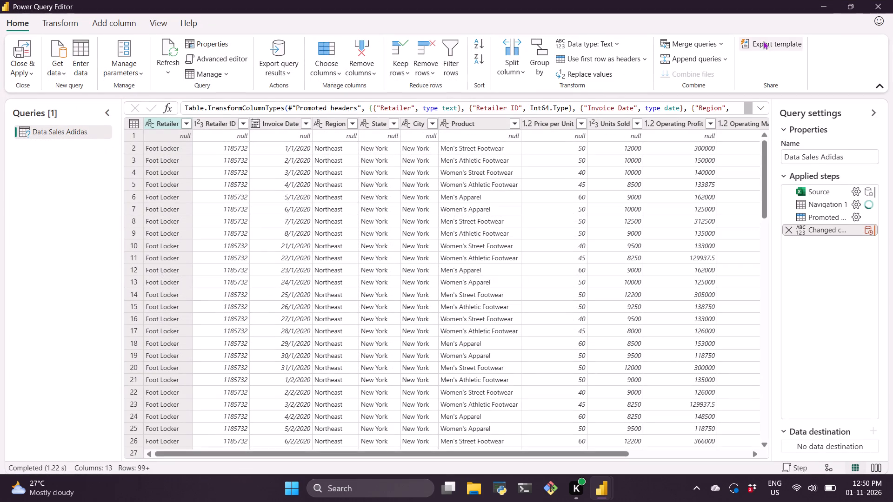
{"action": "scroll", "coordinate": [573, 243], "scroll_direction": "down", "scroll_amount": 1}
{"action": "scroll", "coordinate": [573, 243], "scroll_direction": "up", "scroll_amount": 3}
{"action": "scroll", "coordinate": [573, 243], "scroll_direction": "down", "scroll_amount": 1}
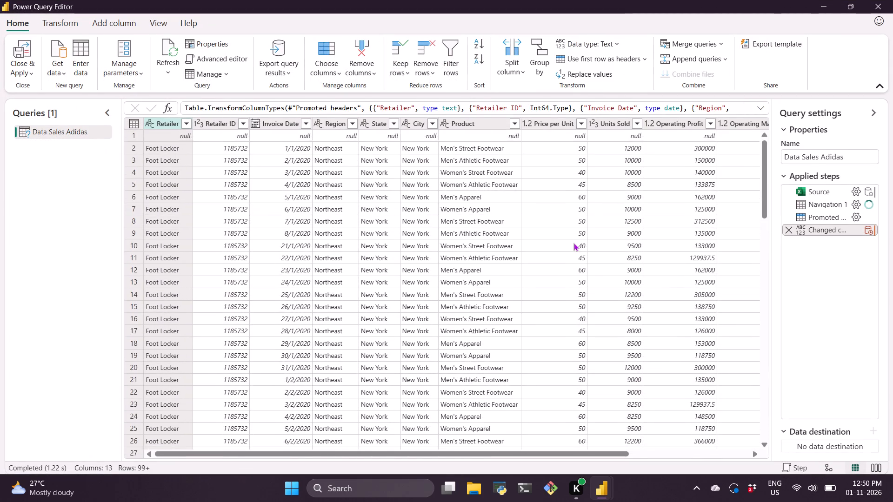
{"action": "scroll", "coordinate": [573, 243], "scroll_direction": "down", "scroll_amount": 1}
{"action": "scroll", "coordinate": [573, 243], "scroll_direction": "up", "scroll_amount": 3}
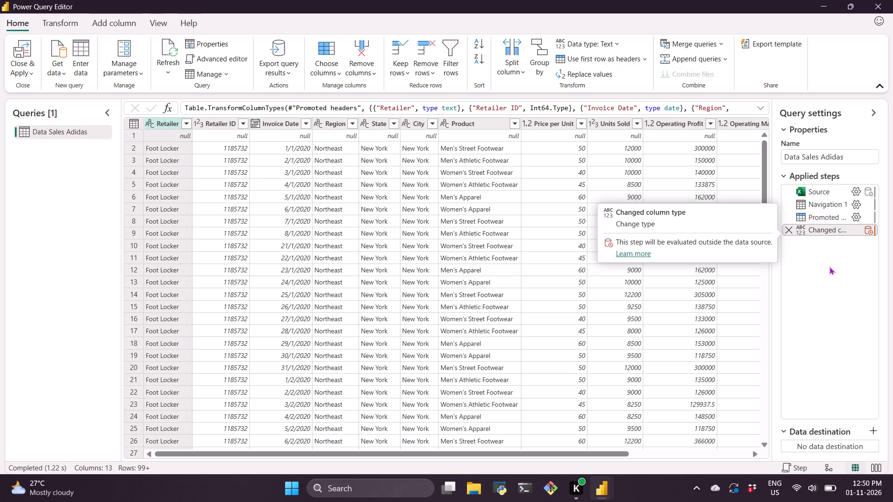
{"action": "left_click", "coordinate": [820, 301]}
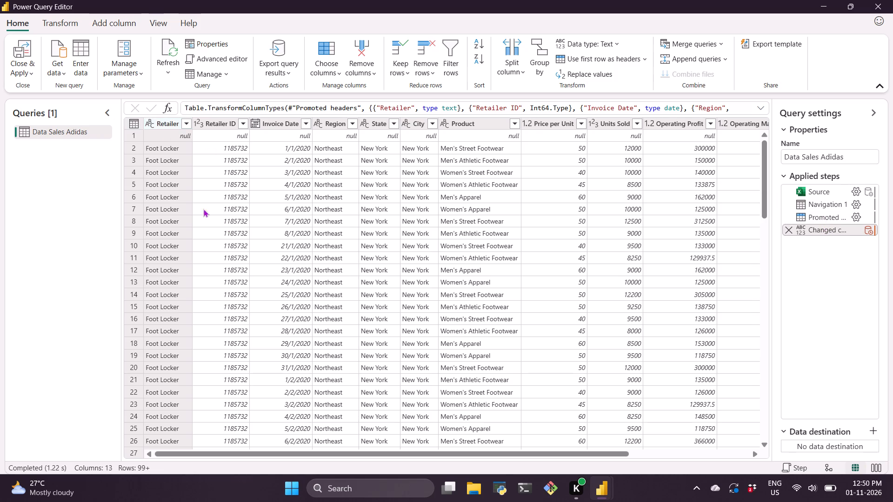
{"action": "scroll", "coordinate": [392, 214], "scroll_direction": "left", "scroll_amount": 12}
{"action": "scroll", "coordinate": [392, 214], "scroll_direction": "right", "scroll_amount": 7}
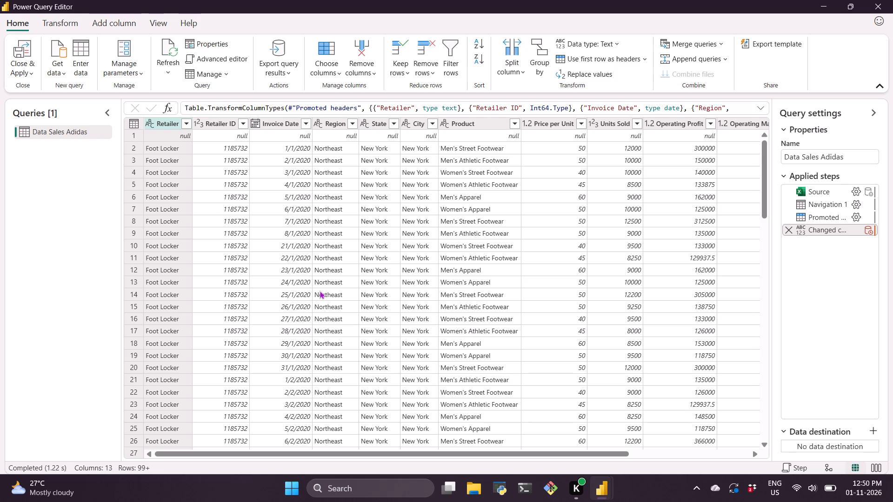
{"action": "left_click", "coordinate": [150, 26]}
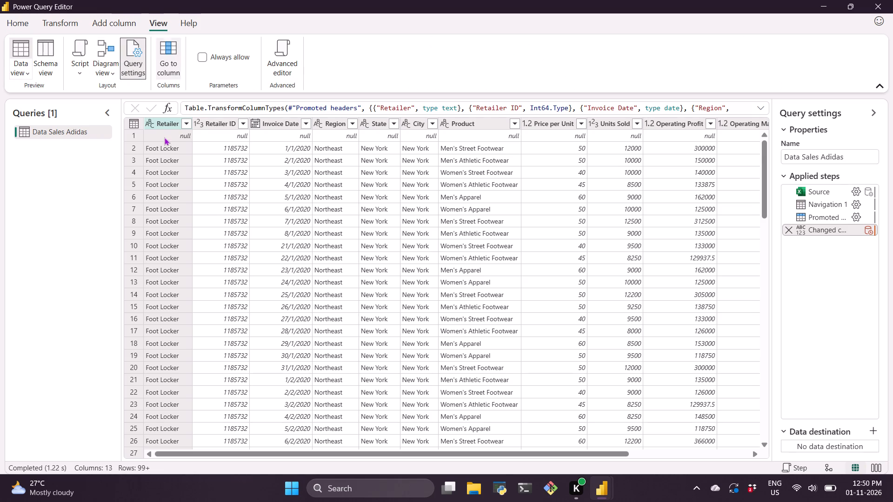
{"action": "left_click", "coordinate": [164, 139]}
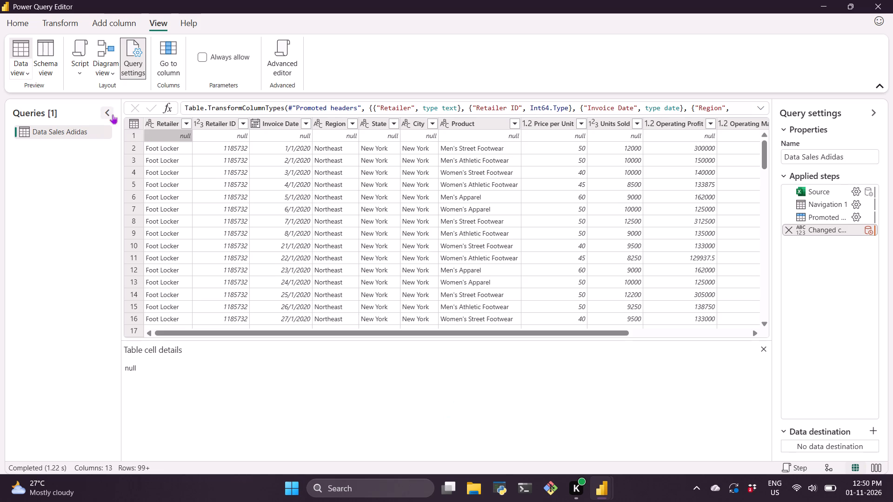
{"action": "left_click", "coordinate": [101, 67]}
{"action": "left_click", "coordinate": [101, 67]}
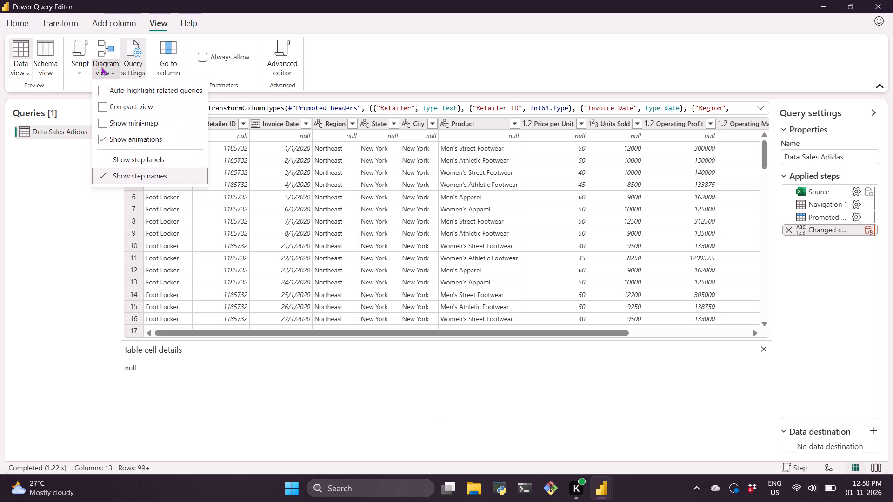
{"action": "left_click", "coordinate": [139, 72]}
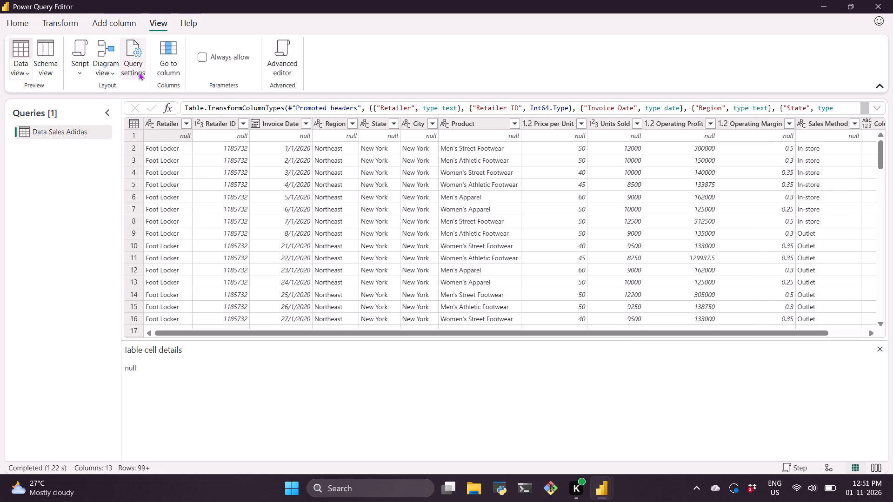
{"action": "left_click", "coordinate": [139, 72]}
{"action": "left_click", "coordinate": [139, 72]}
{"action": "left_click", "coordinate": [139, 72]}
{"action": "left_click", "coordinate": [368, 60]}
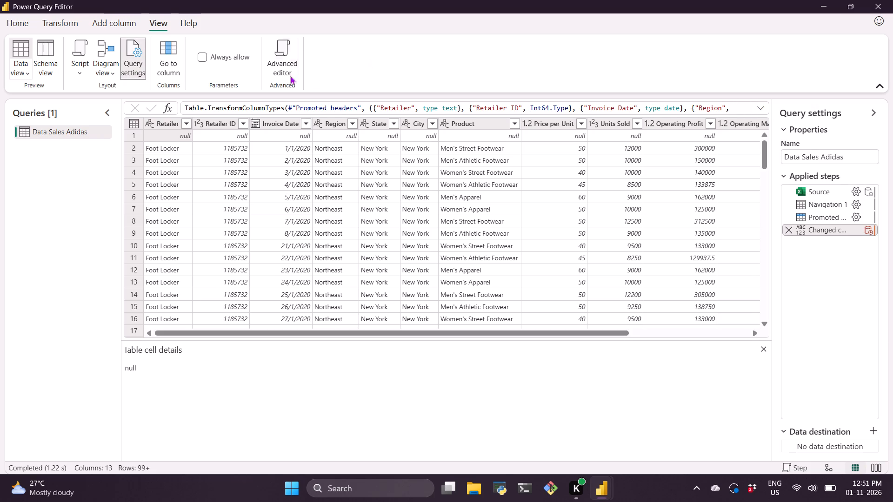
Examine the query's column names and data types in schema view, and return to data view.
{"action": "left_click", "coordinate": [22, 70]}
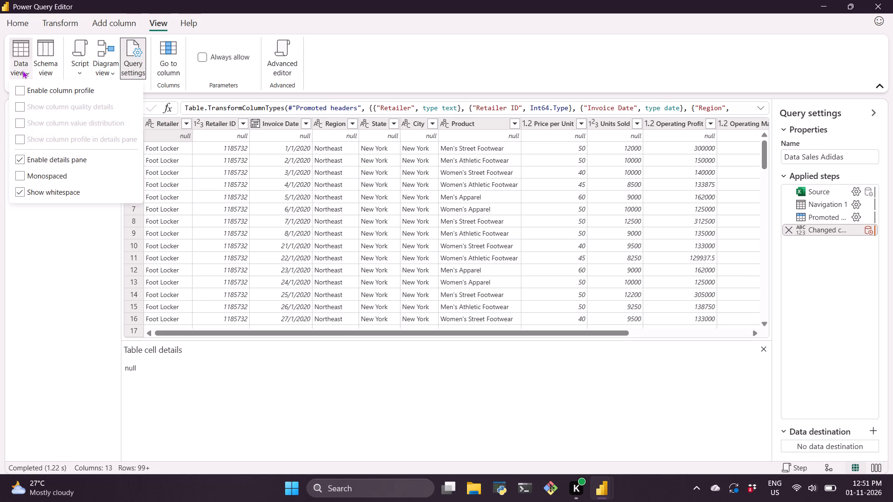
{"action": "left_click", "coordinate": [47, 67]}
{"action": "left_click", "coordinate": [47, 67]}
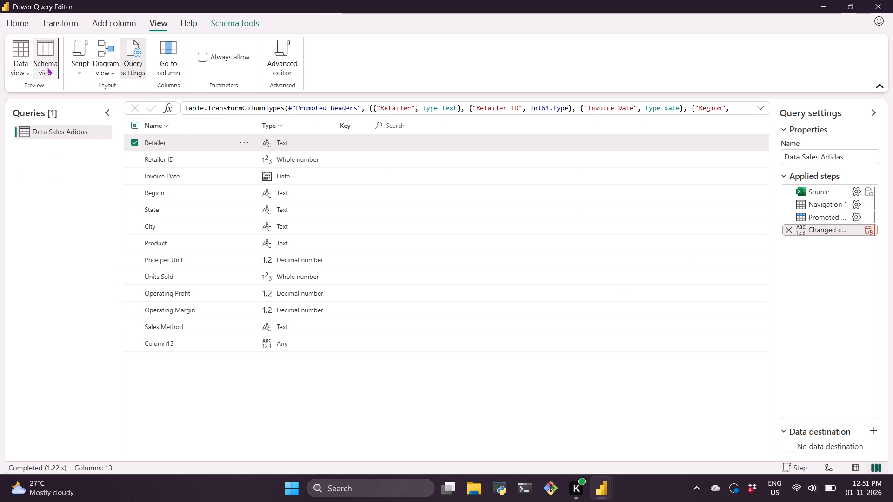
{"action": "left_click", "coordinate": [42, 68]}
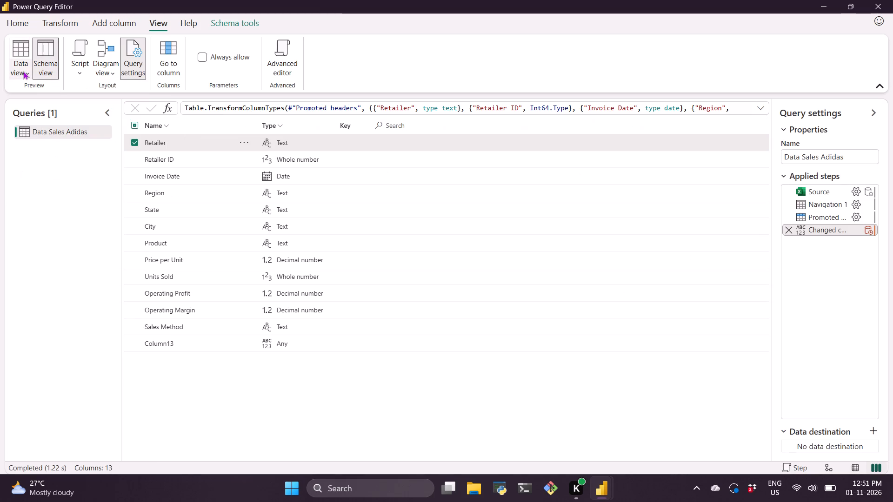
{"action": "left_click", "coordinate": [23, 71]}
{"action": "left_click", "coordinate": [37, 94]}
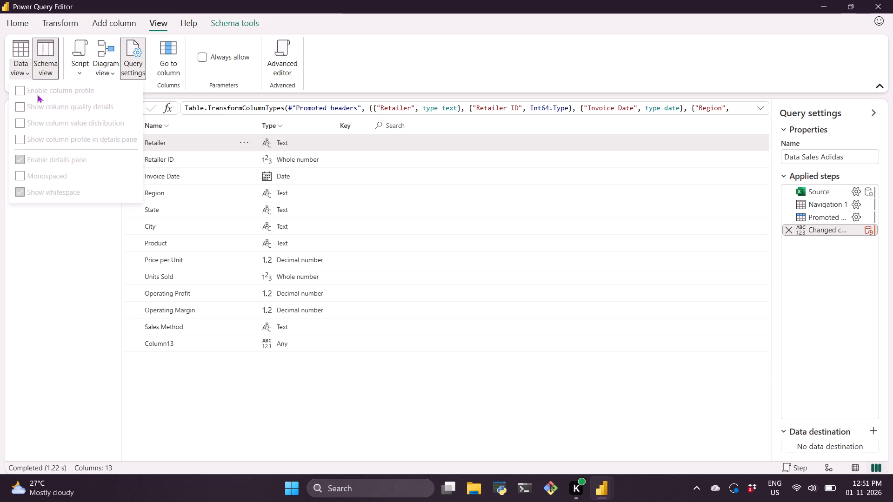
{"action": "left_click", "coordinate": [52, 54]}
{"action": "left_click", "coordinate": [52, 54]}
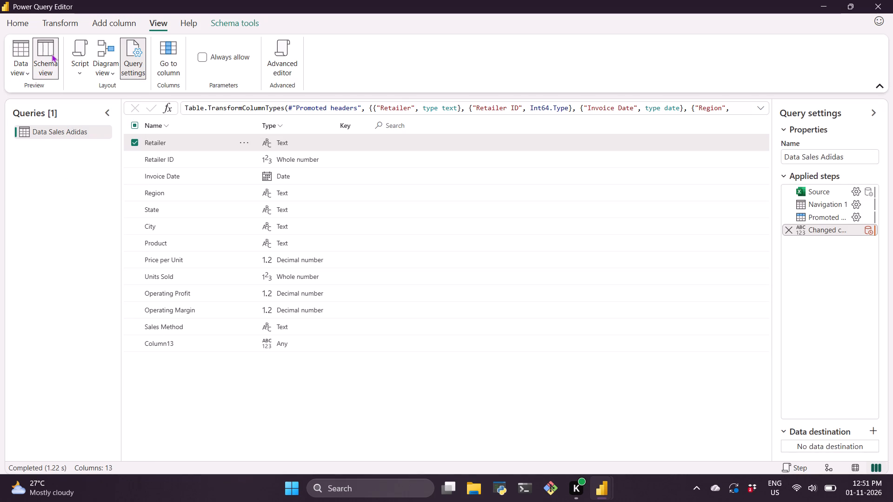
{"action": "left_click", "coordinate": [72, 88]}
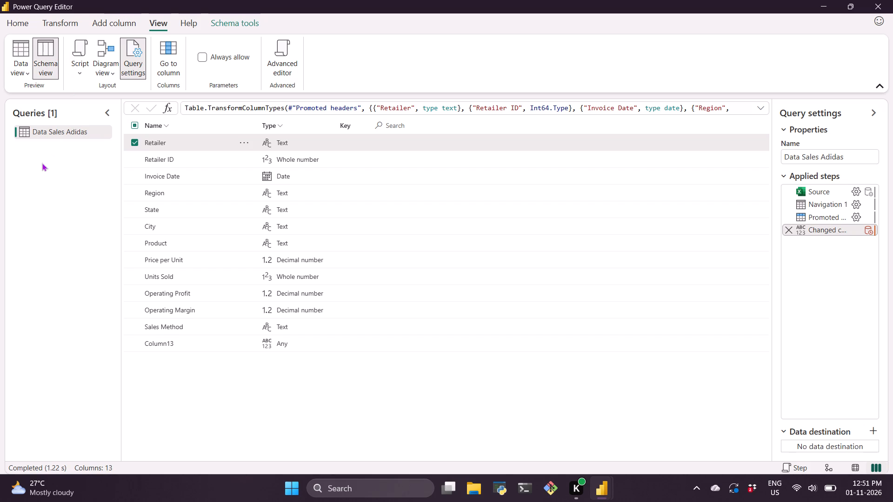
{"action": "left_click", "coordinate": [42, 163]}
{"action": "left_click", "coordinate": [16, 40]}
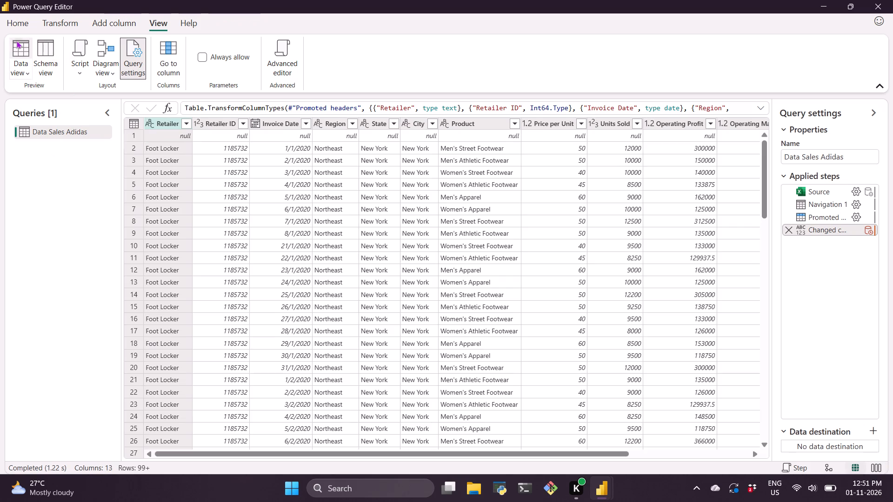
{"action": "left_click", "coordinate": [16, 40]}
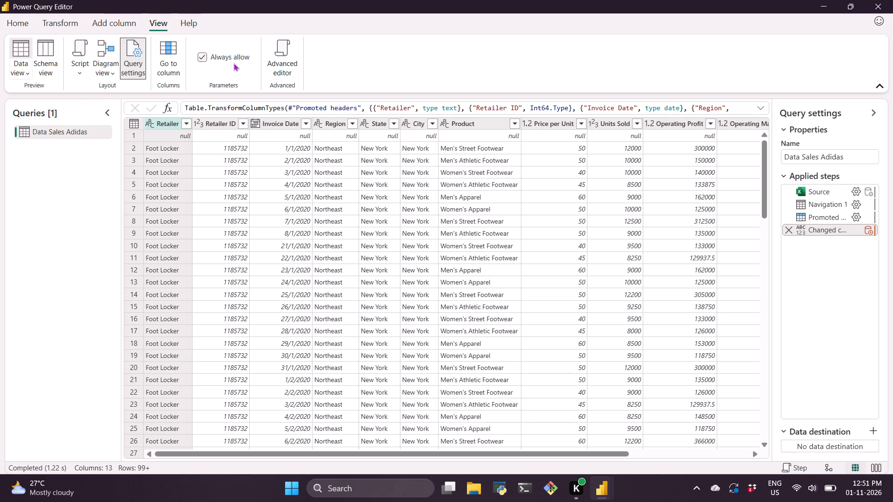
Review the Data Sales Adidas query's M code in the Advanced editor and close it without changes.
{"action": "left_click", "coordinate": [285, 62]}
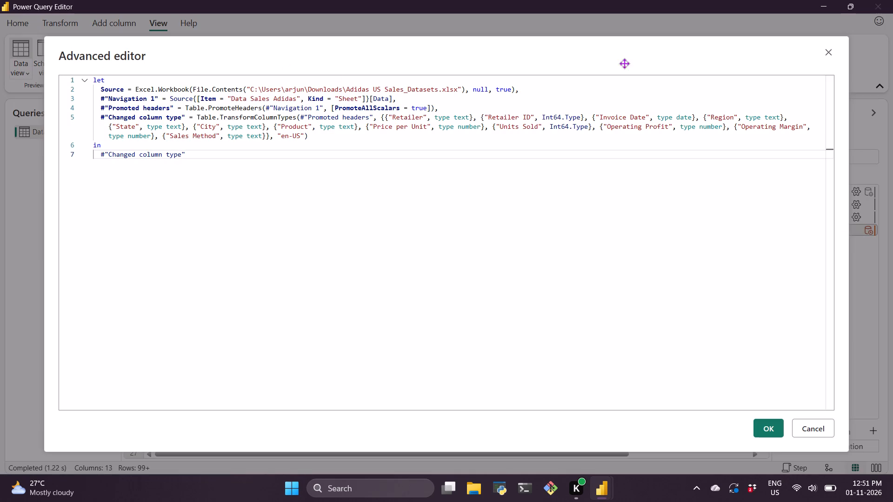
{"action": "left_click", "coordinate": [826, 56]}
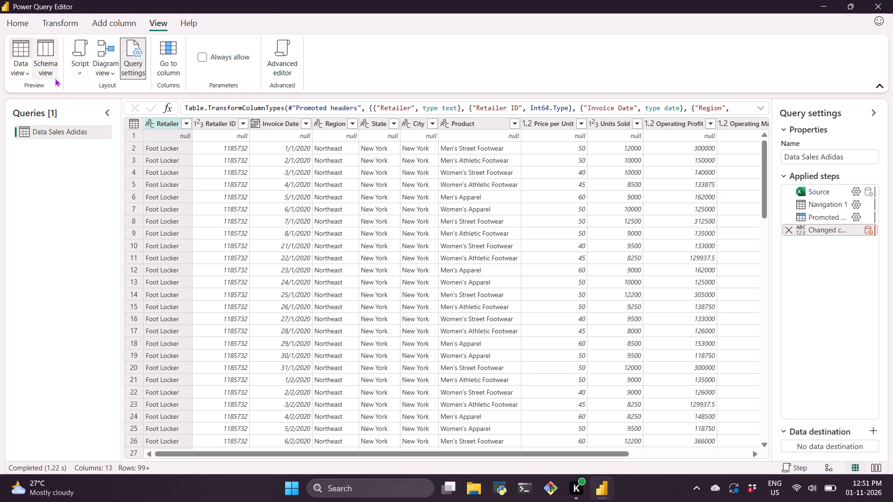
Enable column profile and show column quality details in the data preview of Data Sales Adidas.
{"action": "left_click", "coordinate": [16, 70]}
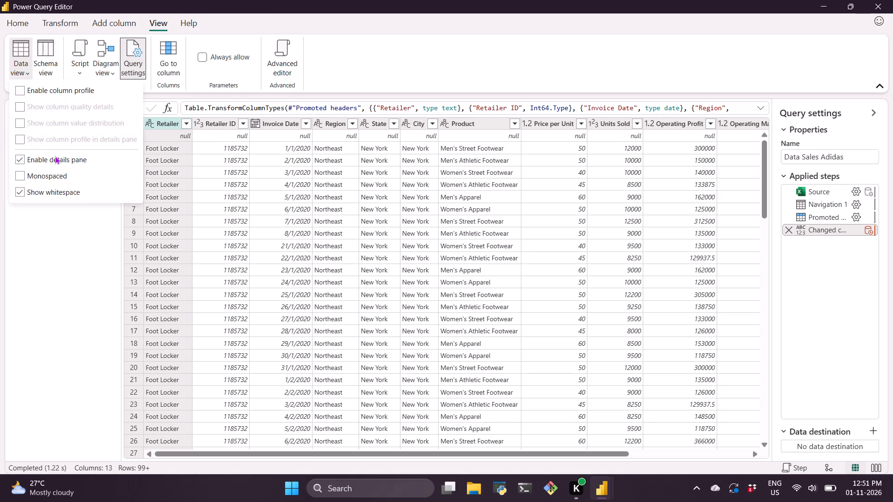
{"action": "left_click", "coordinate": [20, 87]}
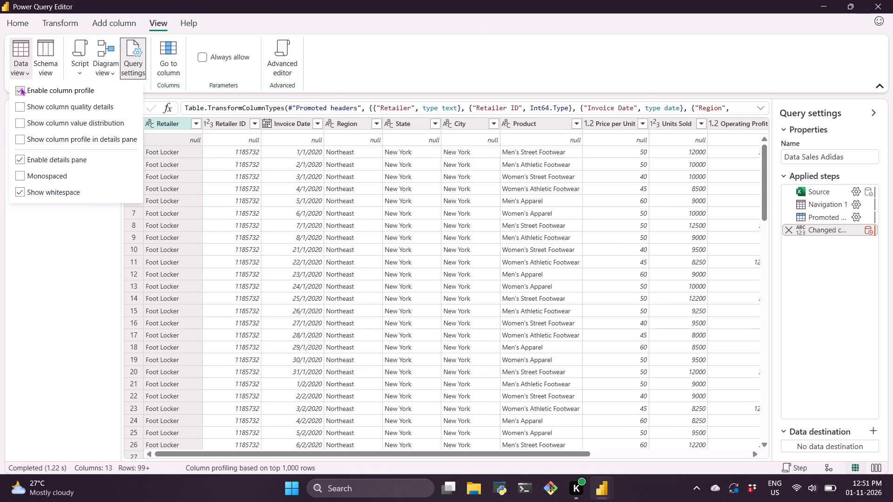
{"action": "left_click", "coordinate": [20, 87]}
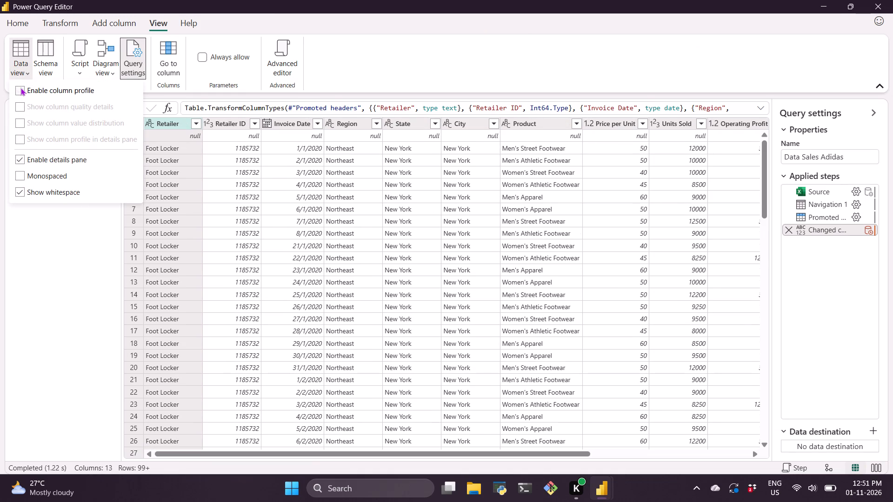
{"action": "left_click", "coordinate": [20, 87]}
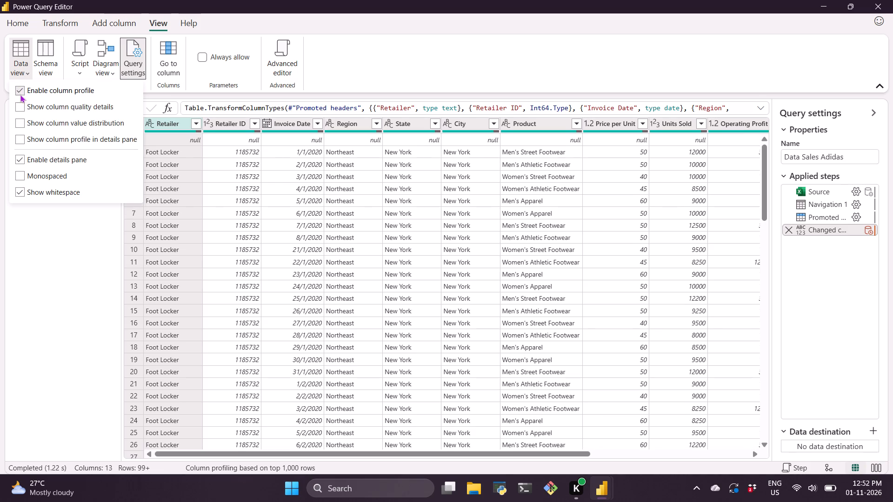
{"action": "left_click", "coordinate": [15, 106]}
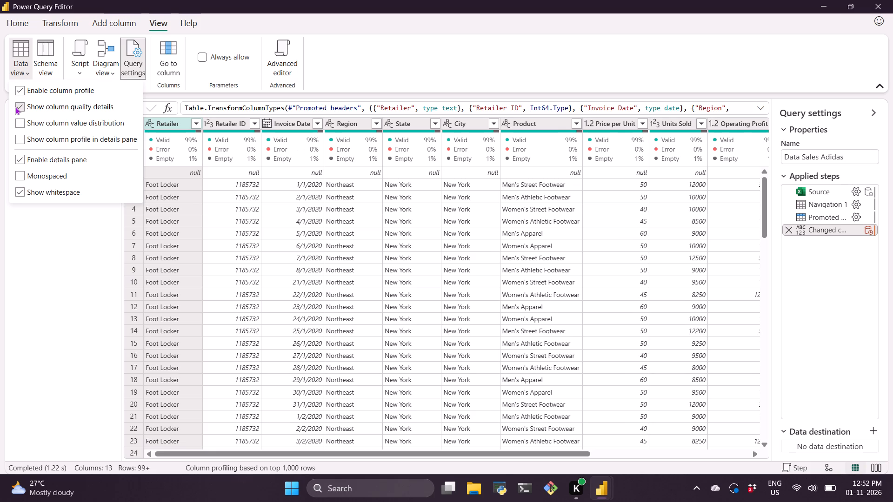
{"action": "left_click", "coordinate": [21, 121]}
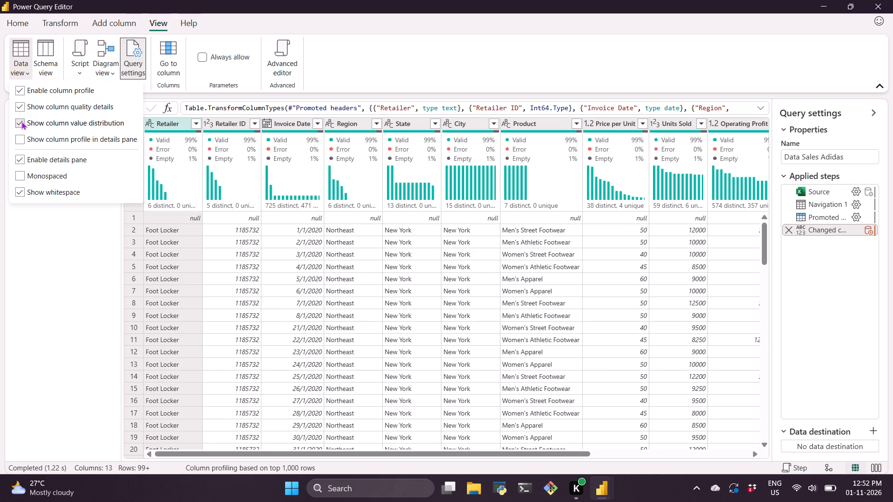
{"action": "left_click", "coordinate": [21, 121]}
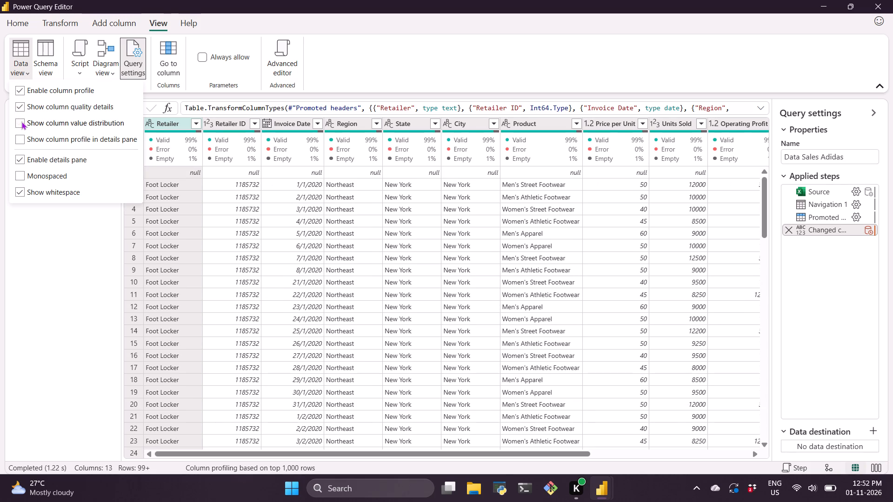
{"action": "left_click", "coordinate": [55, 242]}
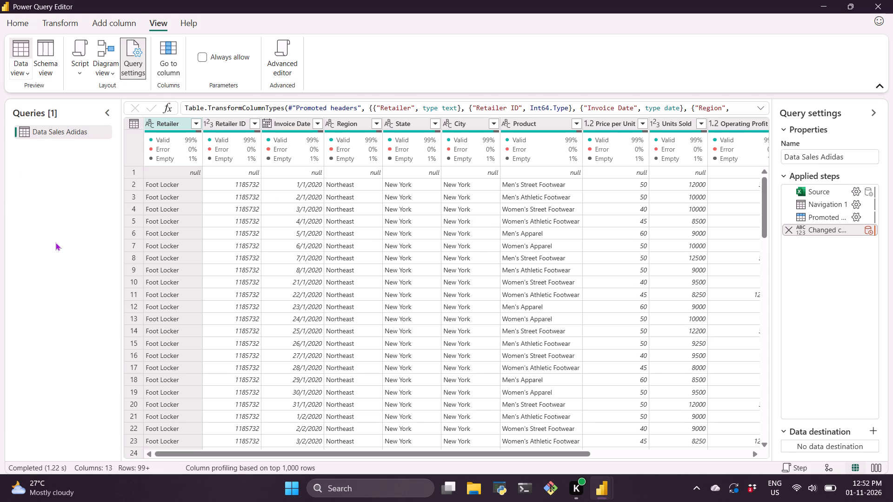
Show the column value distribution in the data preview, alongside the column quality details.
{"action": "scroll", "coordinate": [333, 227], "scroll_direction": "left", "scroll_amount": 1}
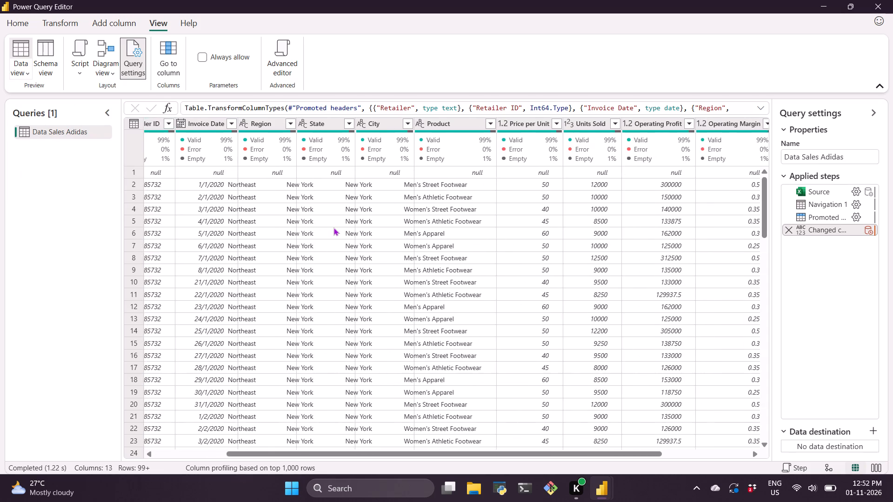
{"action": "scroll", "coordinate": [333, 227], "scroll_direction": "right", "scroll_amount": 6}
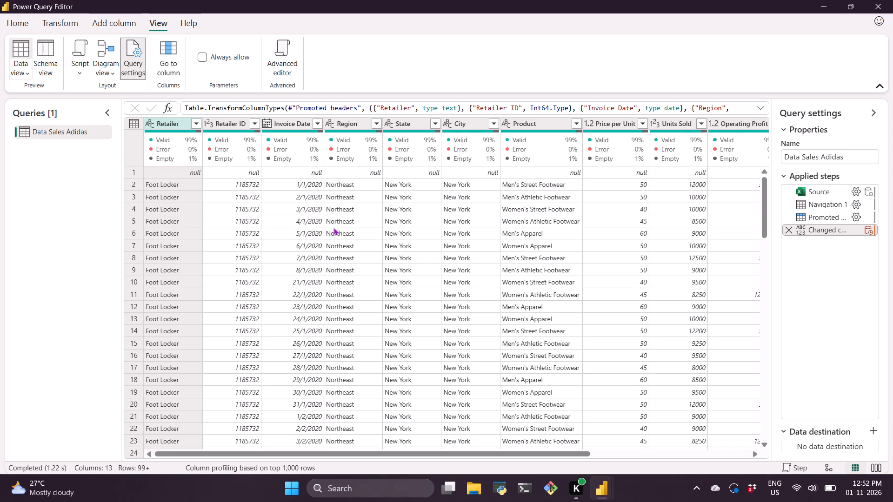
{"action": "left_click", "coordinate": [28, 75]}
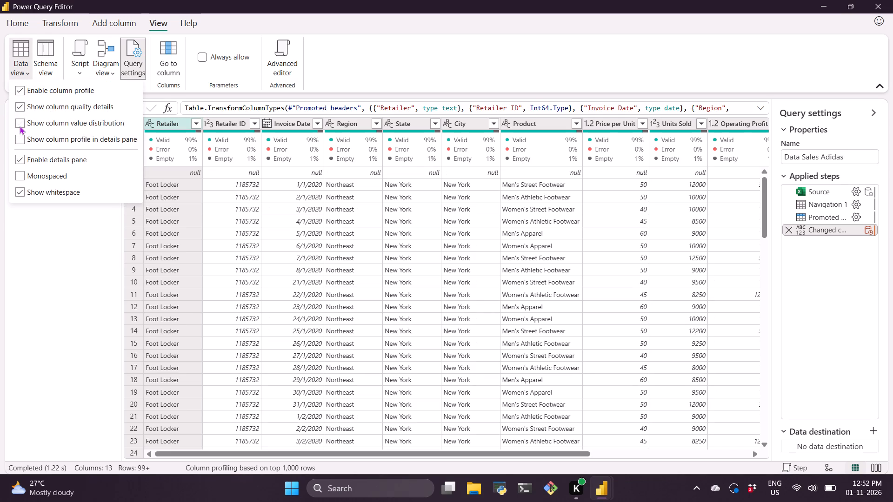
{"action": "left_click", "coordinate": [18, 123]}
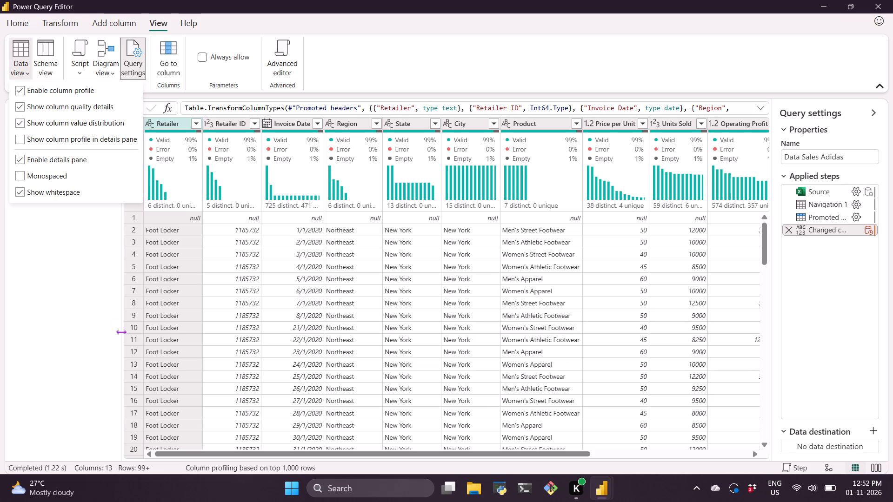
{"action": "left_click", "coordinate": [96, 287]}
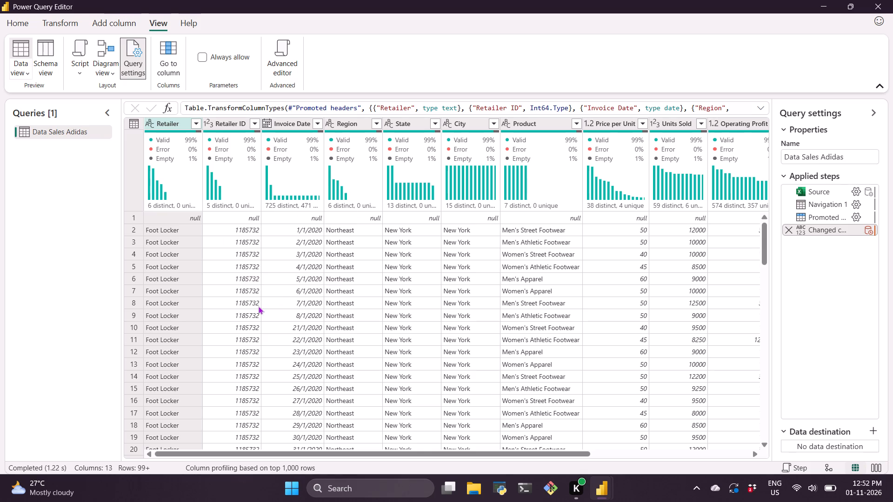
{"action": "scroll", "coordinate": [439, 165], "scroll_direction": "left", "scroll_amount": 4}
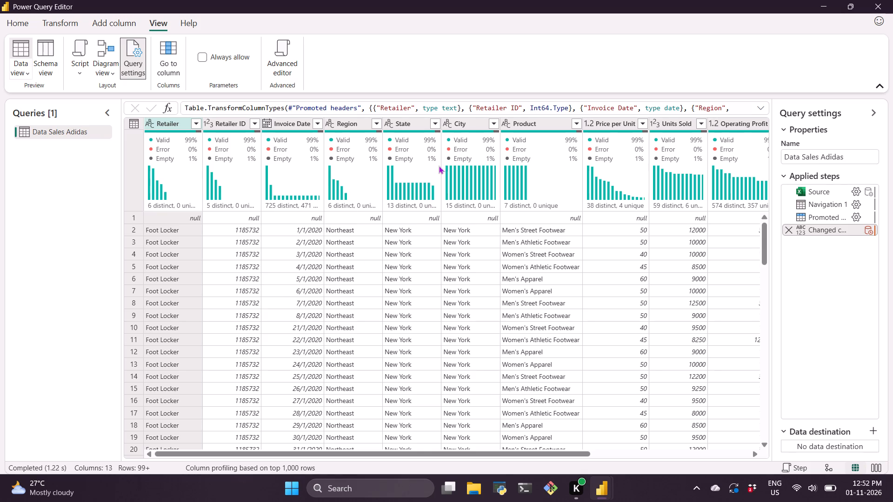
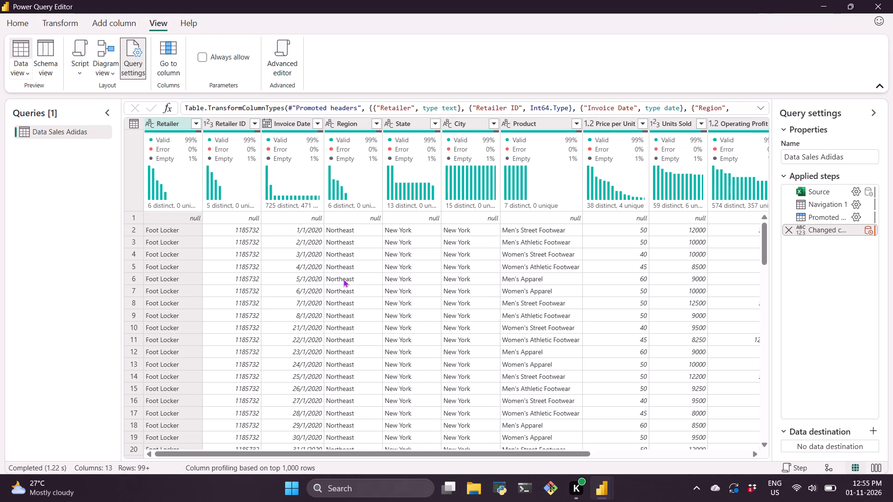
Review the values in the Product column's filter list and close it without applying a filter.
{"action": "left_click", "coordinate": [579, 124]}
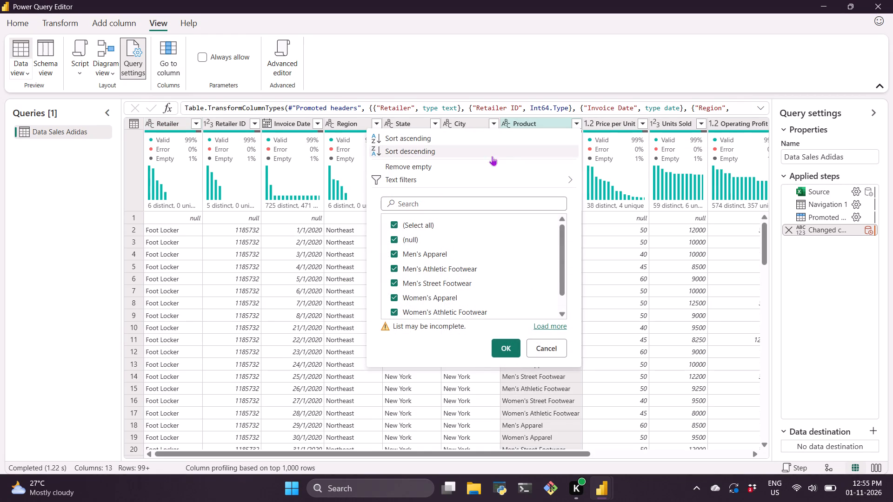
{"action": "left_click", "coordinate": [396, 238]}
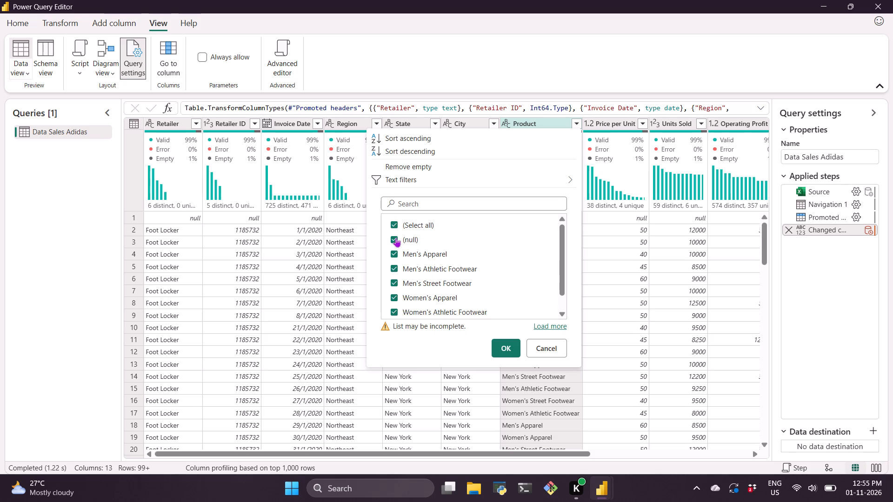
{"action": "left_click", "coordinate": [396, 238]}
{"action": "left_click", "coordinate": [847, 310]}
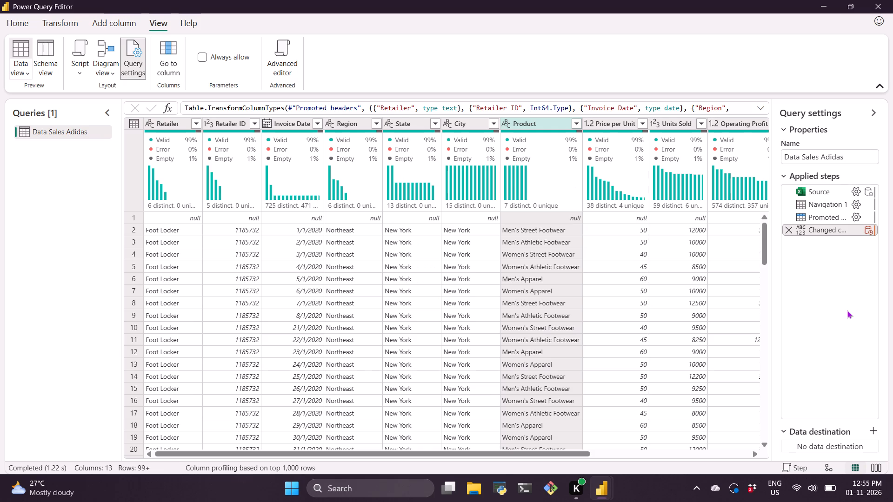
Examine the query's name and applied steps, and the formula behind the Changed column type step.
{"action": "left_click", "coordinate": [850, 159]}
{"action": "left_click", "coordinate": [818, 295]}
{"action": "left_click", "coordinate": [784, 171]}
{"action": "left_click", "coordinate": [784, 171]}
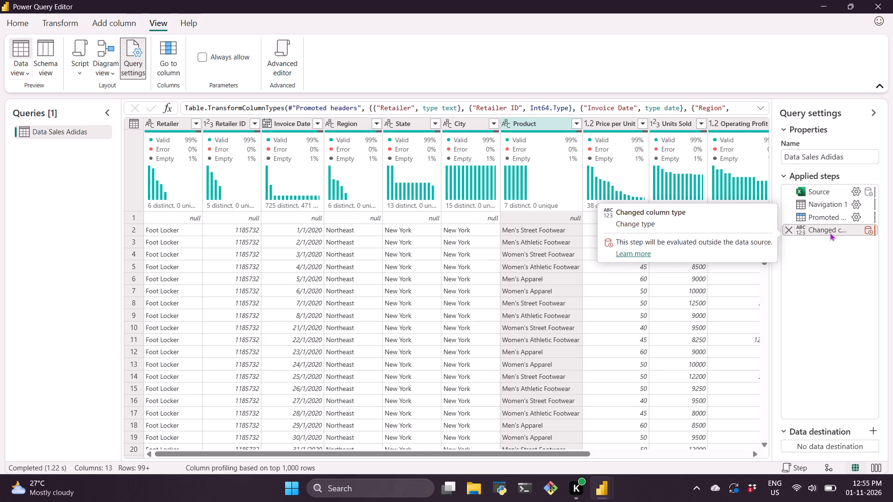
{"action": "left_click", "coordinate": [825, 282]}
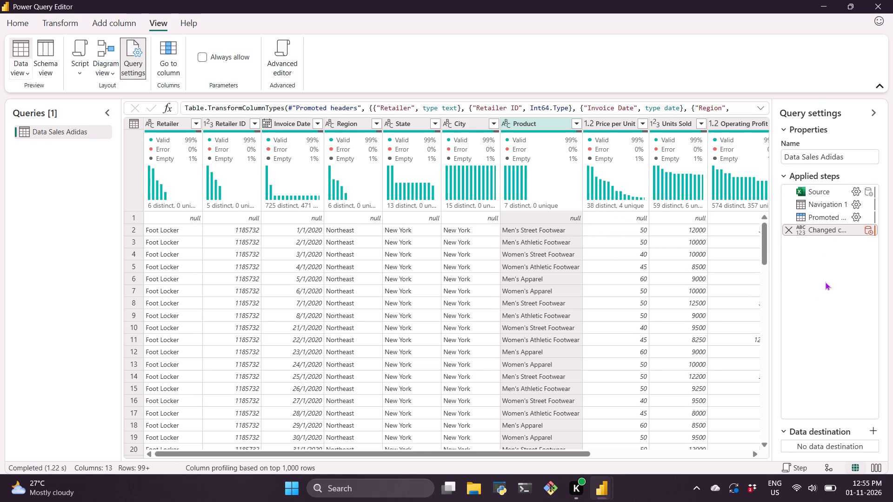
{"action": "left_click", "coordinate": [825, 282]}
{"action": "left_click_drag", "start_coordinate": [292, 113], "coordinate": [207, 116]}
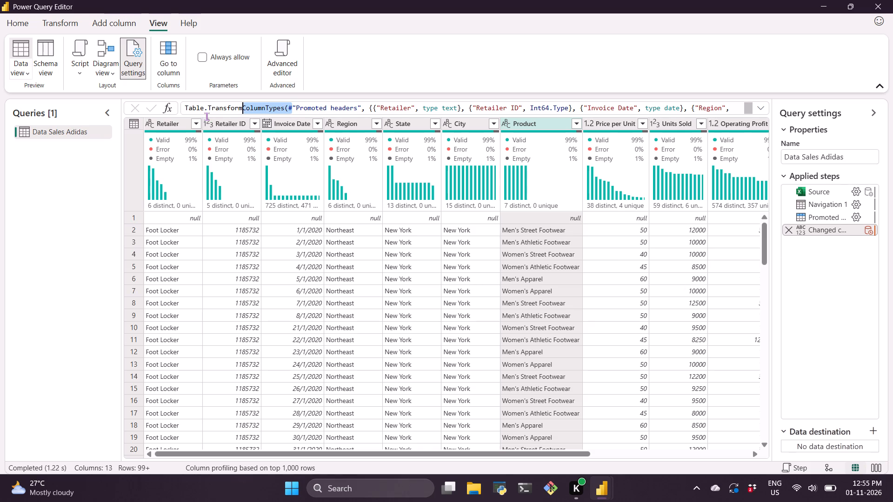
{"action": "left_click_drag", "start_coordinate": [207, 116], "coordinate": [427, 60]}
{"action": "left_click", "coordinate": [427, 60]}
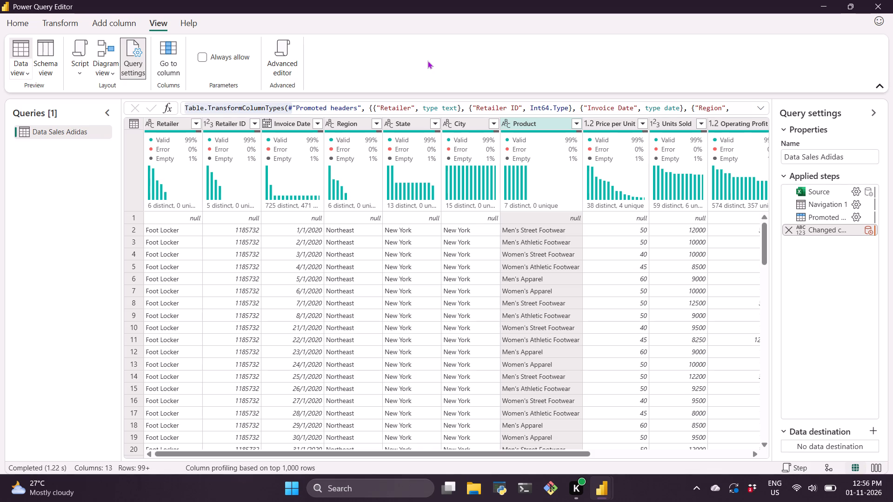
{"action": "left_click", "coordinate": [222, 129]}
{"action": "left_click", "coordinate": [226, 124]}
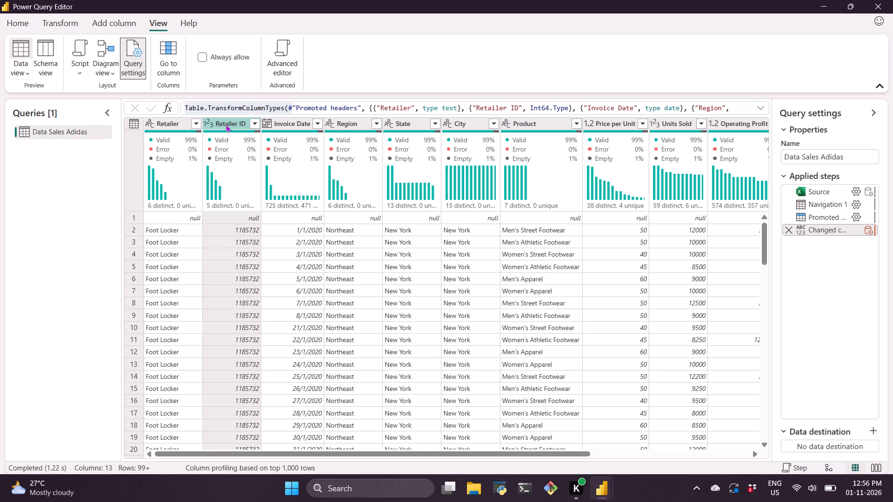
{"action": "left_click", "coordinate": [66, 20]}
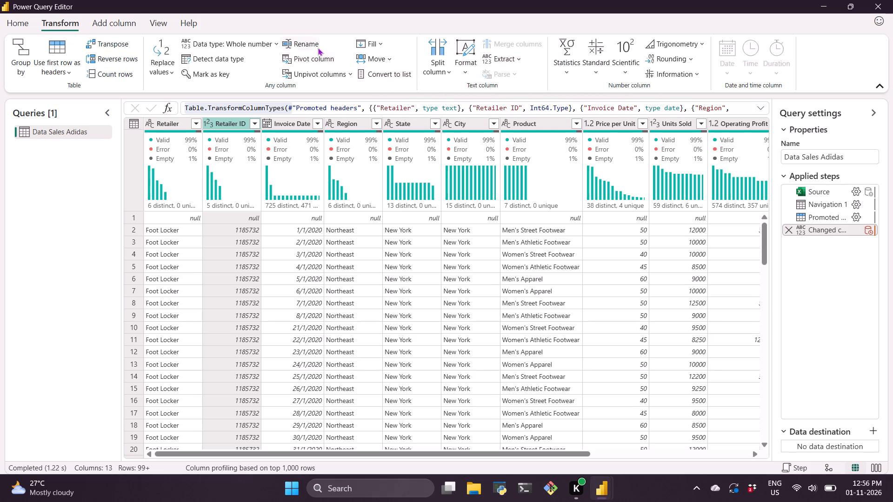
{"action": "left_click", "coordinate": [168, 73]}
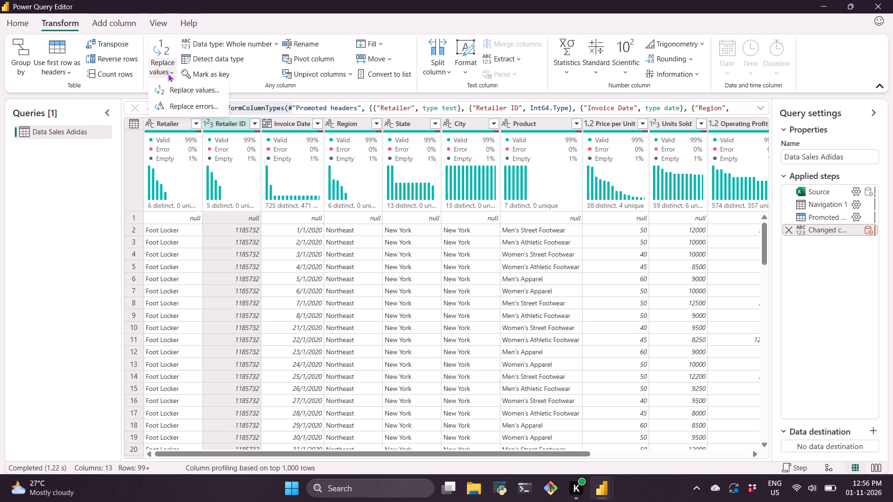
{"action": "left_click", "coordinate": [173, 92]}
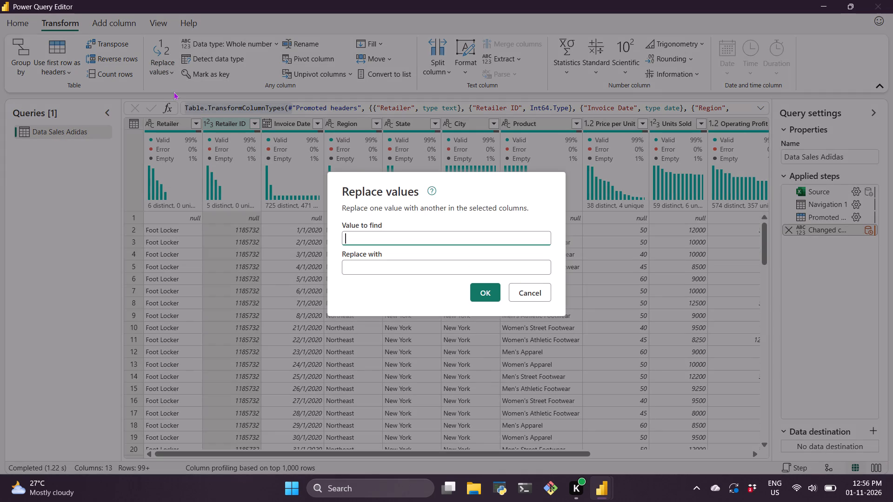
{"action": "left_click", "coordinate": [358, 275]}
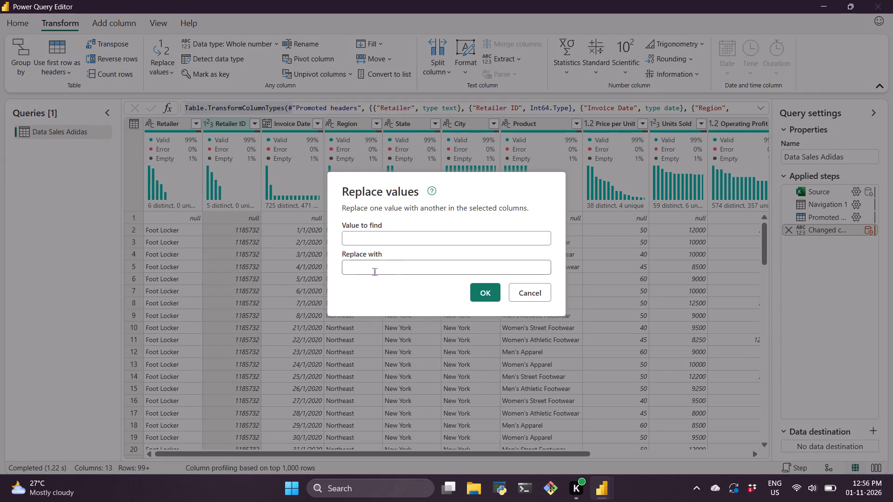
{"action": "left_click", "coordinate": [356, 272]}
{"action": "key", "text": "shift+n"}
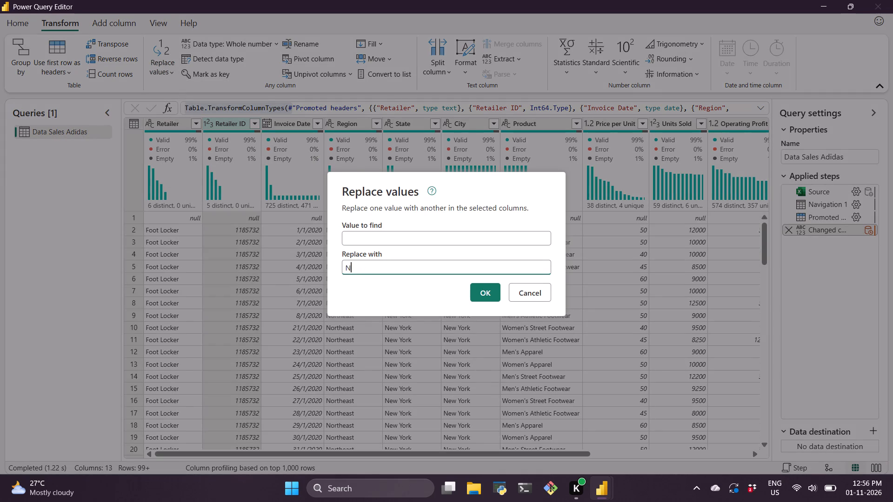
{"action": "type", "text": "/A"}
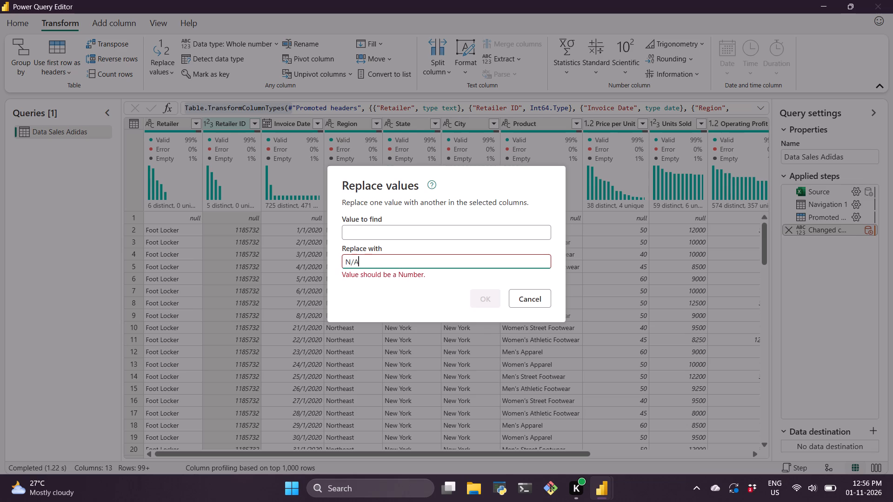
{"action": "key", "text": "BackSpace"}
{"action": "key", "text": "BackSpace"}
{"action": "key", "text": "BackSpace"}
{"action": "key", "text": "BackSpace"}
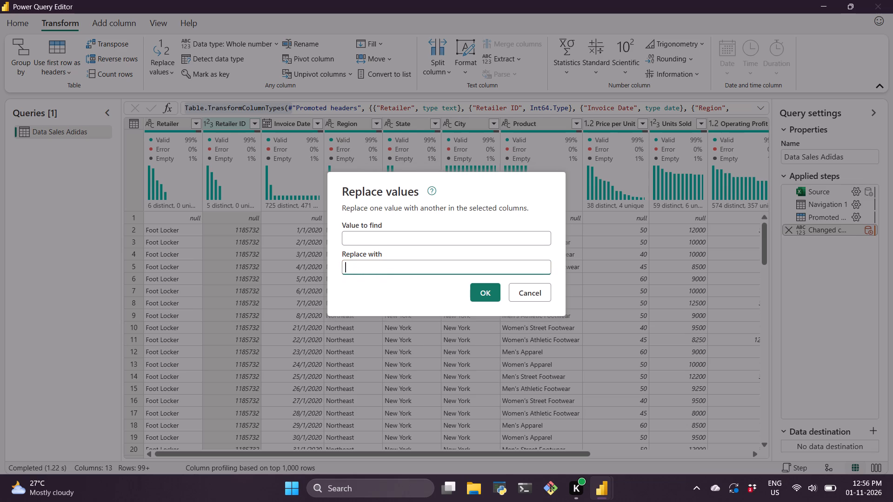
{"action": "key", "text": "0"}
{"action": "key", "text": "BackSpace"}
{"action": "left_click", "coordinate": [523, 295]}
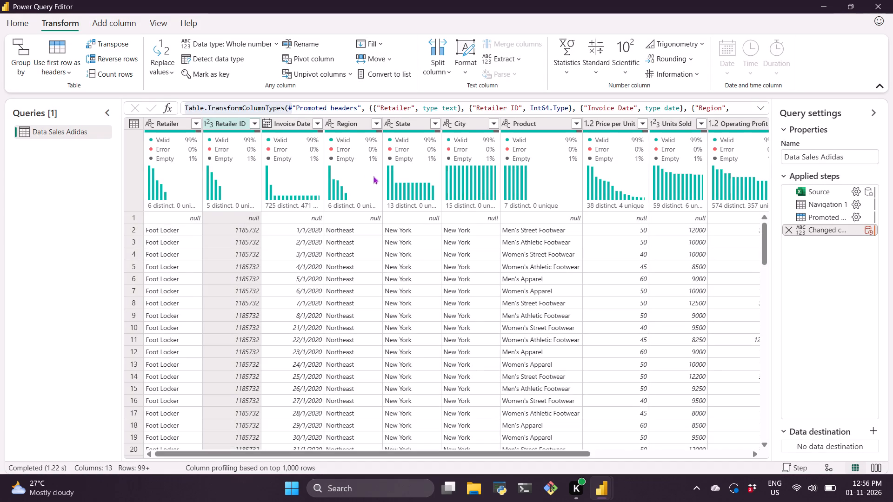
Replace empty values in the Region column with N/A, leaving the value to find blank.
{"action": "left_click", "coordinate": [359, 124]}
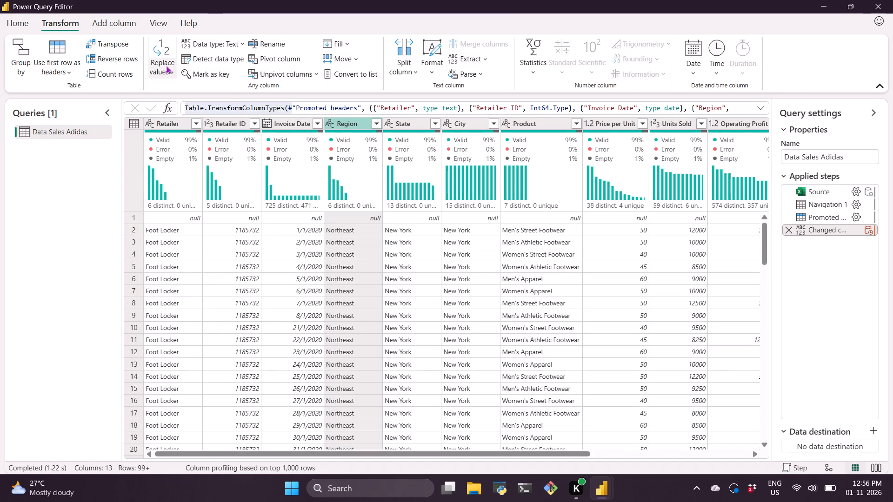
{"action": "left_click", "coordinate": [166, 66]}
{"action": "left_click", "coordinate": [173, 87]}
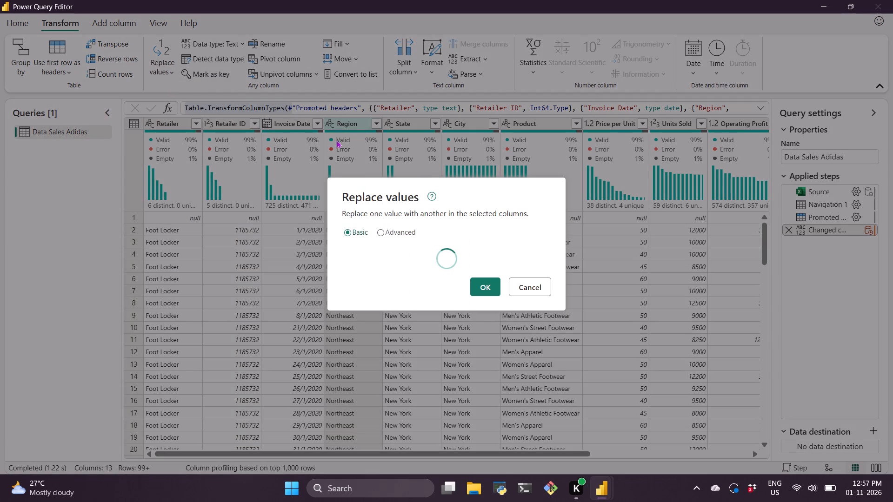
{"action": "left_click", "coordinate": [353, 276]}
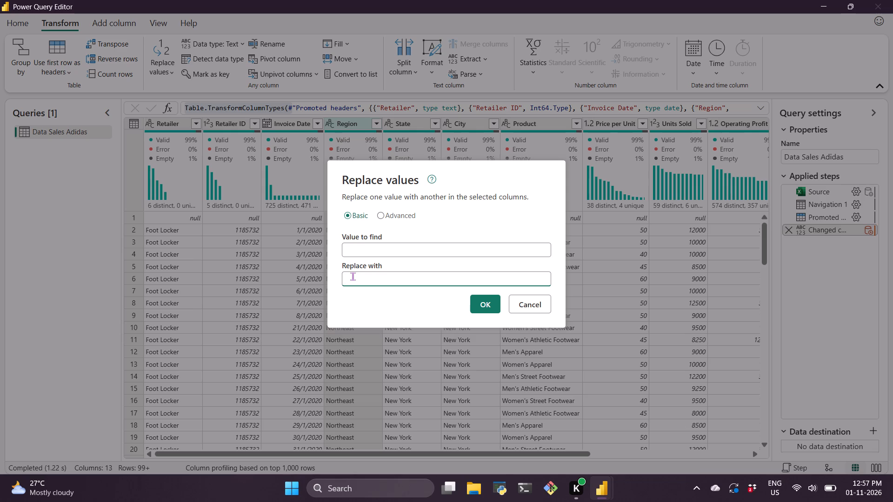
{"action": "type", "text": "N/A"}
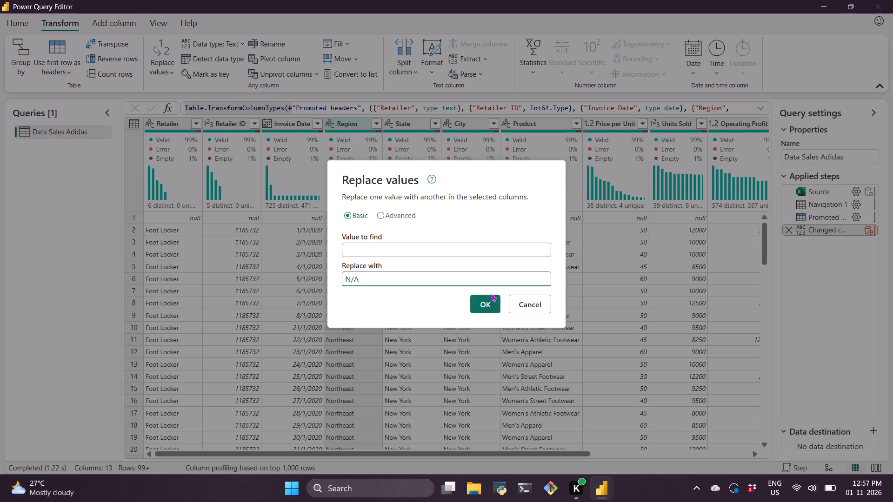
{"action": "left_click", "coordinate": [491, 297]}
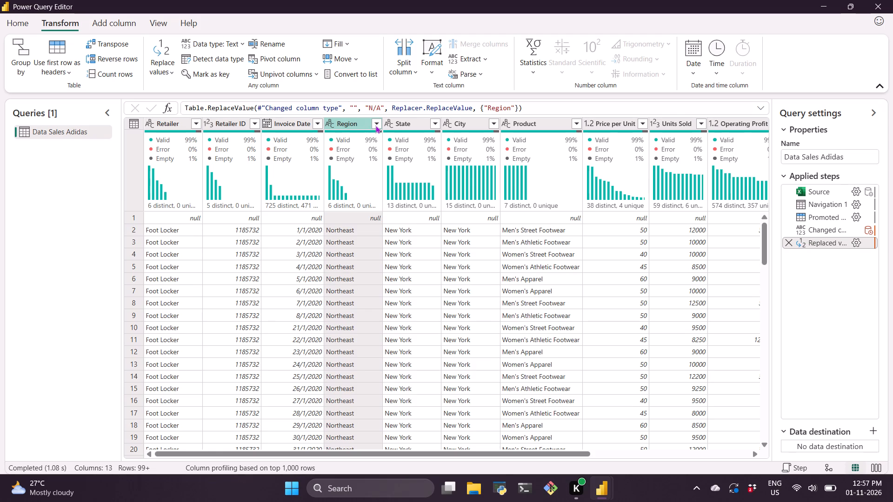
Replace errors in the Region column with N/A.
{"action": "left_click", "coordinate": [166, 63]}
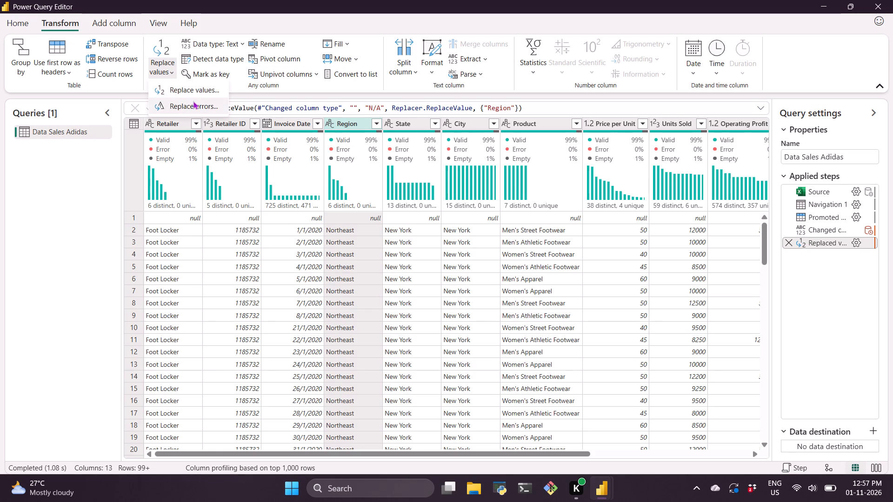
{"action": "left_click", "coordinate": [193, 101]}
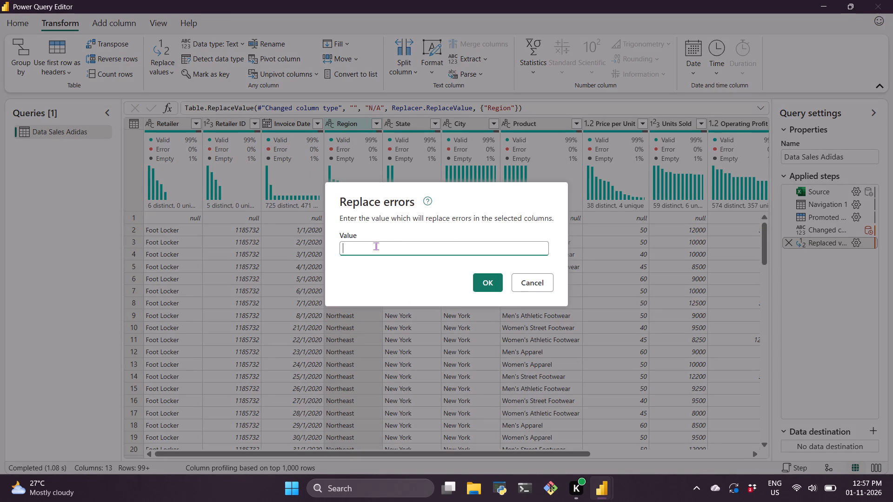
{"action": "type", "text": "N/A"}
{"action": "key", "text": "Return"}
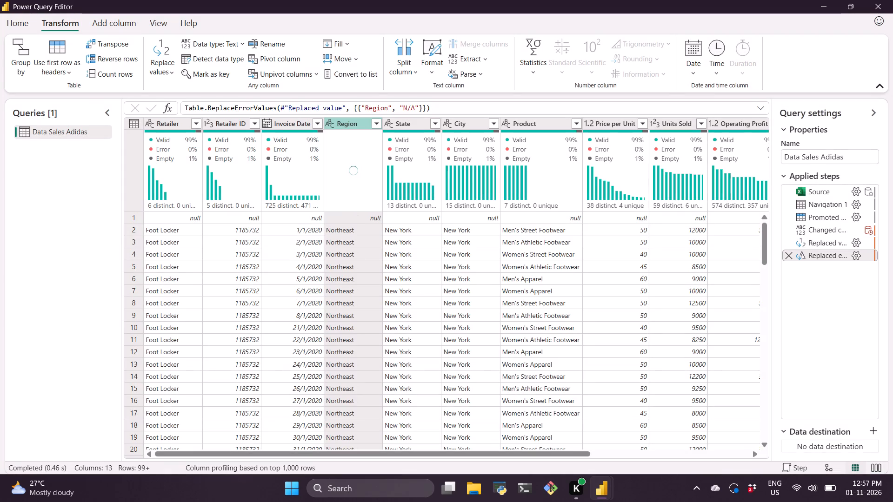
Replace null values in the Region column with N/A, using the advanced mode with its extra options left off.
{"action": "left_click", "coordinate": [159, 77]}
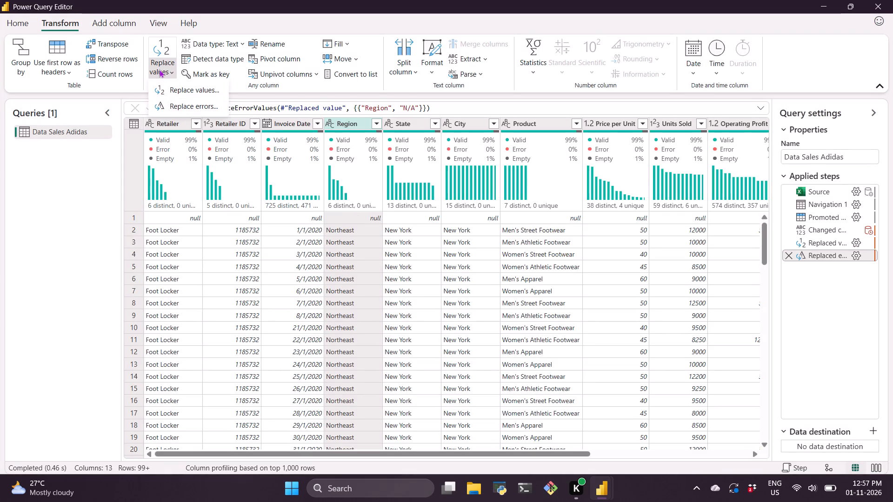
{"action": "left_click", "coordinate": [159, 69]}
{"action": "left_click", "coordinate": [160, 69]}
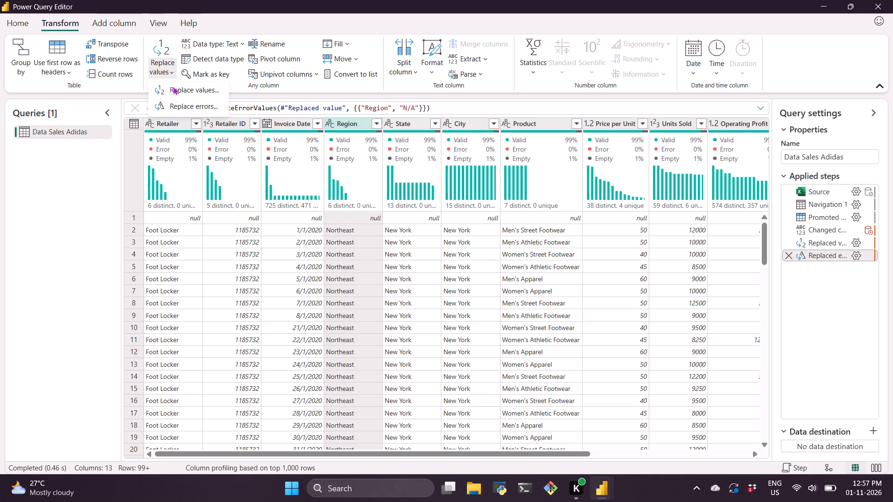
{"action": "left_click", "coordinate": [173, 86]}
{"action": "type", "text": "null"}
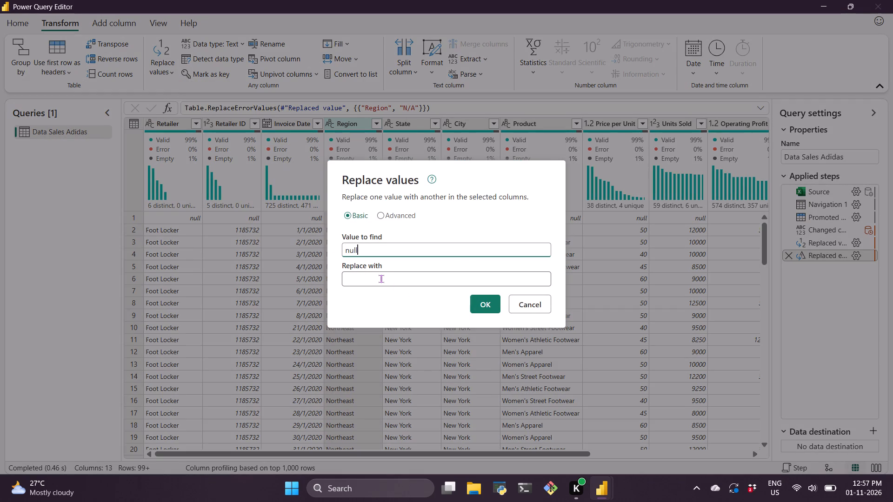
{"action": "left_click", "coordinate": [381, 278]}
{"action": "type", "text": "N/A"}
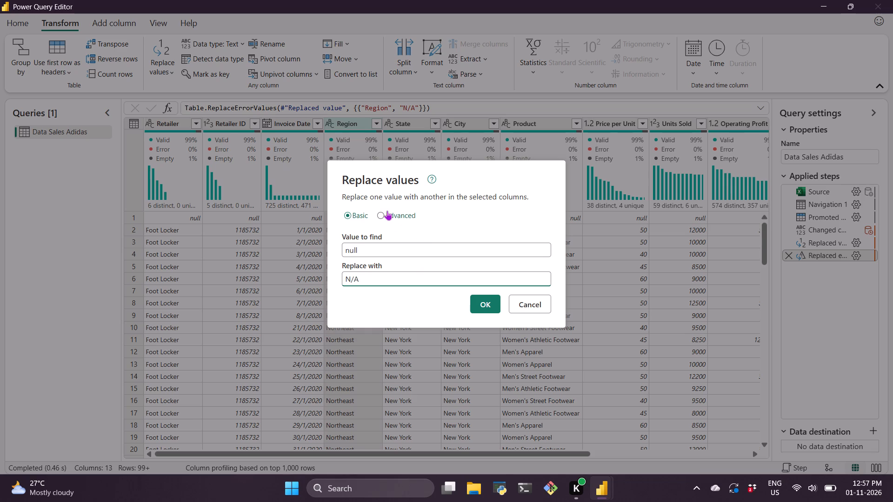
{"action": "left_click", "coordinate": [387, 211]}
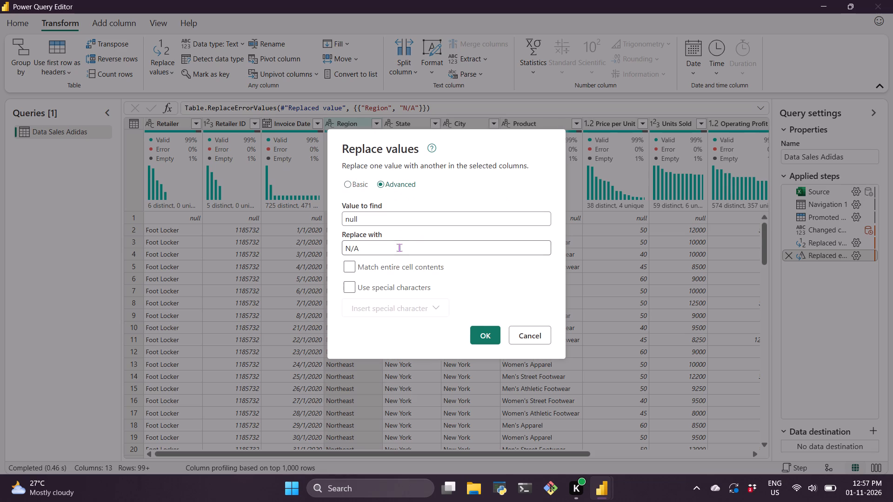
{"action": "left_click", "coordinate": [488, 333]}
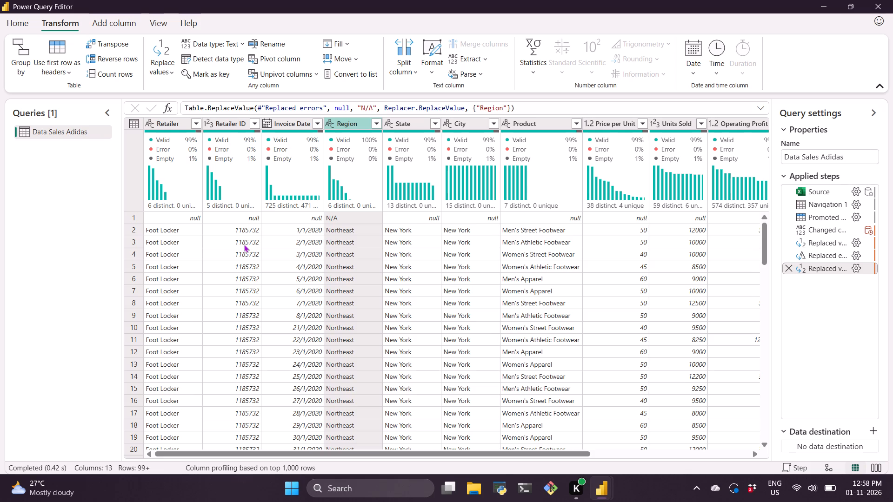
Trim the text in the Retailer column.
{"action": "left_click", "coordinate": [157, 123]}
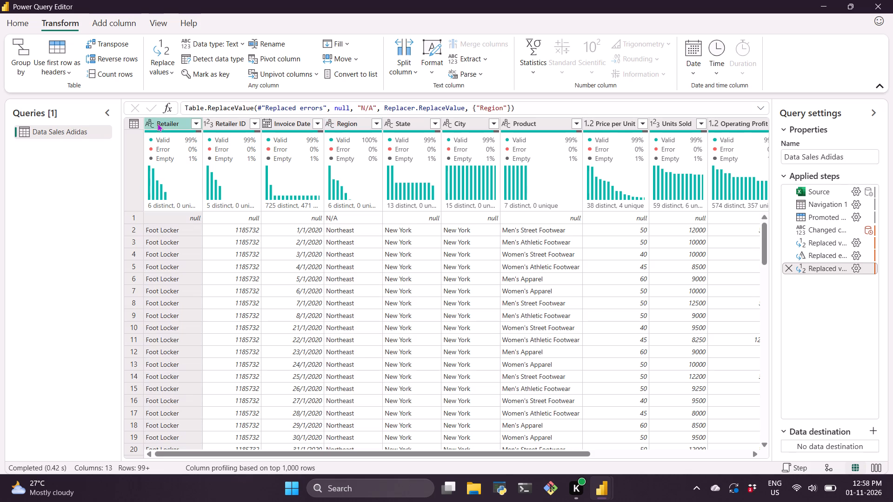
{"action": "left_click", "coordinate": [436, 70]}
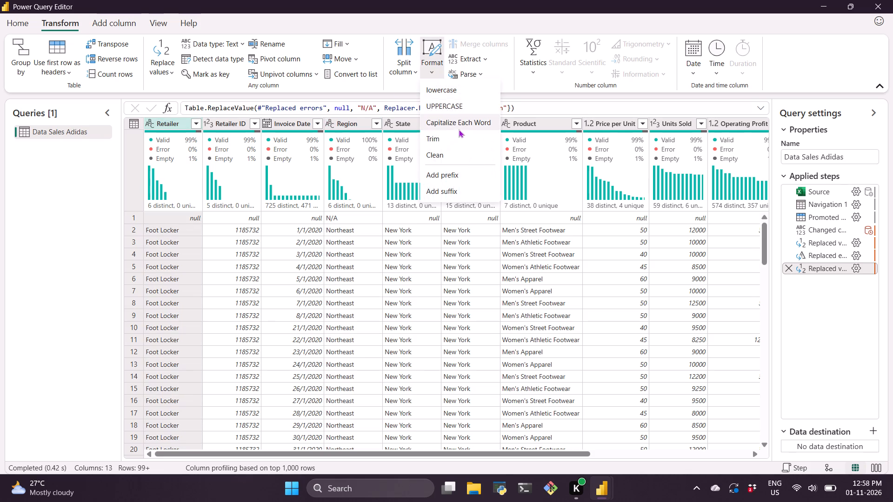
{"action": "left_click", "coordinate": [450, 135]}
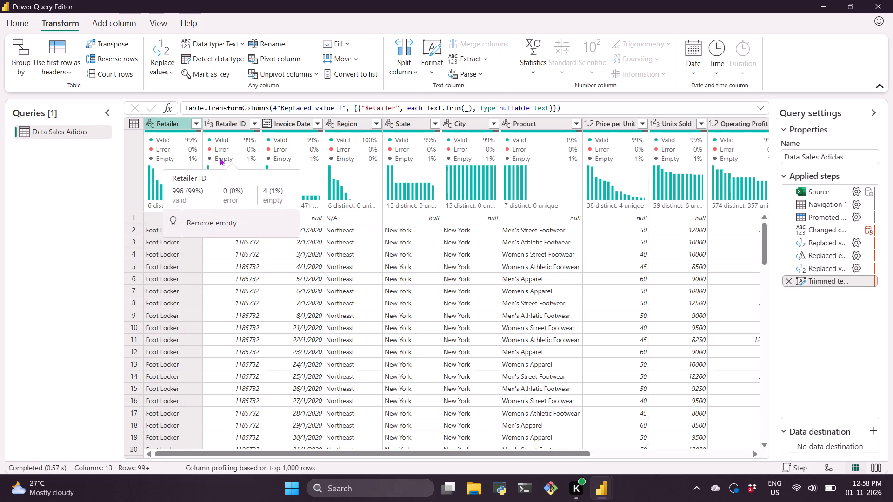
{"action": "left_click", "coordinate": [41, 227]}
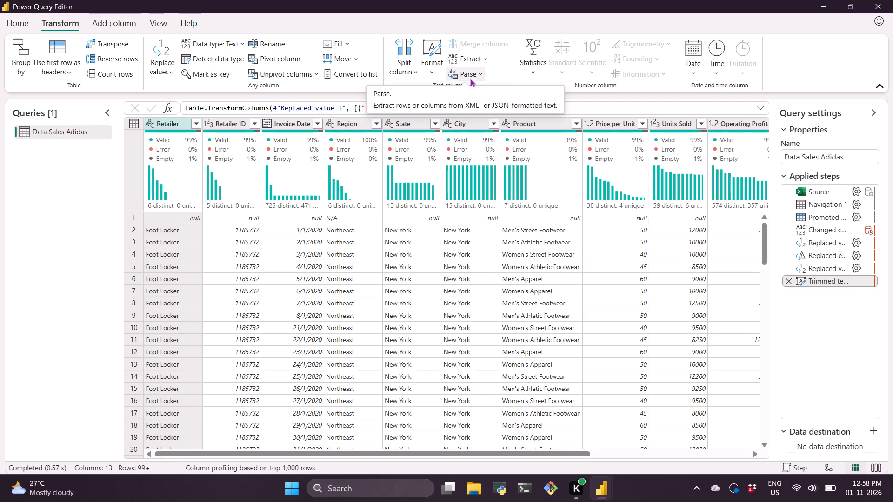
Review the settings of the Replaced errors step and the first Replaced value step without changes, and return to the Trimmed text step.
{"action": "double_click", "coordinate": [329, 241]}
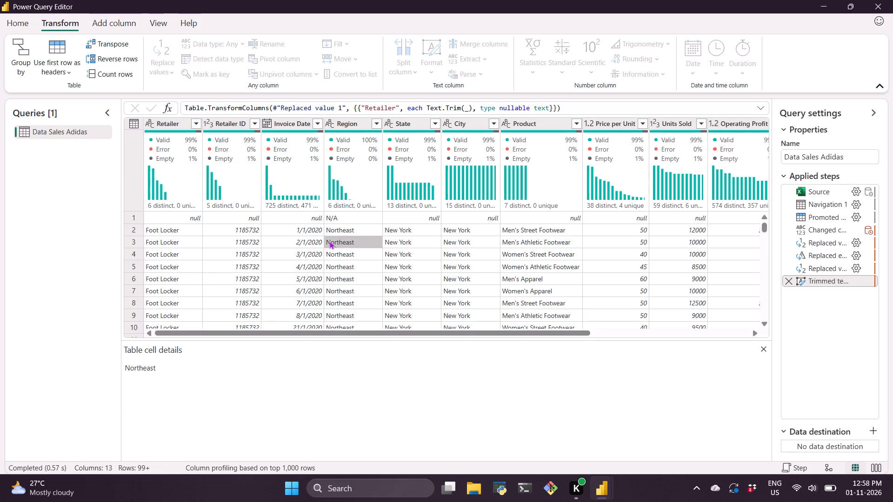
{"action": "left_click", "coordinate": [854, 258]}
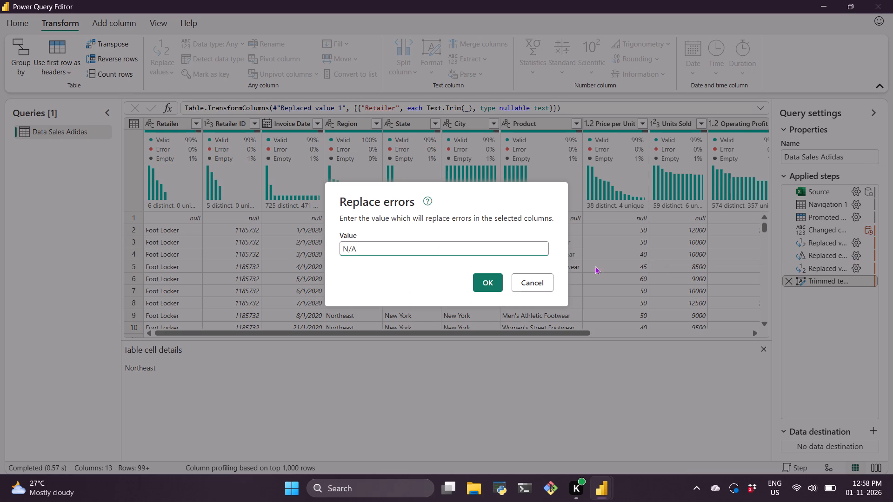
{"action": "left_click", "coordinate": [545, 287]}
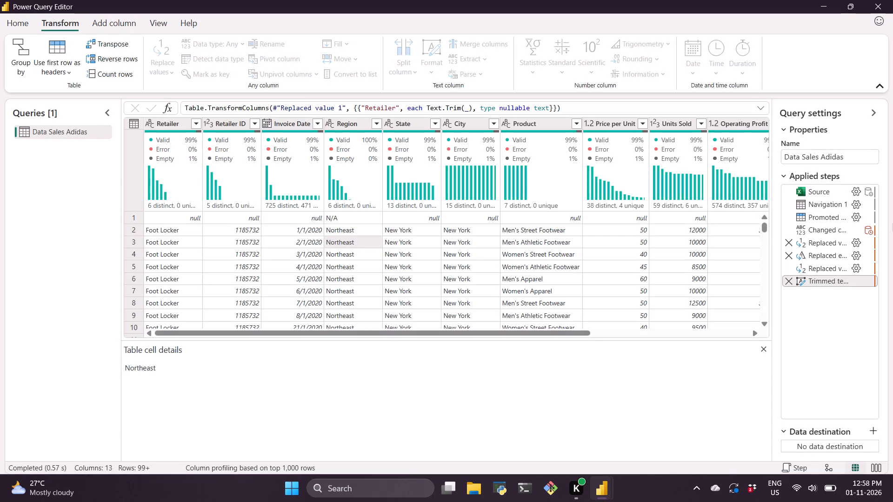
{"action": "double_click", "coordinate": [821, 241]}
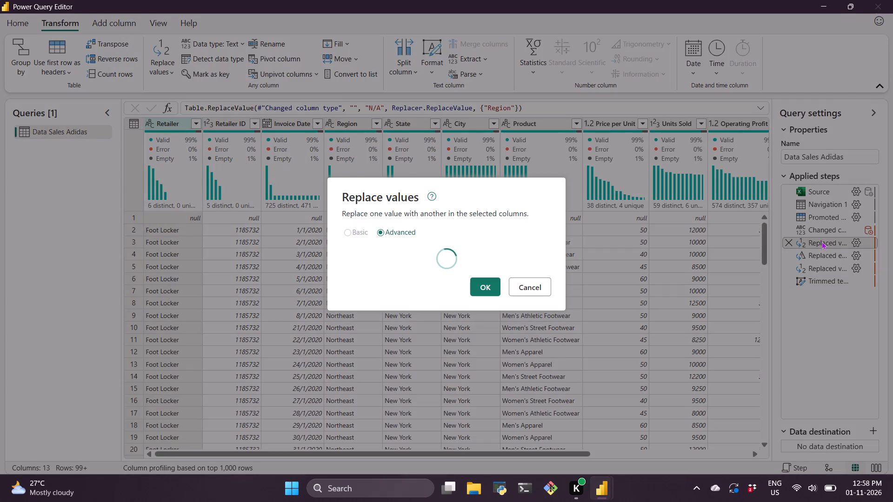
{"action": "left_click", "coordinate": [707, 243]}
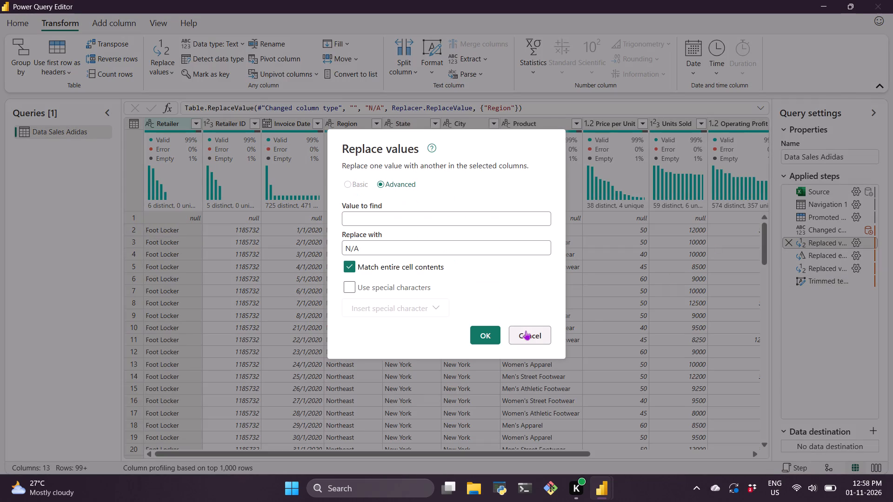
{"action": "left_click", "coordinate": [524, 331]}
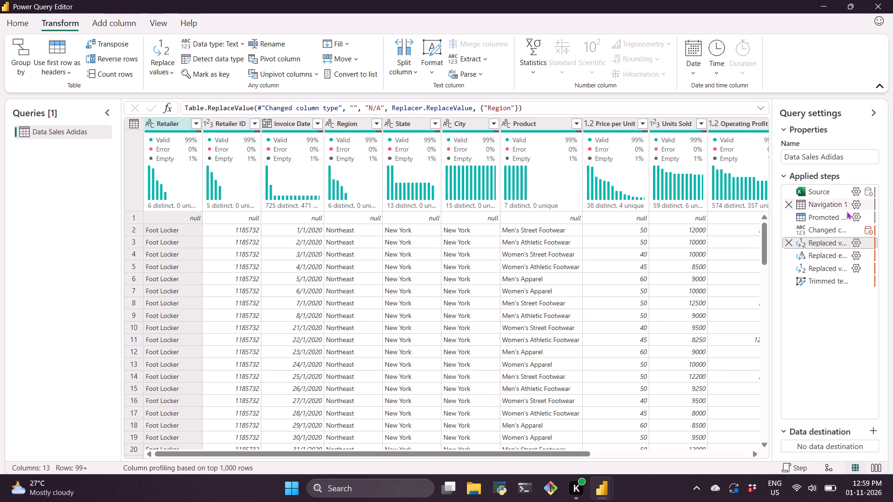
{"action": "right_click", "coordinate": [813, 244]}
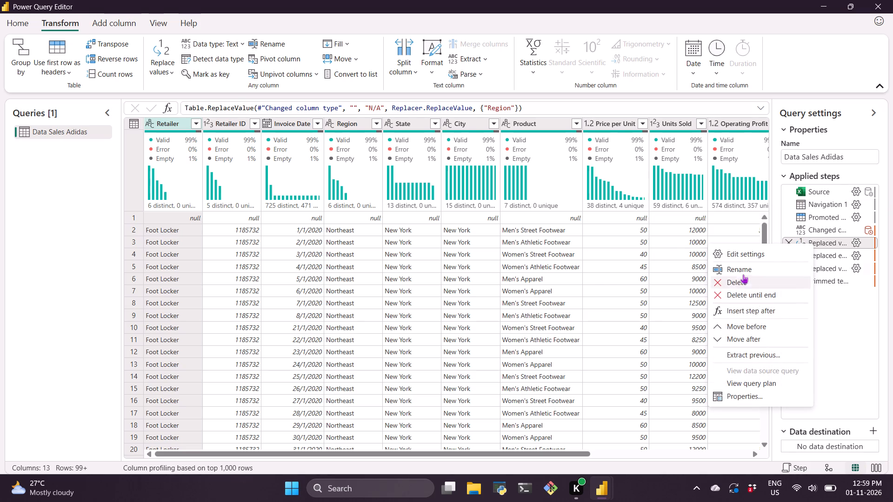
{"action": "left_click", "coordinate": [803, 370]}
{"action": "left_click", "coordinate": [869, 370]}
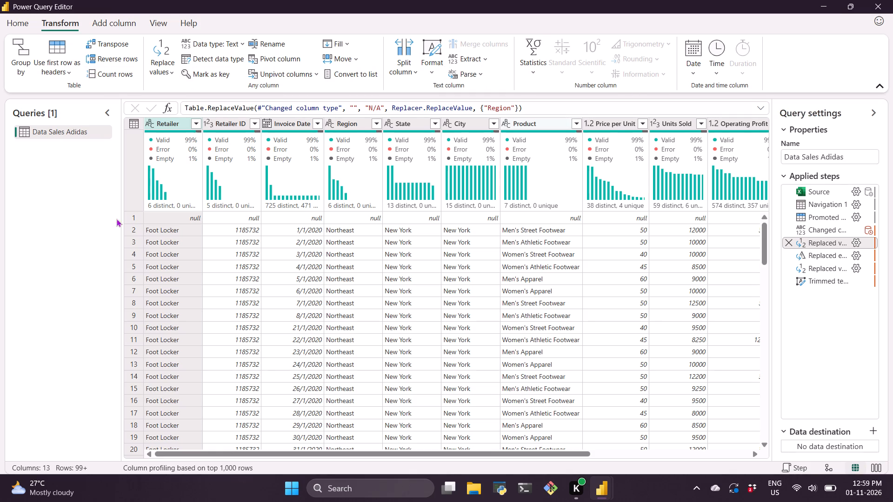
{"action": "left_click", "coordinate": [129, 221]}
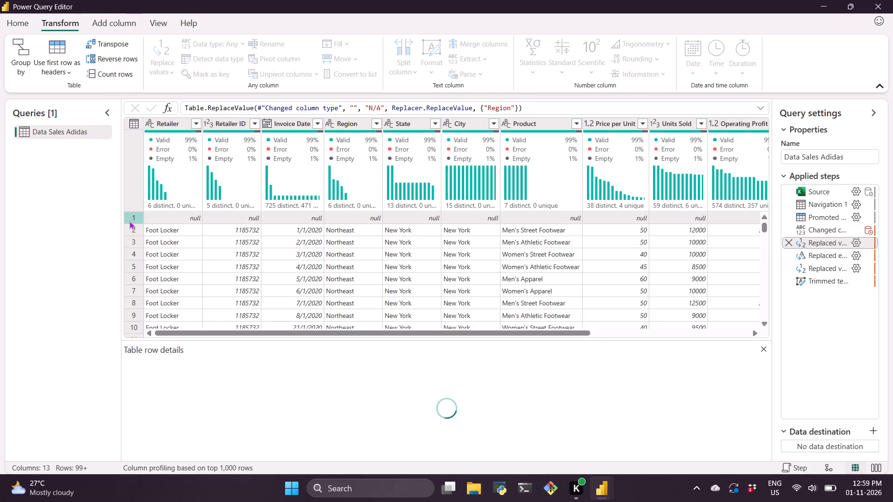
{"action": "left_click", "coordinate": [177, 122]}
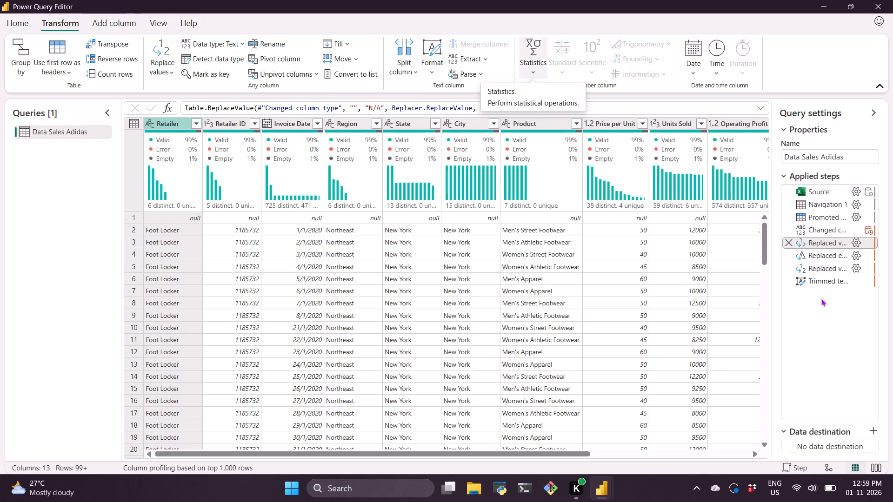
{"action": "left_click", "coordinate": [820, 327]}
{"action": "left_click", "coordinate": [824, 281]}
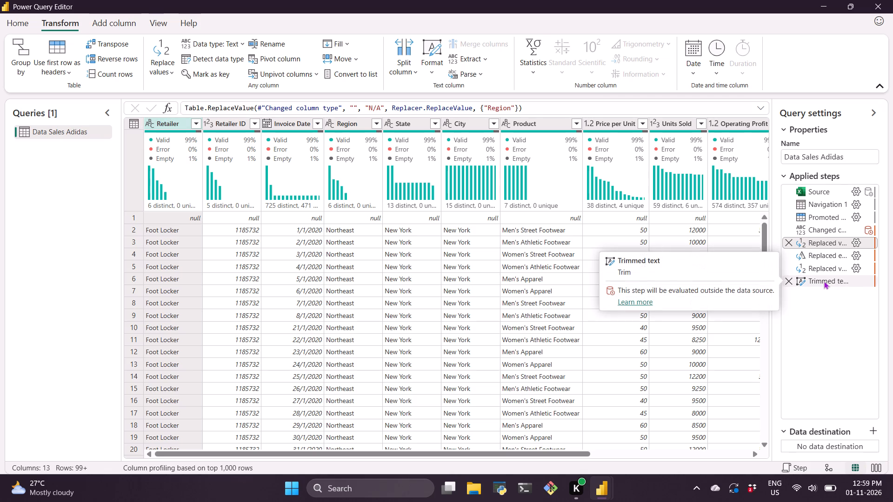
{"action": "left_click", "coordinate": [824, 281]}
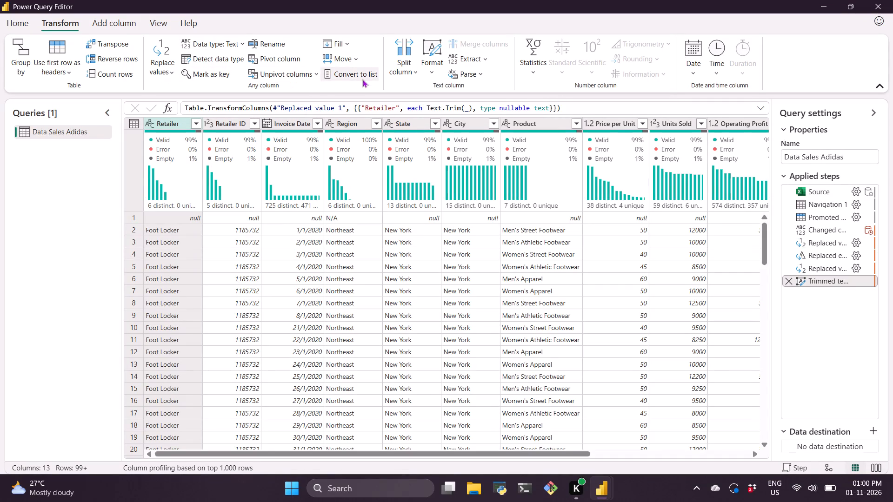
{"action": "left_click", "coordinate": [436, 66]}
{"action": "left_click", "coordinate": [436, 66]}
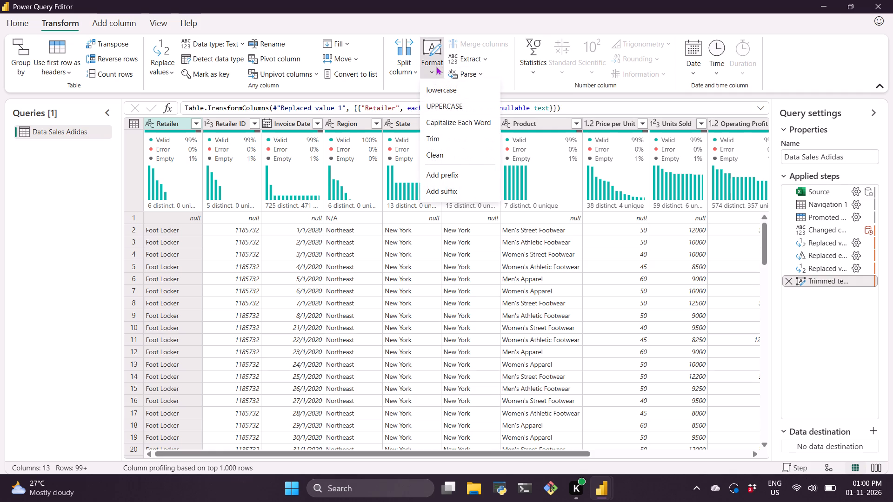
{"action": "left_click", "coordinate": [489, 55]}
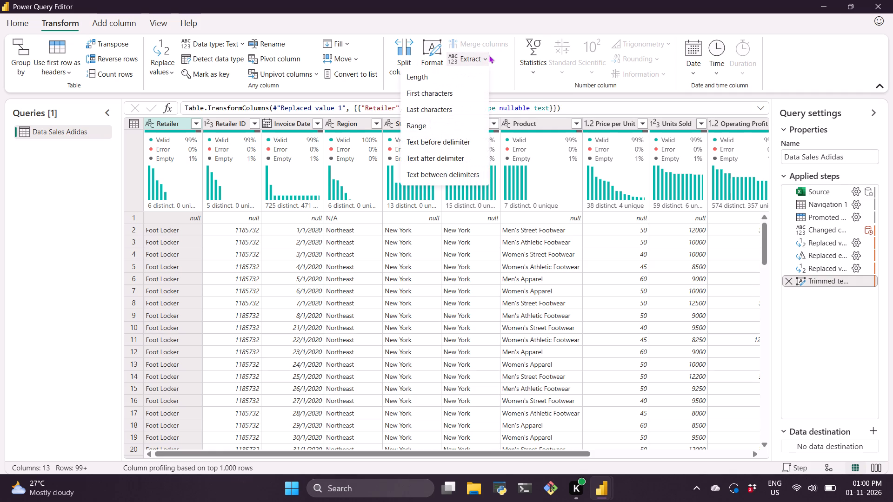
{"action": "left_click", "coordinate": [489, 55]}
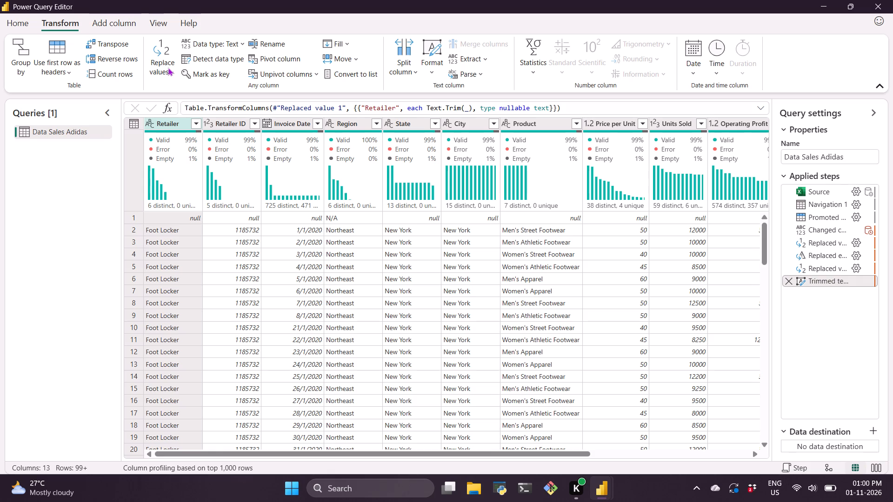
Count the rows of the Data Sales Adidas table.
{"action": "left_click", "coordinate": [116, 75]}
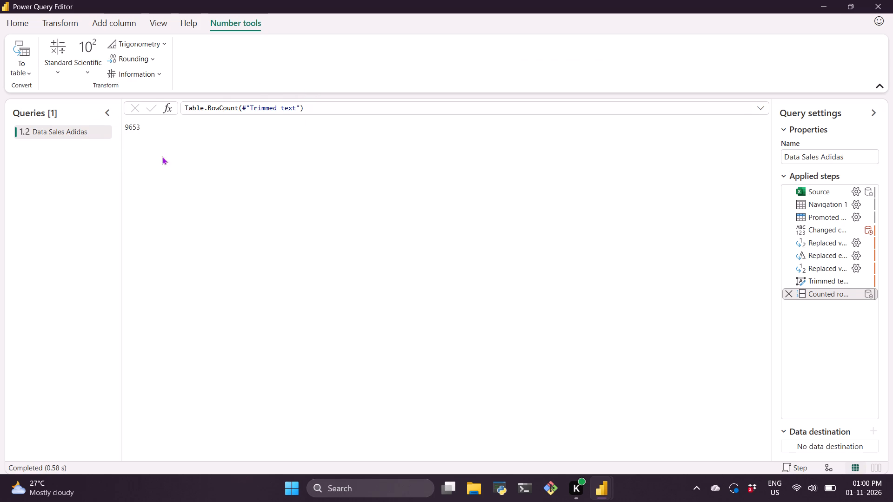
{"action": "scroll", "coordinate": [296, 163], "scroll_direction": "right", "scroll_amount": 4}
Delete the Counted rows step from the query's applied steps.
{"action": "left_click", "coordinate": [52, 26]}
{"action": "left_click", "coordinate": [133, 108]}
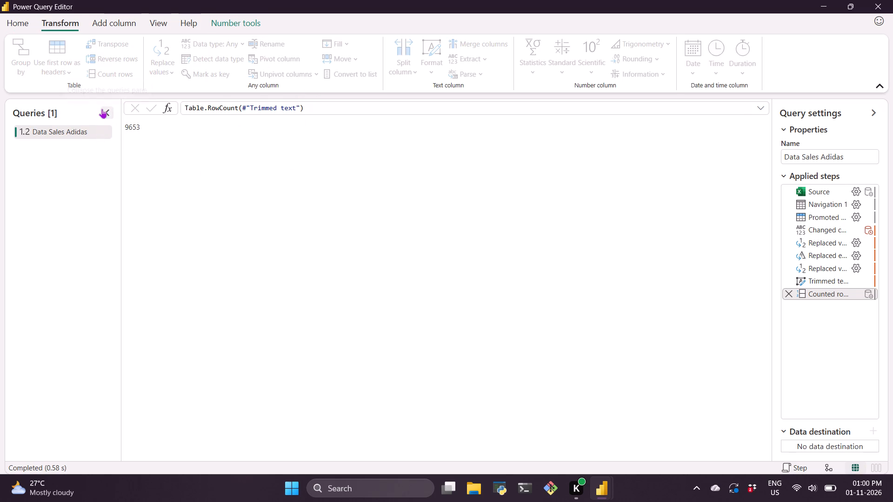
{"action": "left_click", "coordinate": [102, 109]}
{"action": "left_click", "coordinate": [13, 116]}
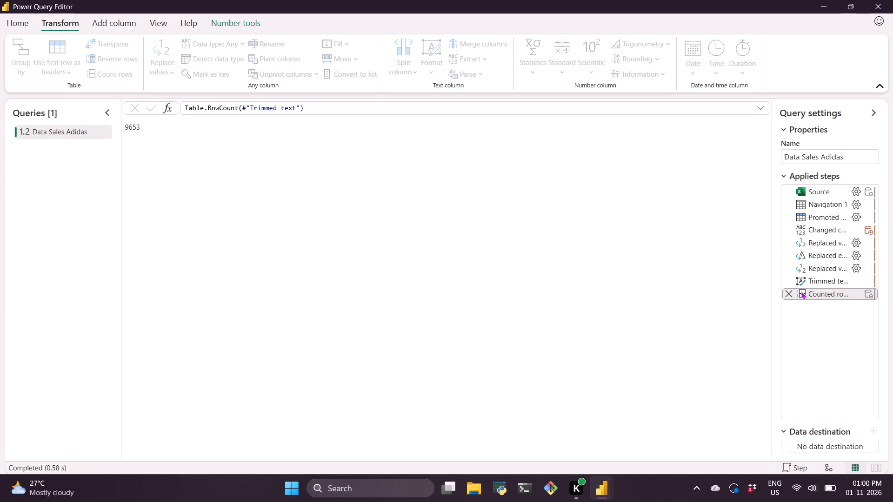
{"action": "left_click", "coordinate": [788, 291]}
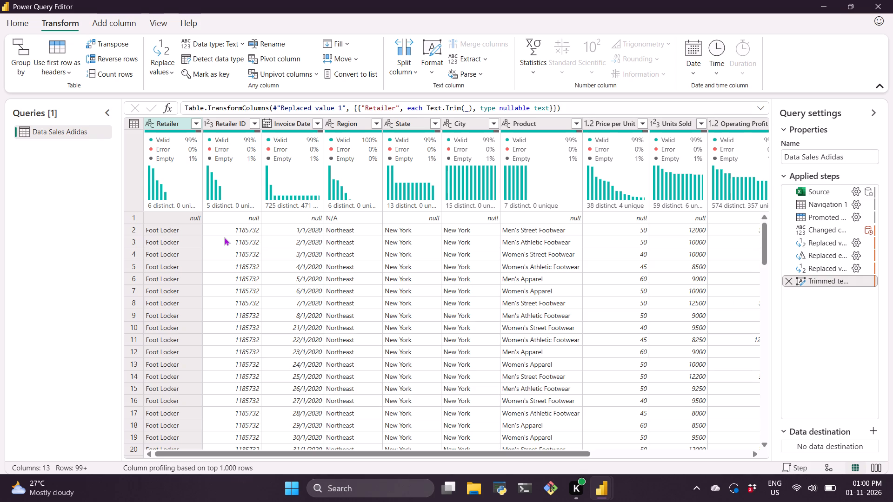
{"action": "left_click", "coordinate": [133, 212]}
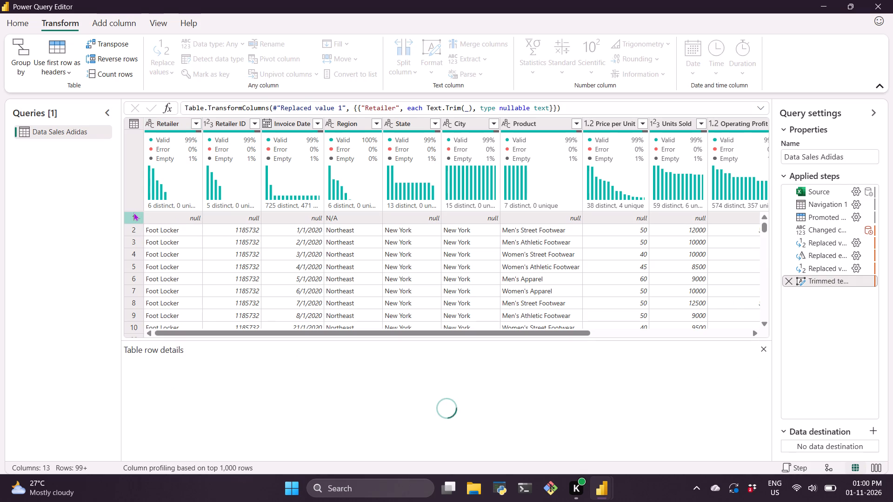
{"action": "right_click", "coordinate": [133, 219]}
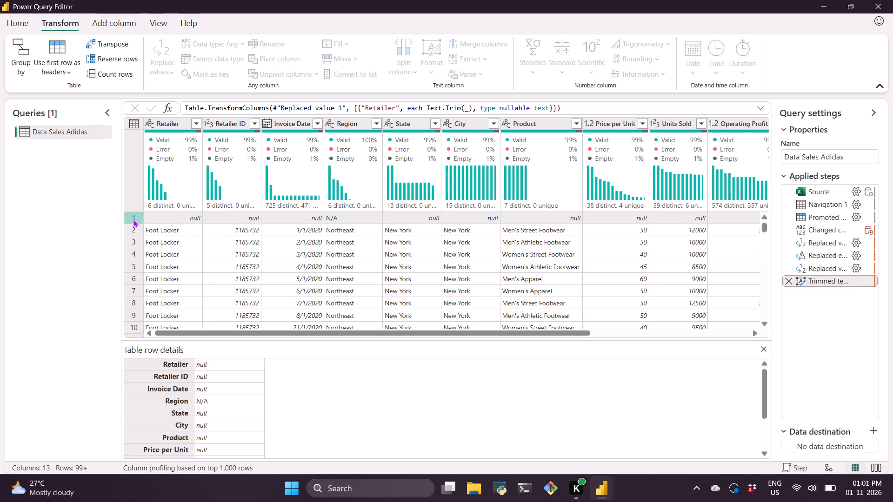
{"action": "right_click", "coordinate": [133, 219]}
Filter the Retailer column to exclude null values, keeping all the other retailers.
{"action": "left_click", "coordinate": [195, 123]}
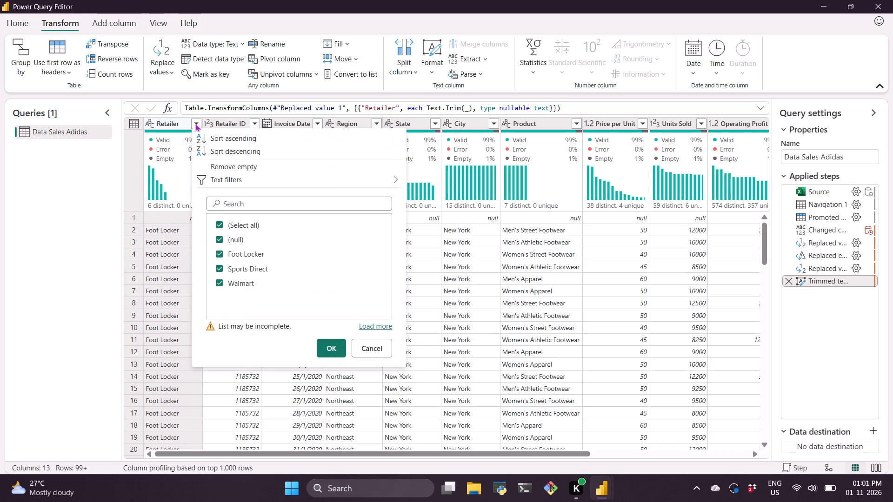
{"action": "left_click", "coordinate": [218, 241]}
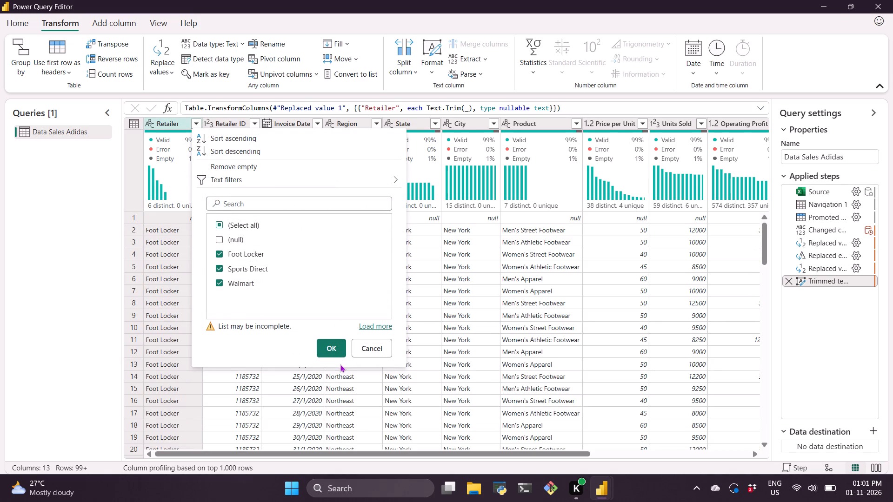
{"action": "left_click", "coordinate": [336, 355]}
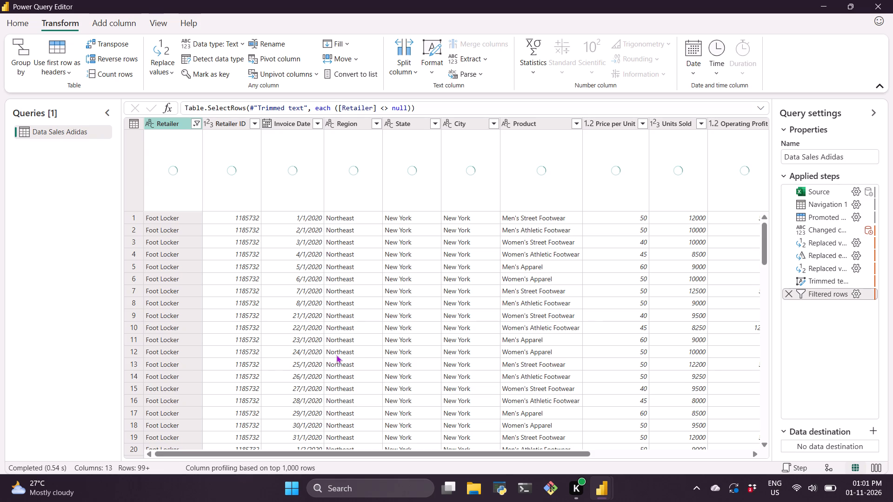
{"action": "double_click", "coordinate": [336, 355]}
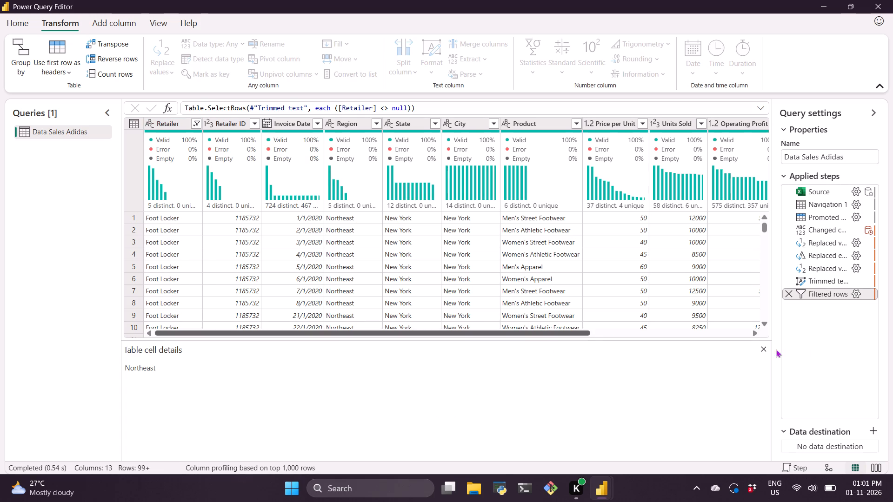
{"action": "left_click", "coordinate": [764, 349]}
{"action": "left_click", "coordinate": [764, 349]}
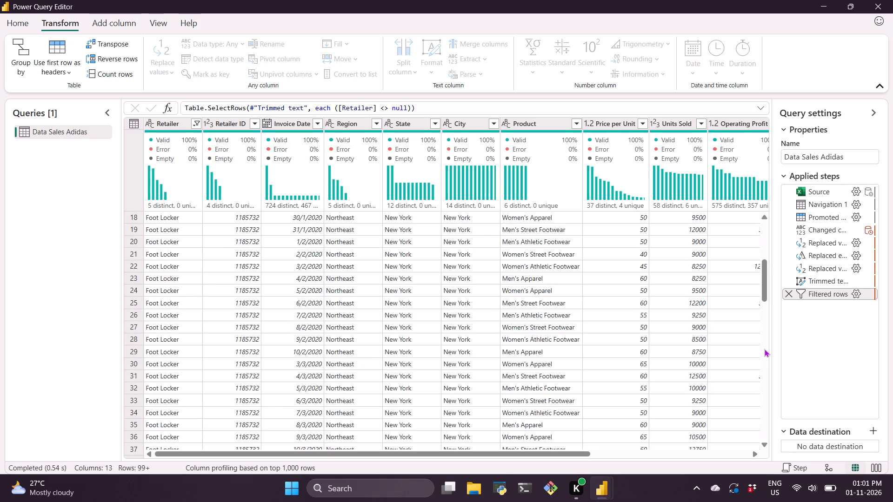
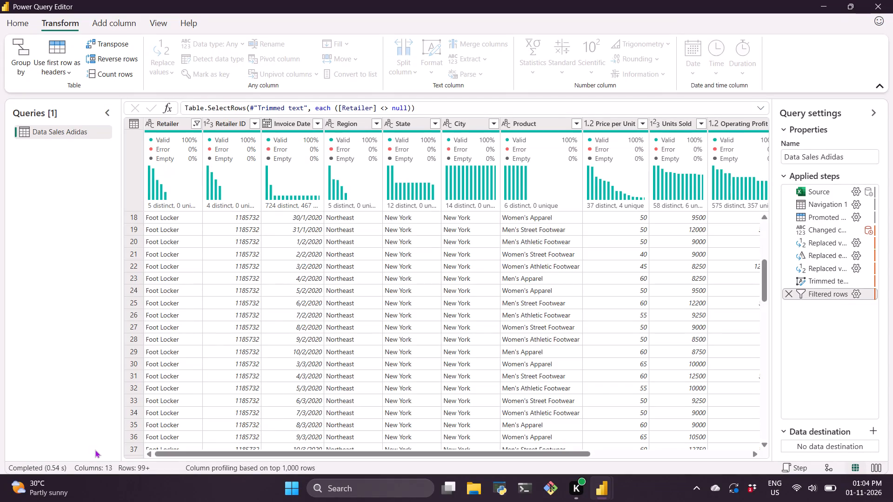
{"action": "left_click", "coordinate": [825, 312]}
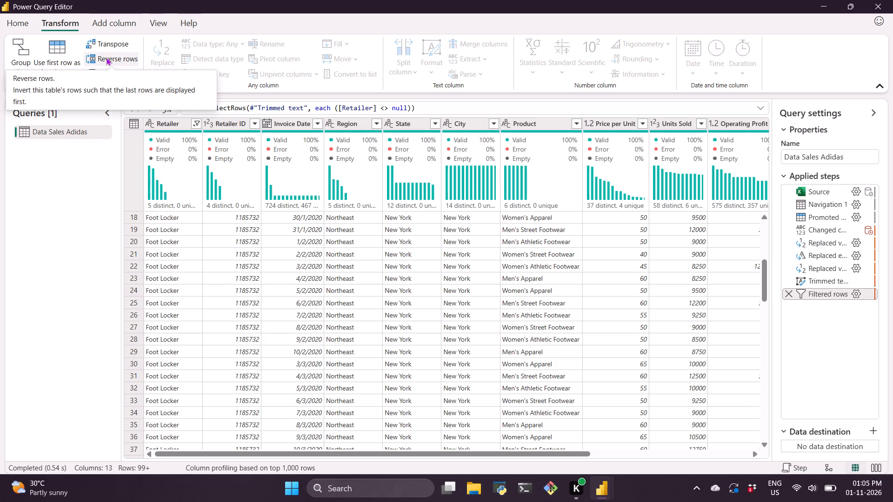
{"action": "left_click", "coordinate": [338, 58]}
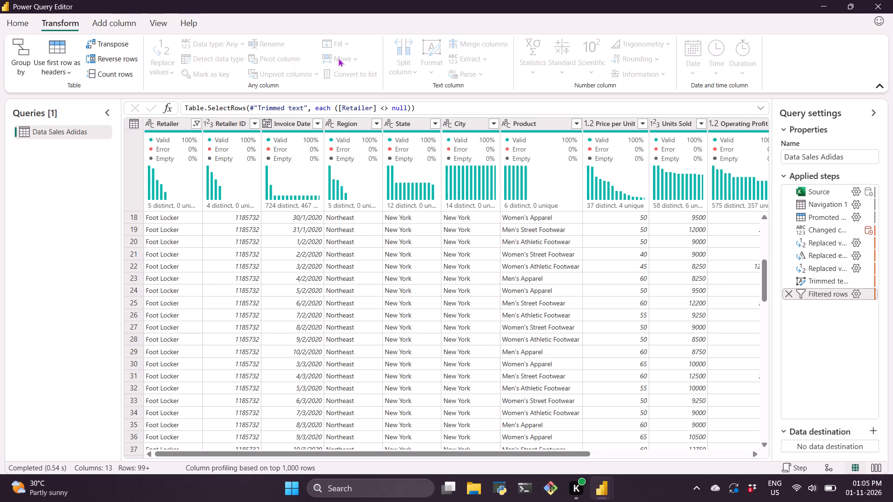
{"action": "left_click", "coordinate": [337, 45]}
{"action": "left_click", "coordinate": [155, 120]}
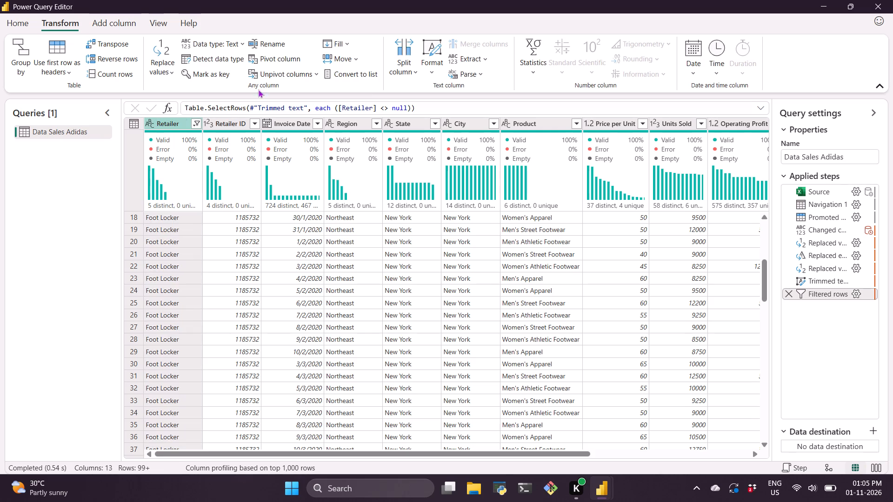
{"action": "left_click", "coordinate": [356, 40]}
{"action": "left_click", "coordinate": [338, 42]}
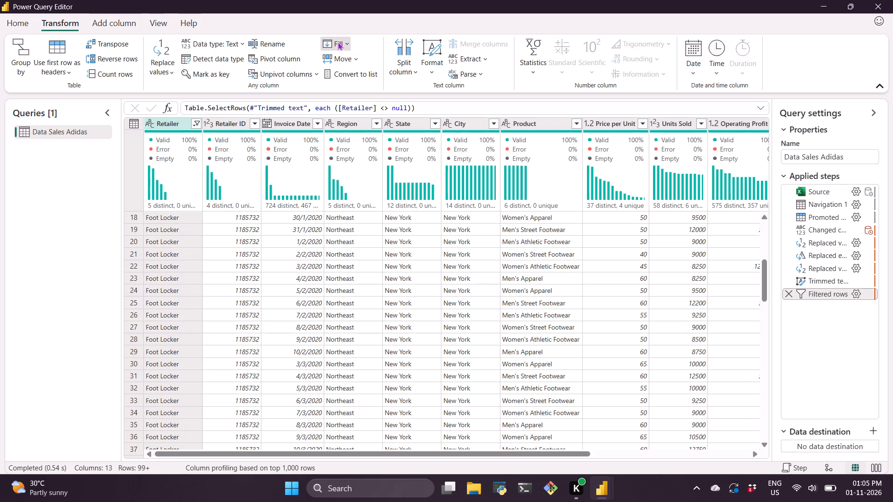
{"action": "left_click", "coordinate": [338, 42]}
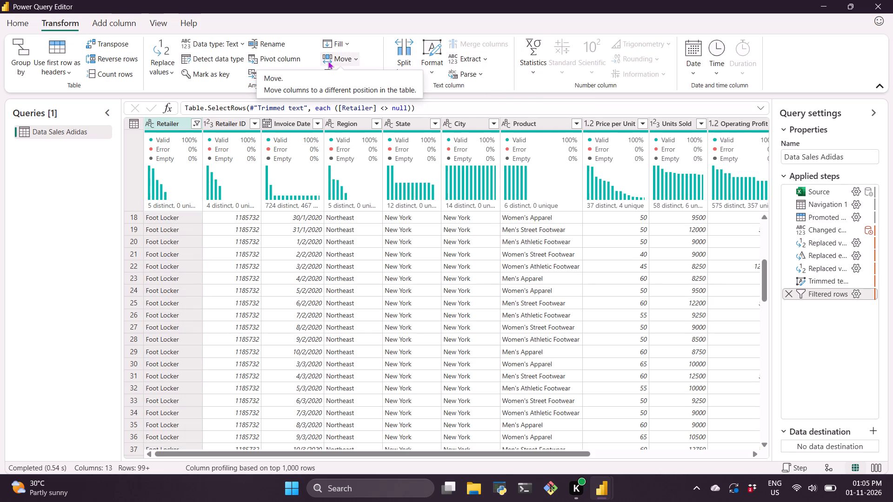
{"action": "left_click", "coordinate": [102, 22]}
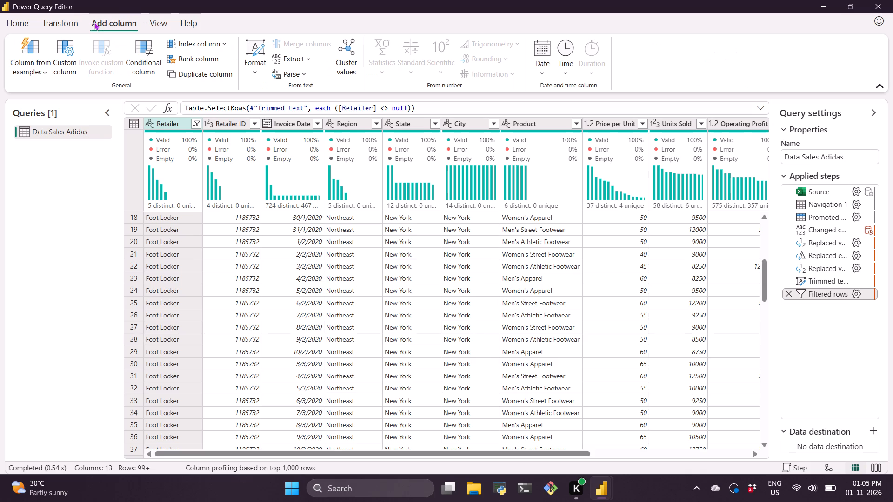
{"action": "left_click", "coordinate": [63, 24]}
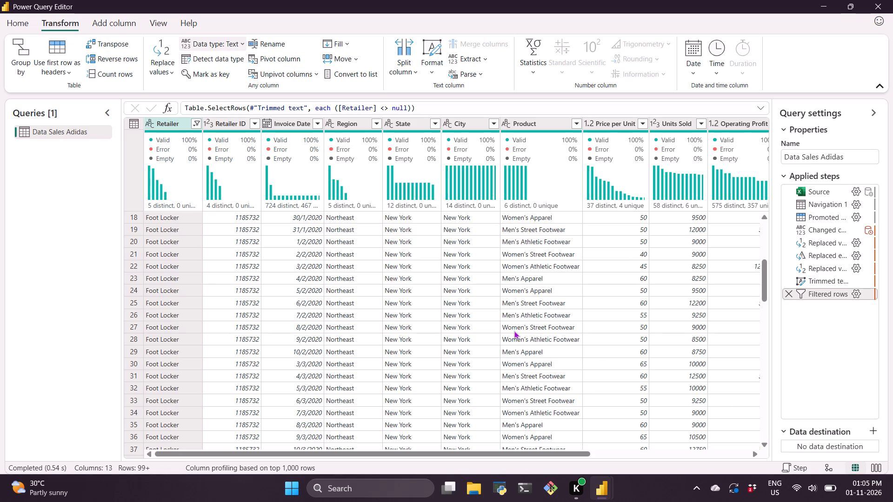
Capitalize each word in the Region column.
{"action": "left_click", "coordinate": [340, 189]}
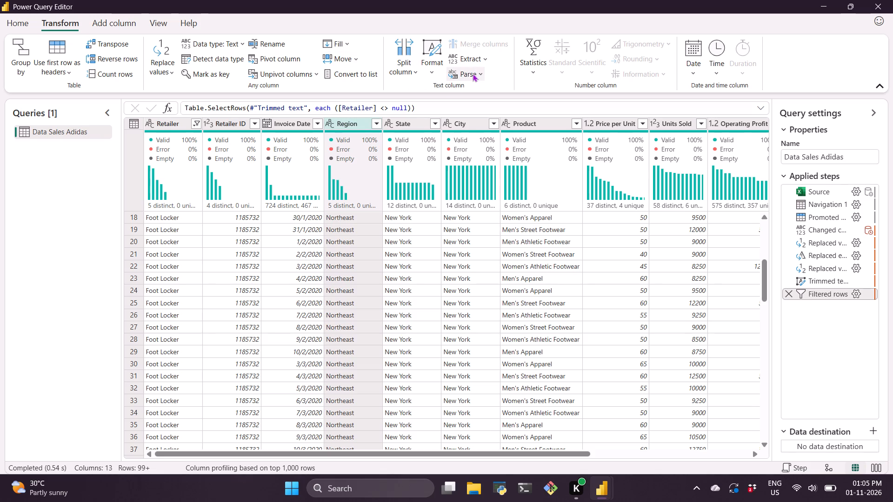
{"action": "left_click", "coordinate": [436, 71]}
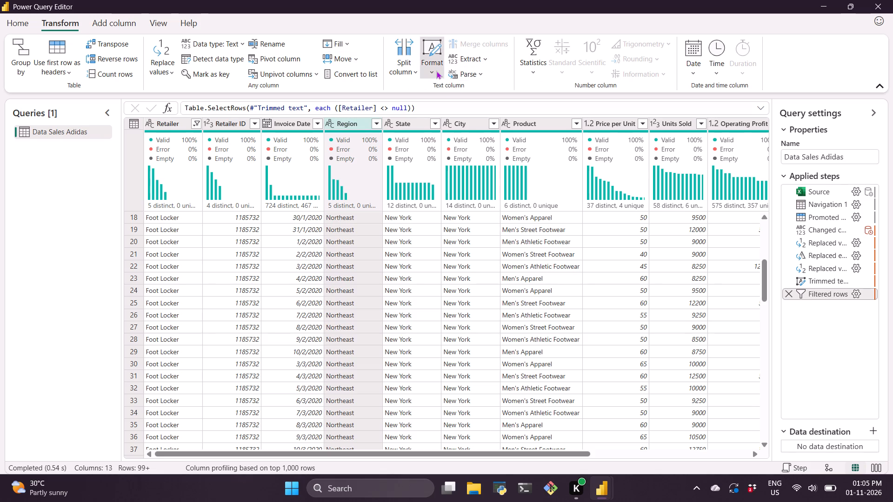
{"action": "left_click", "coordinate": [443, 119]}
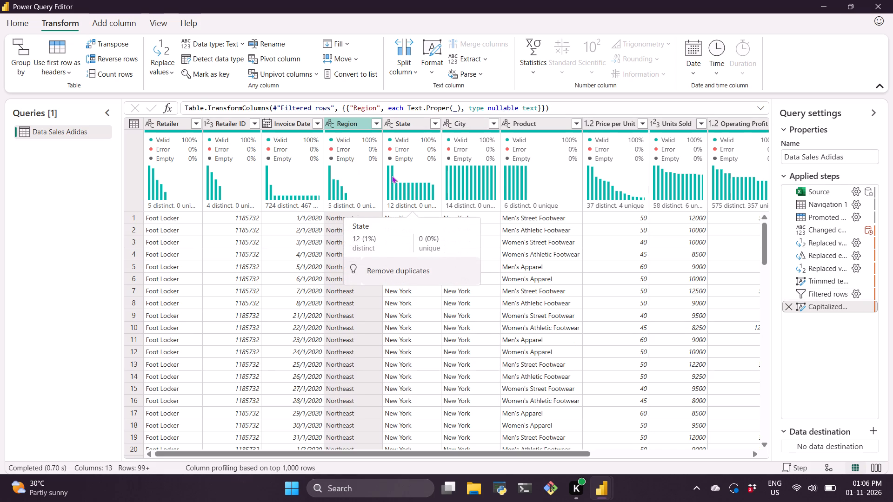
Convert the text of the State column to lowercase.
{"action": "scroll", "coordinate": [648, 265], "scroll_direction": "down", "scroll_amount": 1}
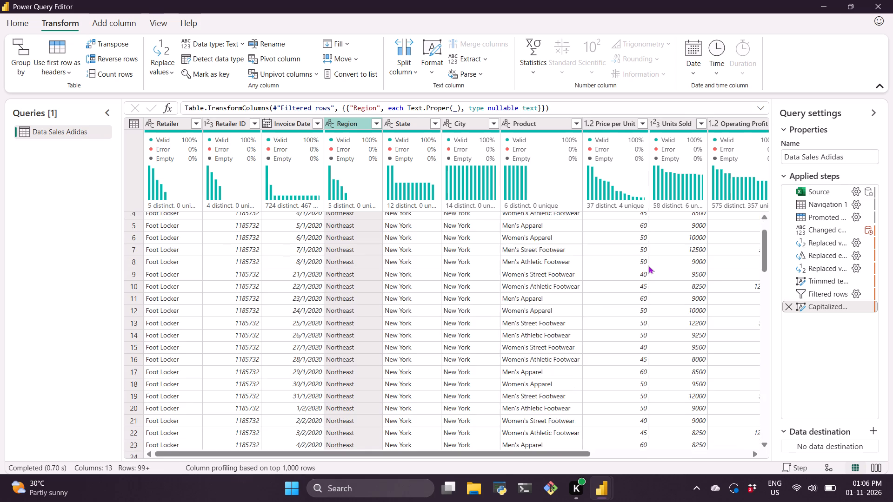
{"action": "scroll", "coordinate": [648, 265], "scroll_direction": "left", "scroll_amount": 2}
{"action": "scroll", "coordinate": [648, 265], "scroll_direction": "down", "scroll_amount": 1}
{"action": "scroll", "coordinate": [648, 265], "scroll_direction": "left", "scroll_amount": 2}
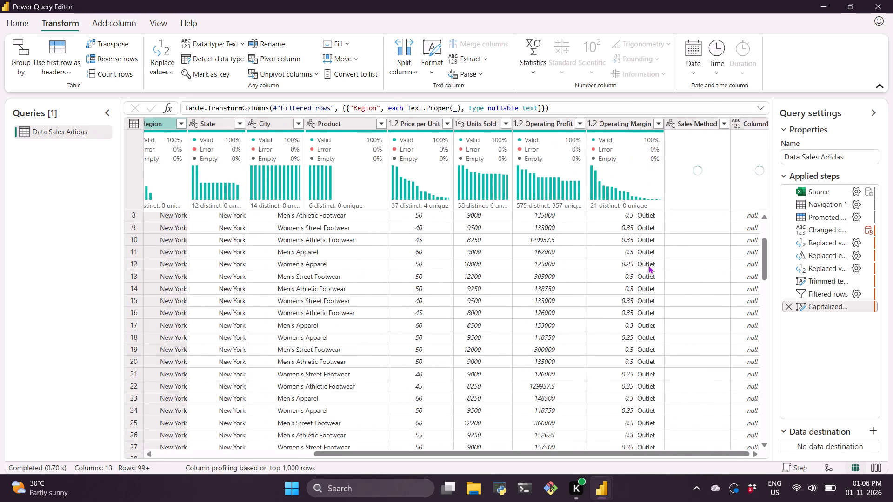
{"action": "scroll", "coordinate": [648, 265], "scroll_direction": "down", "scroll_amount": 1}
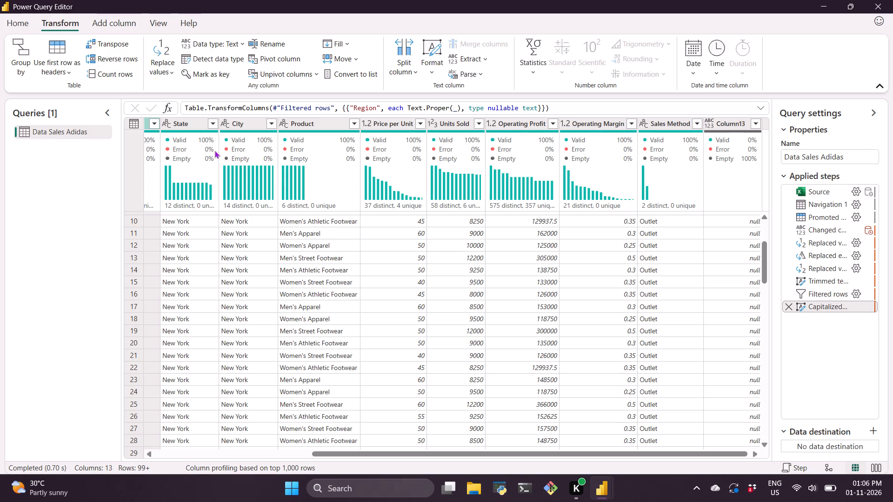
{"action": "left_click", "coordinate": [172, 119]}
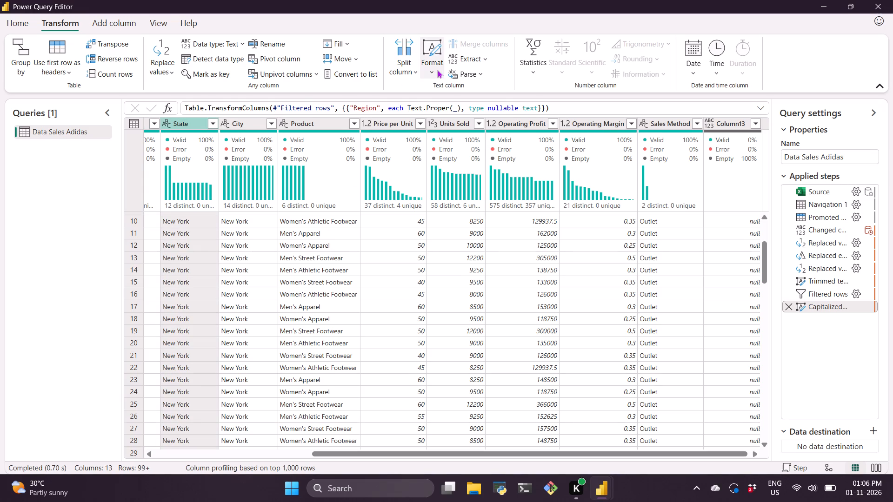
{"action": "left_click", "coordinate": [437, 70]}
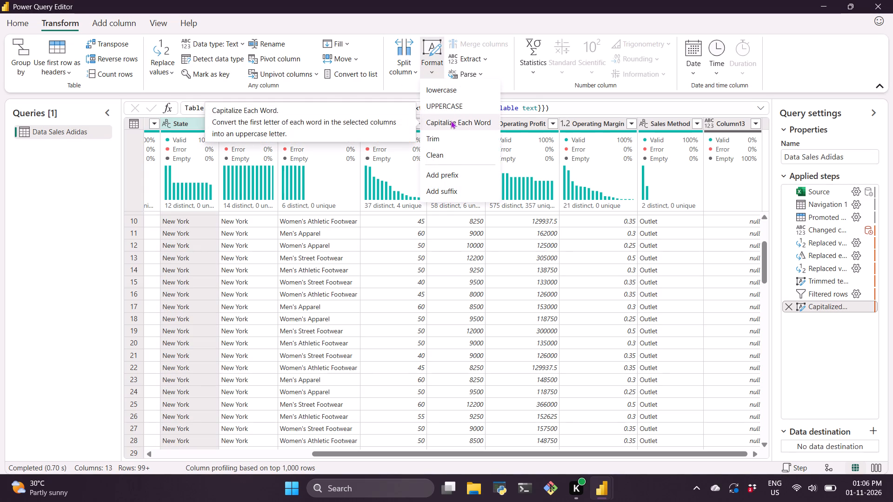
{"action": "left_click", "coordinate": [450, 94]}
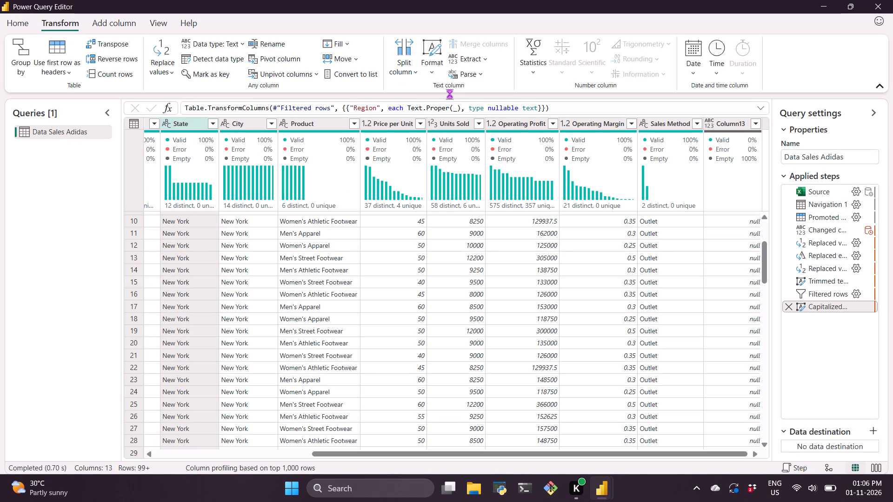
Capitalize each word in the State column.
{"action": "left_click_drag", "start_coordinate": [450, 94], "coordinate": [433, 73]}
{"action": "left_click", "coordinate": [433, 73]}
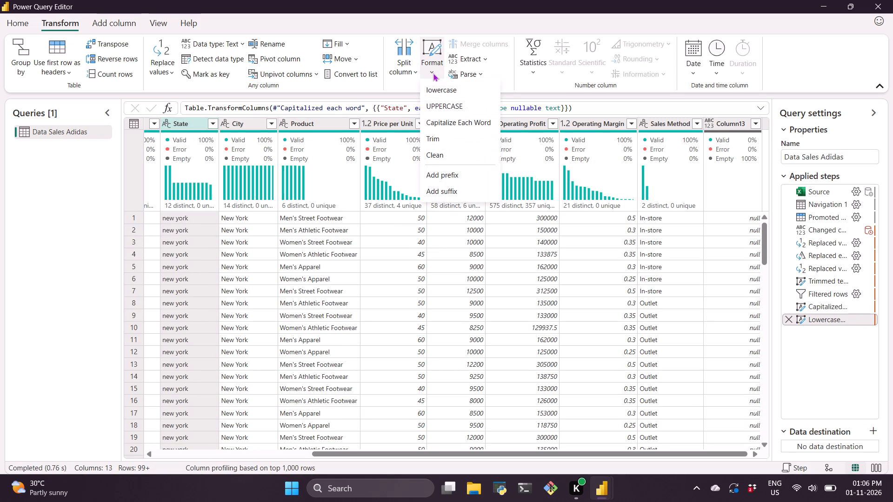
{"action": "left_click", "coordinate": [454, 126]}
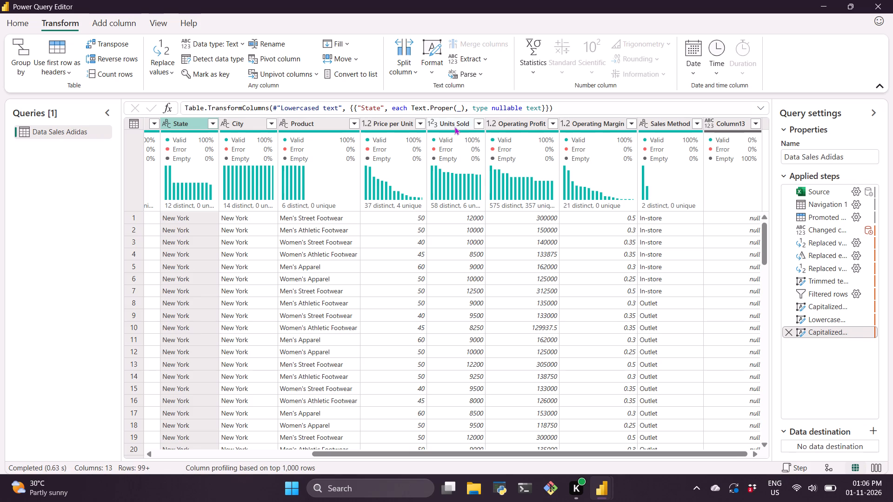
Remove Column13 from the Data Sales Adidas table.
{"action": "scroll", "coordinate": [454, 126], "scroll_direction": "left", "scroll_amount": 3}
{"action": "scroll", "coordinate": [637, 106], "scroll_direction": "left", "scroll_amount": 2}
{"action": "scroll", "coordinate": [604, 159], "scroll_direction": "left", "scroll_amount": 2}
{"action": "scroll", "coordinate": [733, 124], "scroll_direction": "left", "scroll_amount": 2}
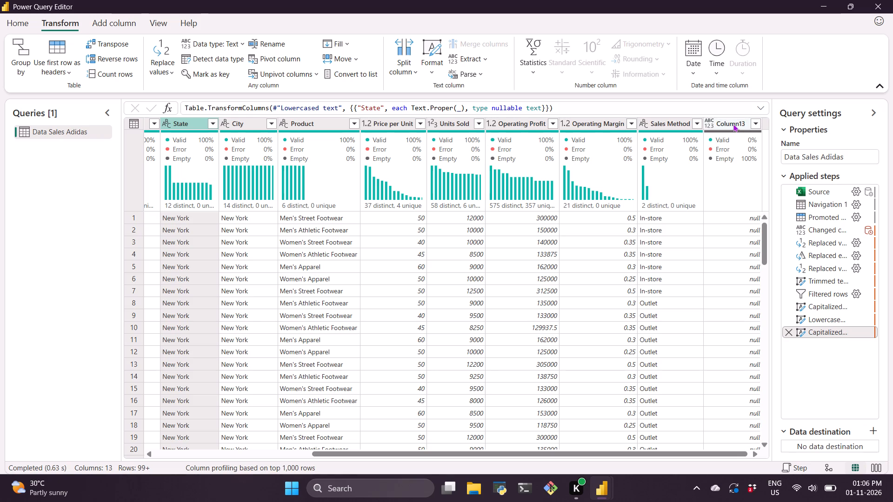
{"action": "left_click", "coordinate": [727, 121]}
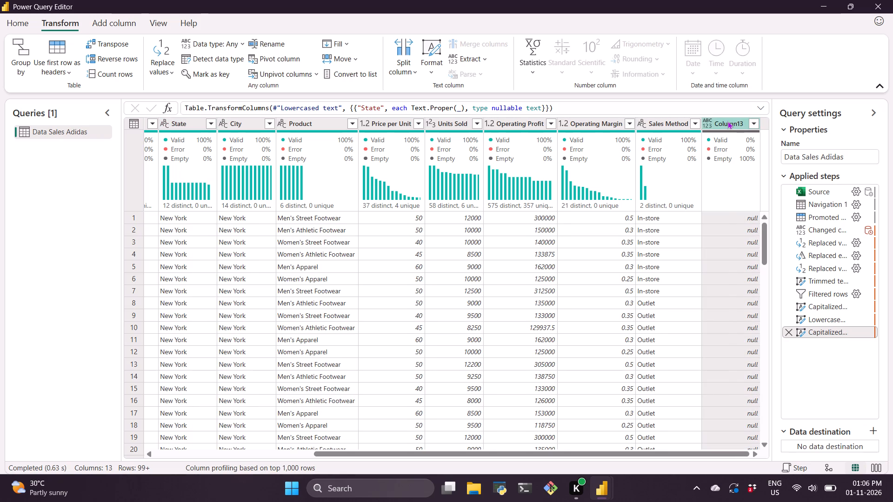
{"action": "right_click", "coordinate": [727, 121]}
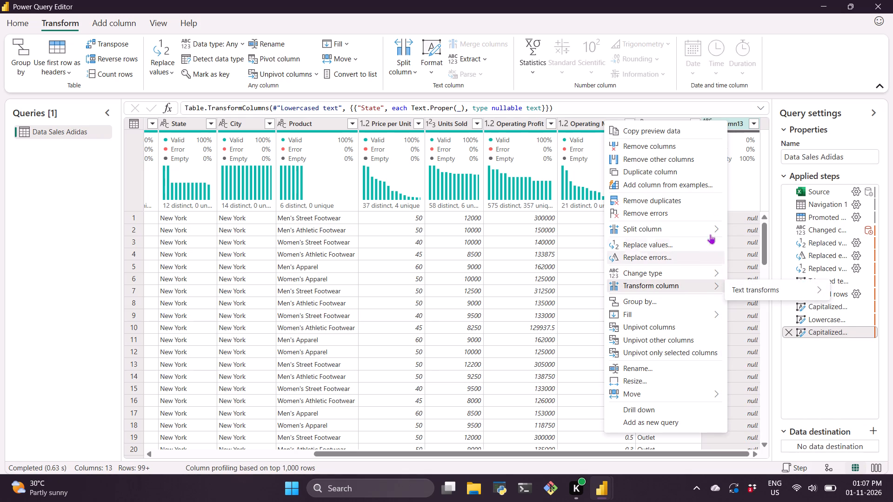
{"action": "left_click", "coordinate": [646, 152]}
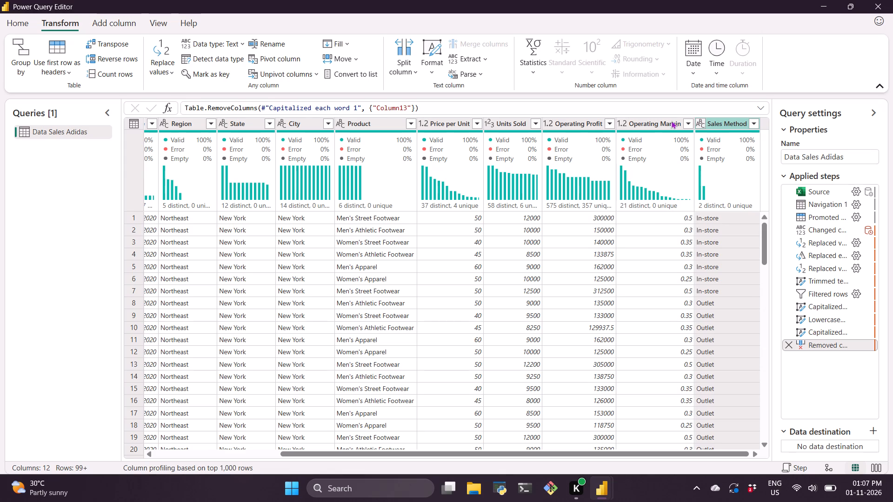
Examine the cleaned table's rows and columns, with Operating Profit, Operating Margin and Sales Method selected together.
{"action": "left_click", "coordinate": [653, 119], "text": "ctrl"}
{"action": "left_click", "coordinate": [566, 128], "text": "ctrl"}
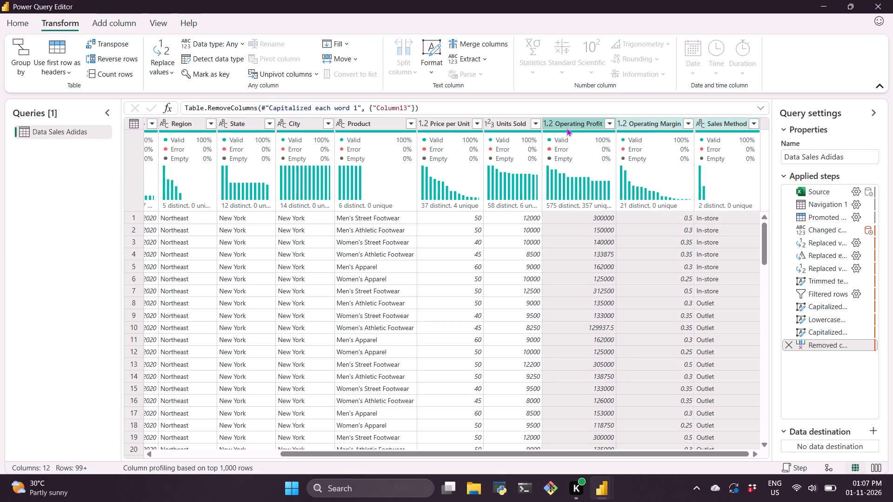
{"action": "left_click", "coordinate": [799, 97]}
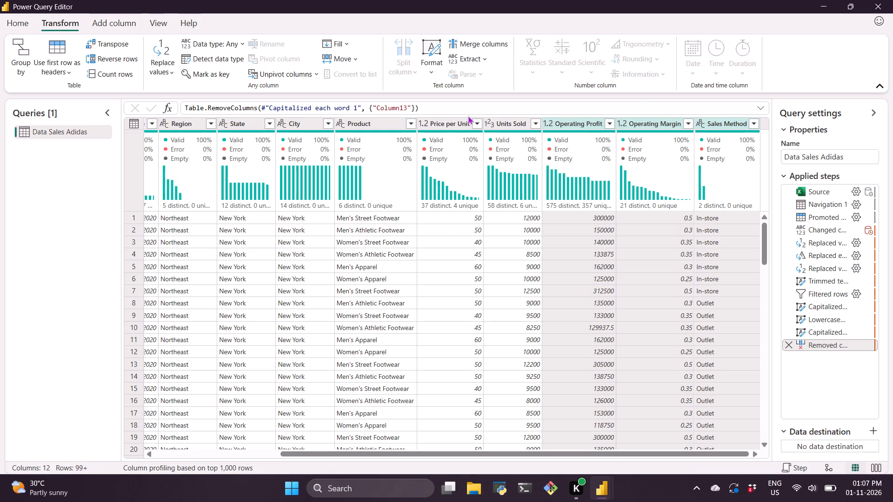
{"action": "scroll", "coordinate": [441, 229], "scroll_direction": "down", "scroll_amount": 1}
{"action": "scroll", "coordinate": [595, 304], "scroll_direction": "down", "scroll_amount": 2}
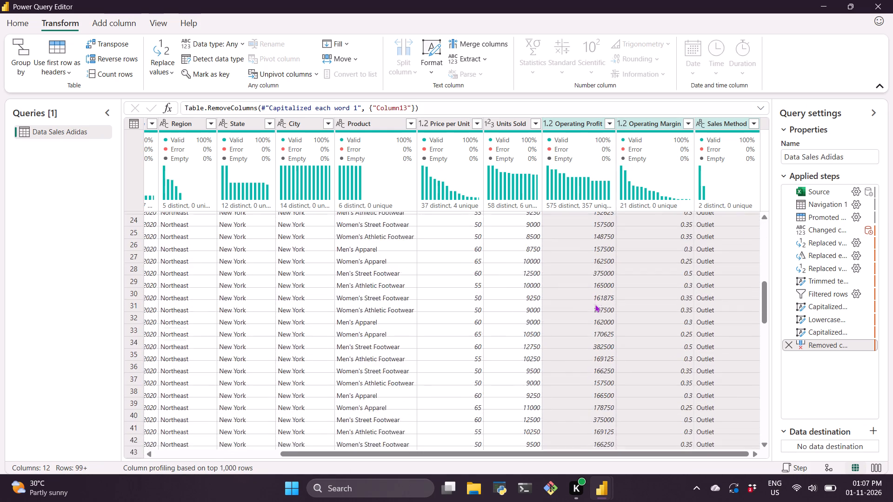
{"action": "scroll", "coordinate": [595, 304], "scroll_direction": "up", "scroll_amount": 9}
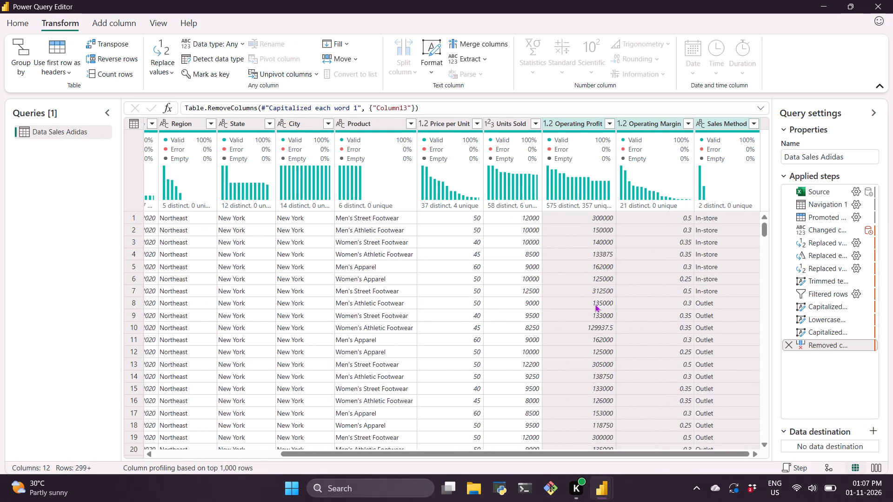
{"action": "scroll", "coordinate": [595, 304], "scroll_direction": "up", "scroll_amount": 8}
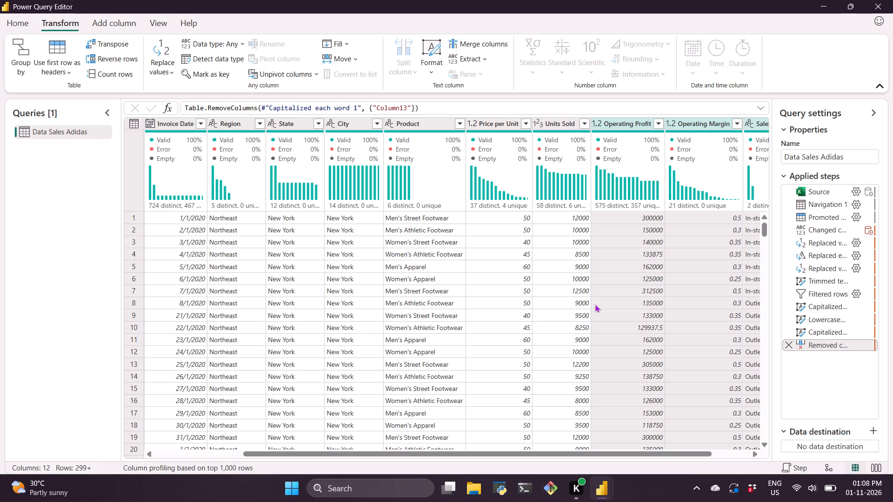
{"action": "scroll", "coordinate": [573, 316], "scroll_direction": "down", "scroll_amount": 1}
{"action": "scroll", "coordinate": [573, 316], "scroll_direction": "up", "scroll_amount": 4}
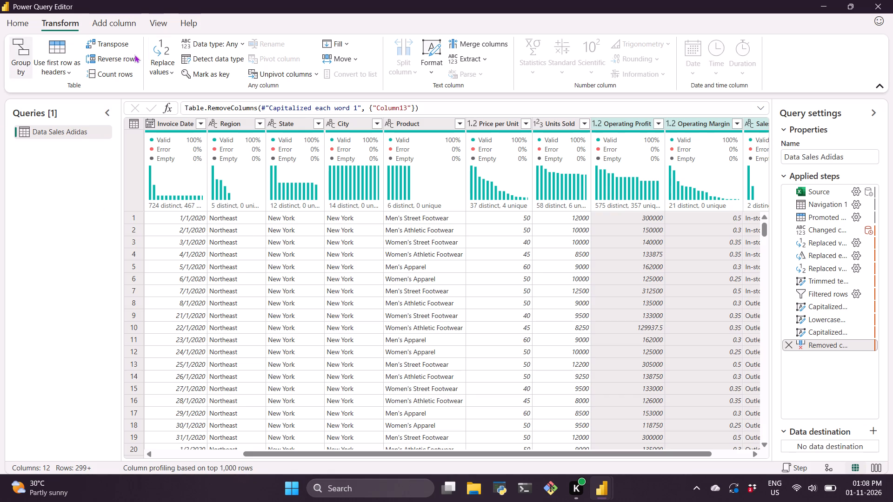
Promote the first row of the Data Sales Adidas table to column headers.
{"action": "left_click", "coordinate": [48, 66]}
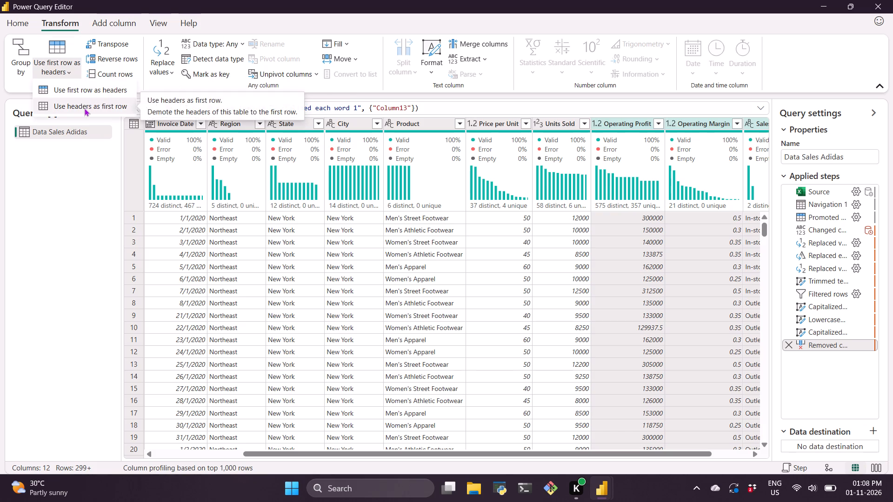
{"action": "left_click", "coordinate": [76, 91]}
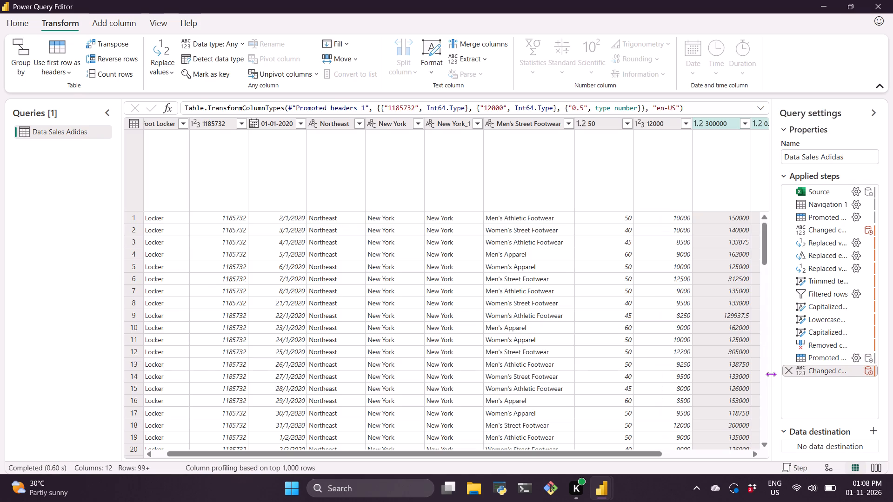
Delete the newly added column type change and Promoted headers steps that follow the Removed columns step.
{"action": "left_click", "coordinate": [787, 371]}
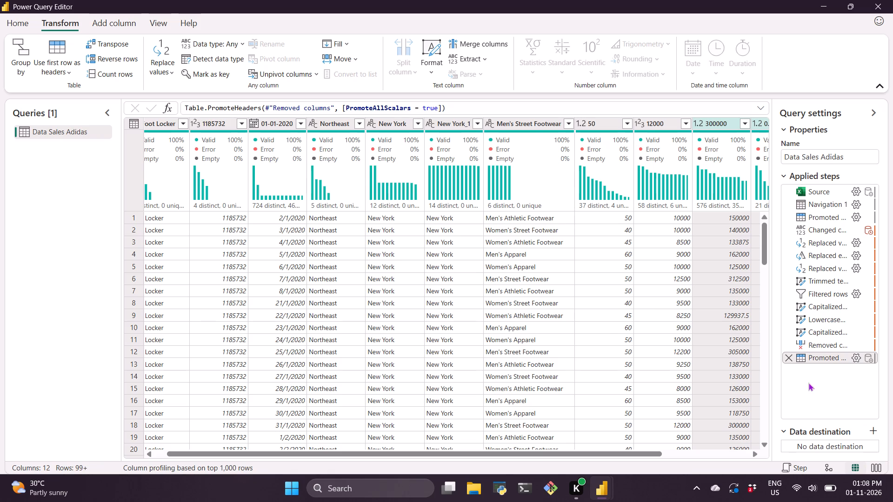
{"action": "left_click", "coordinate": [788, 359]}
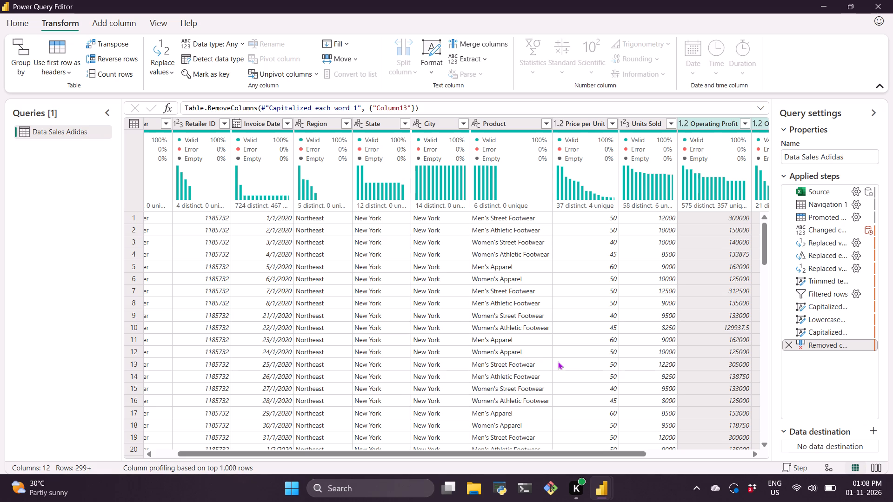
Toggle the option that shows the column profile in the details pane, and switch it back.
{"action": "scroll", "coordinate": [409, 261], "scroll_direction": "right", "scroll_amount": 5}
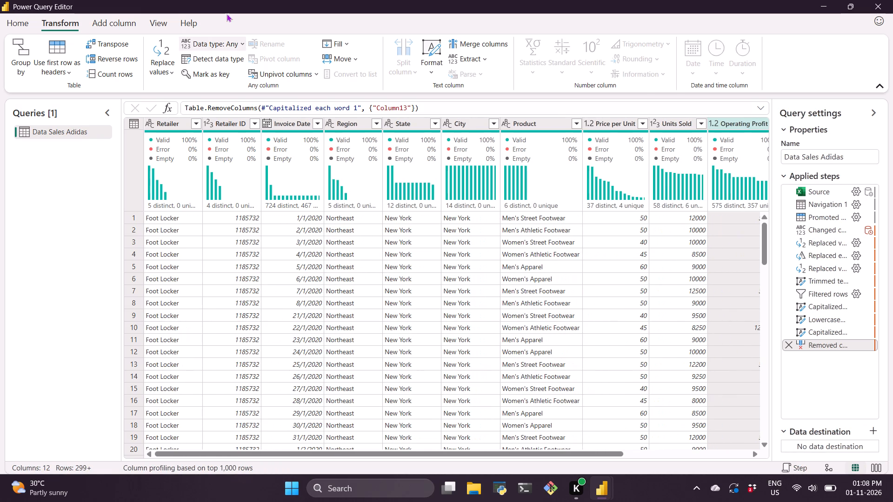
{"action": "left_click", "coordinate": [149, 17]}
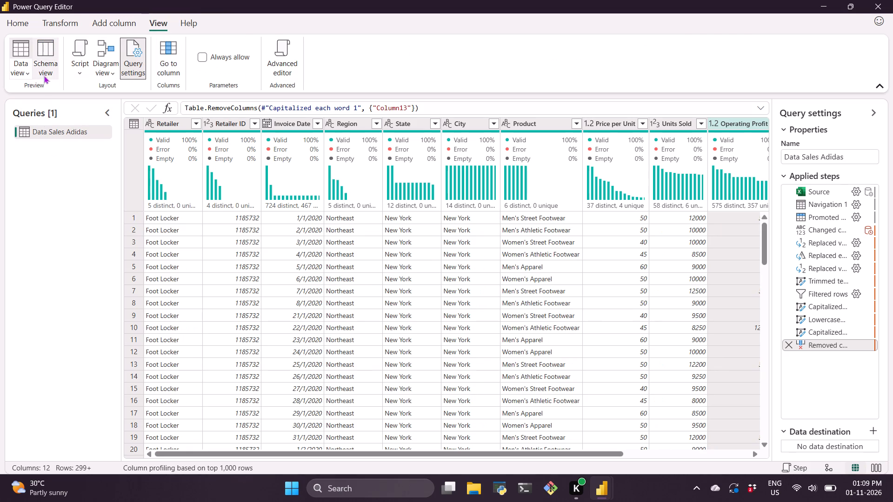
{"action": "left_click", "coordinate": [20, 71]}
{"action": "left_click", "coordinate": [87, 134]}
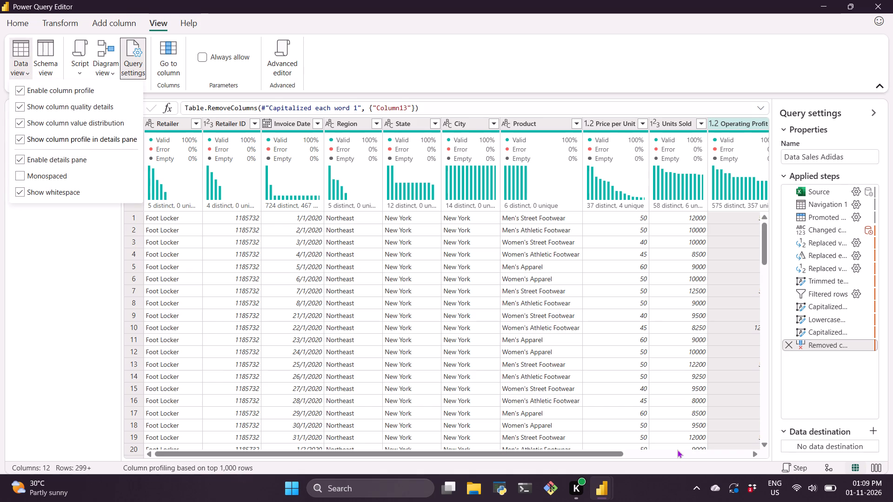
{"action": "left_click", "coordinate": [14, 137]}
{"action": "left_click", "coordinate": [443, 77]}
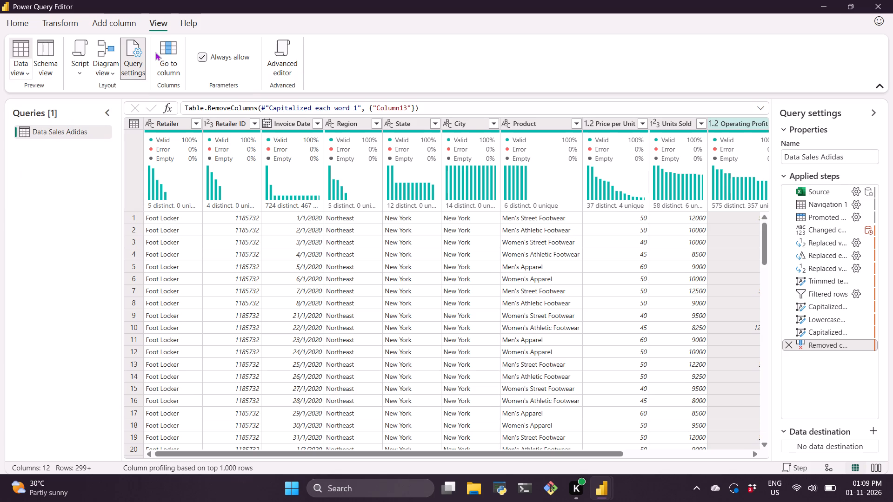
Close Power Query Editor and apply the query changes to load the Data Sales Adidas table into the report.
{"action": "left_click", "coordinate": [67, 21]}
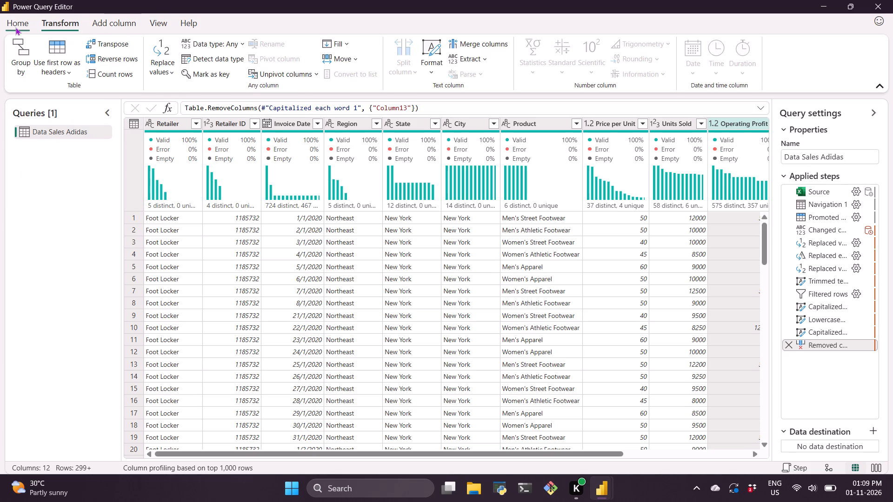
{"action": "left_click", "coordinate": [15, 27]}
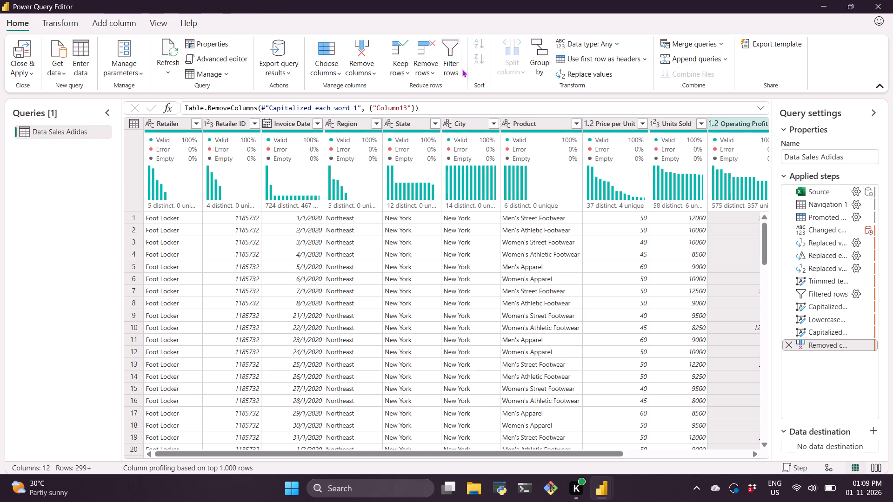
{"action": "left_click", "coordinate": [424, 65]}
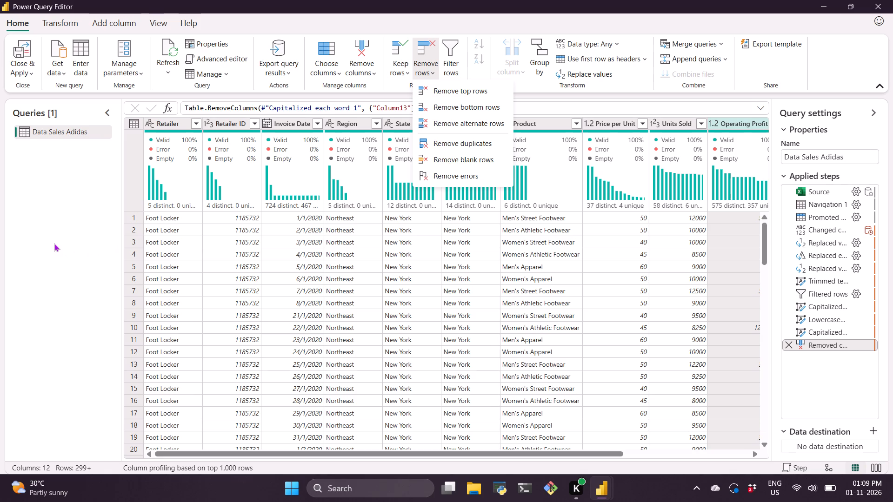
{"action": "left_click", "coordinate": [18, 48]}
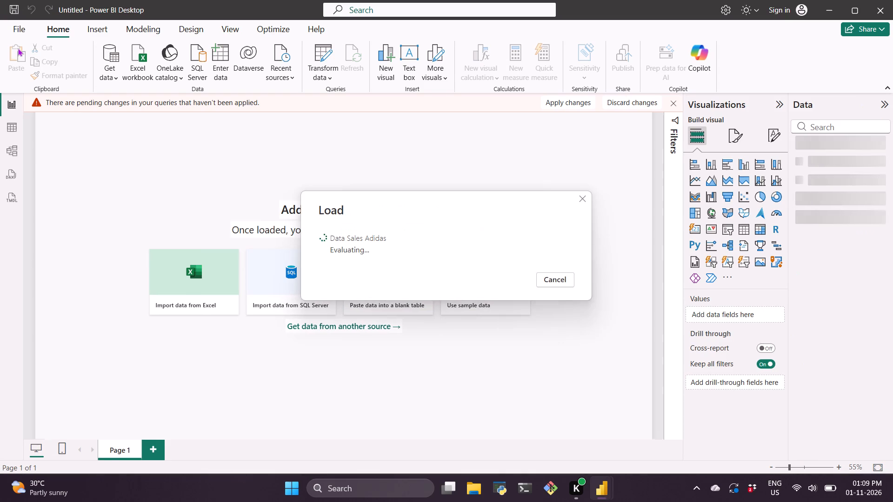
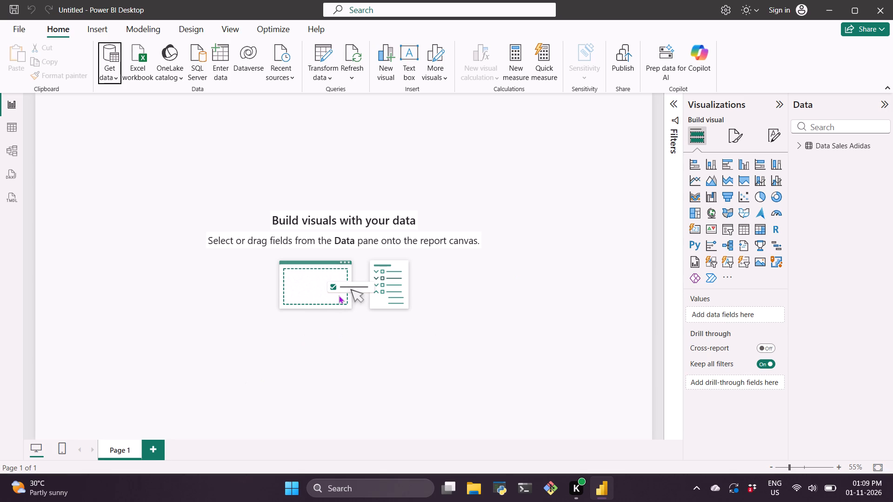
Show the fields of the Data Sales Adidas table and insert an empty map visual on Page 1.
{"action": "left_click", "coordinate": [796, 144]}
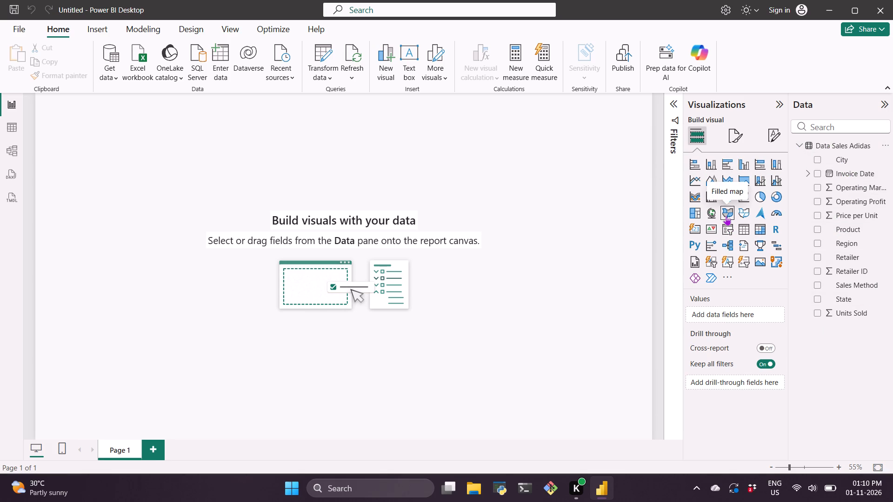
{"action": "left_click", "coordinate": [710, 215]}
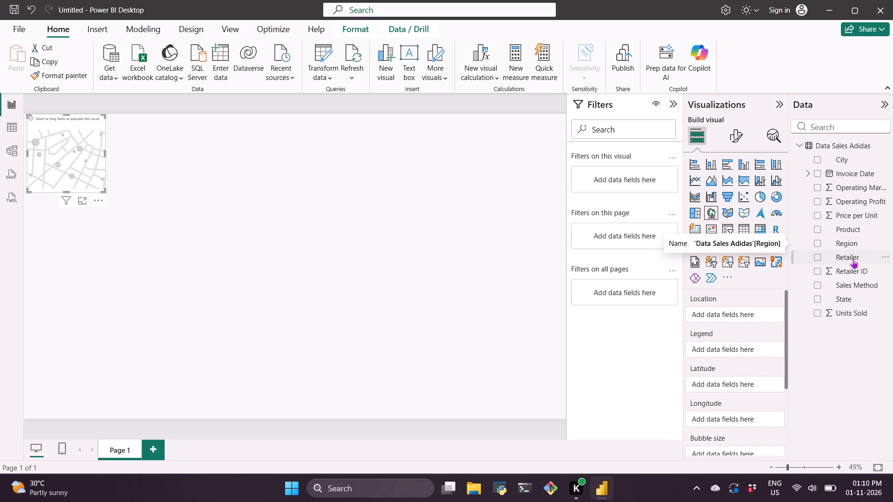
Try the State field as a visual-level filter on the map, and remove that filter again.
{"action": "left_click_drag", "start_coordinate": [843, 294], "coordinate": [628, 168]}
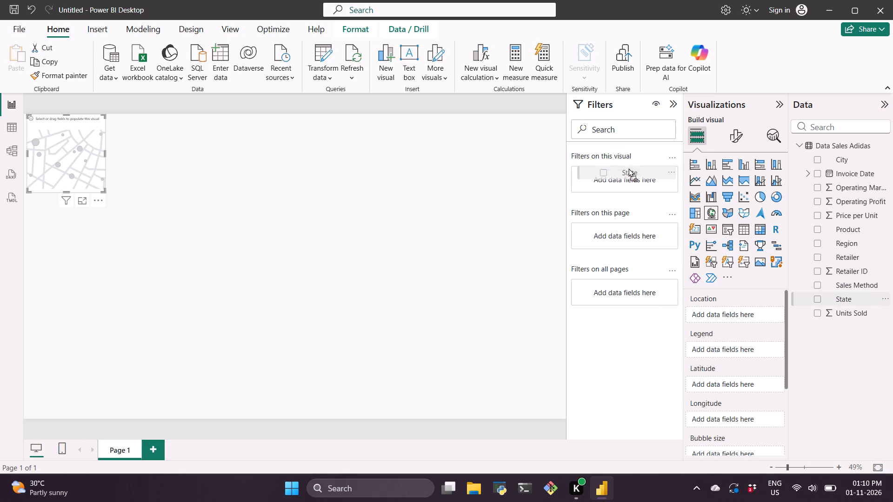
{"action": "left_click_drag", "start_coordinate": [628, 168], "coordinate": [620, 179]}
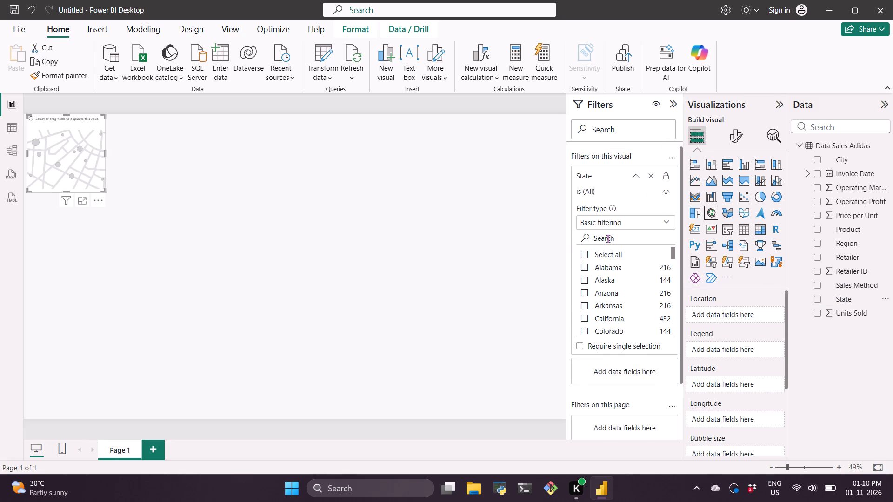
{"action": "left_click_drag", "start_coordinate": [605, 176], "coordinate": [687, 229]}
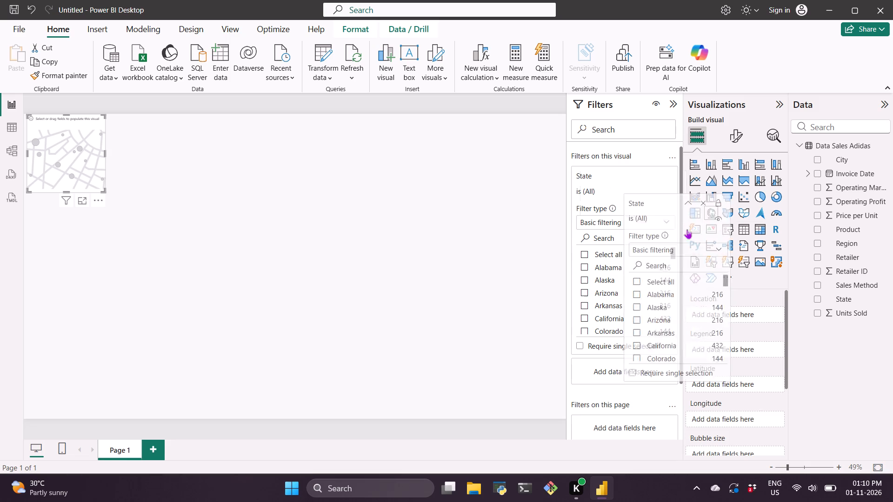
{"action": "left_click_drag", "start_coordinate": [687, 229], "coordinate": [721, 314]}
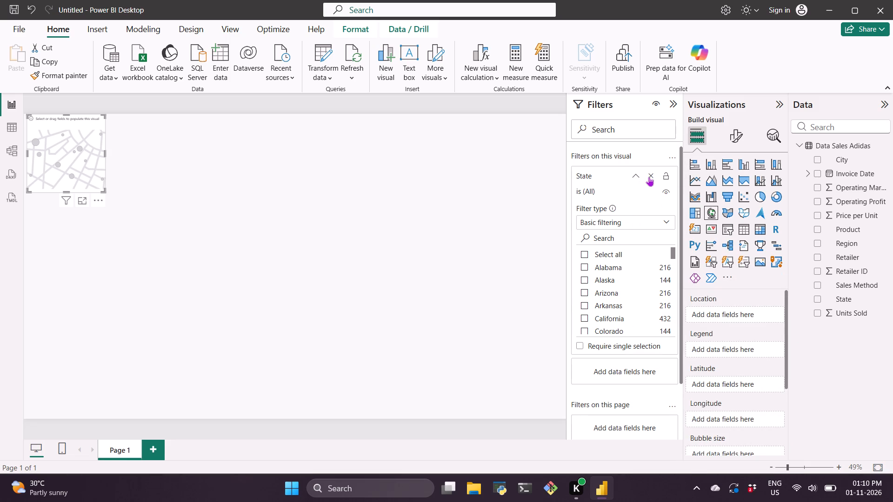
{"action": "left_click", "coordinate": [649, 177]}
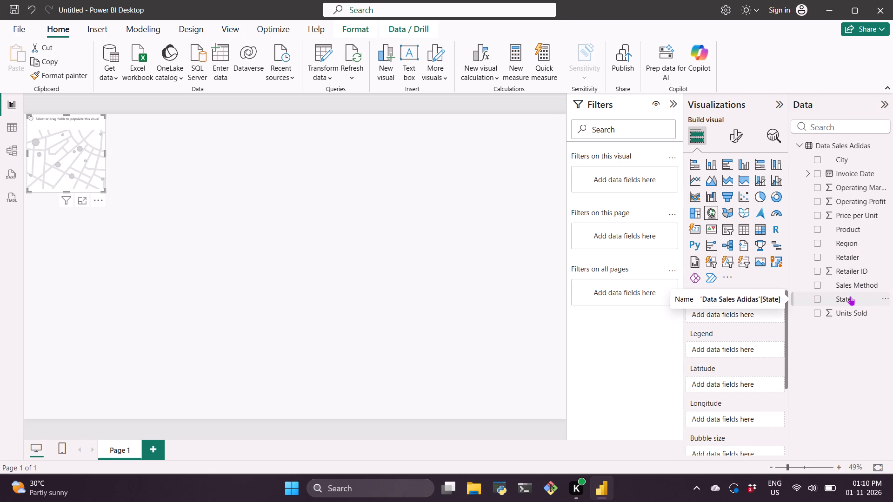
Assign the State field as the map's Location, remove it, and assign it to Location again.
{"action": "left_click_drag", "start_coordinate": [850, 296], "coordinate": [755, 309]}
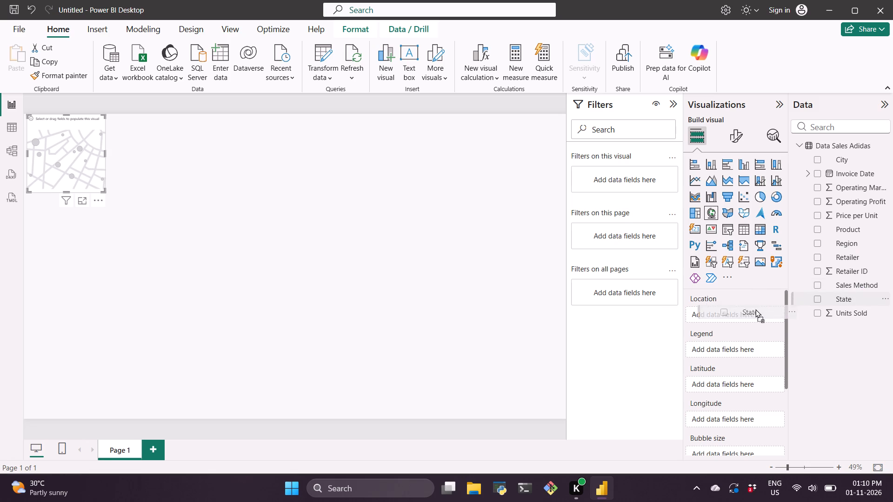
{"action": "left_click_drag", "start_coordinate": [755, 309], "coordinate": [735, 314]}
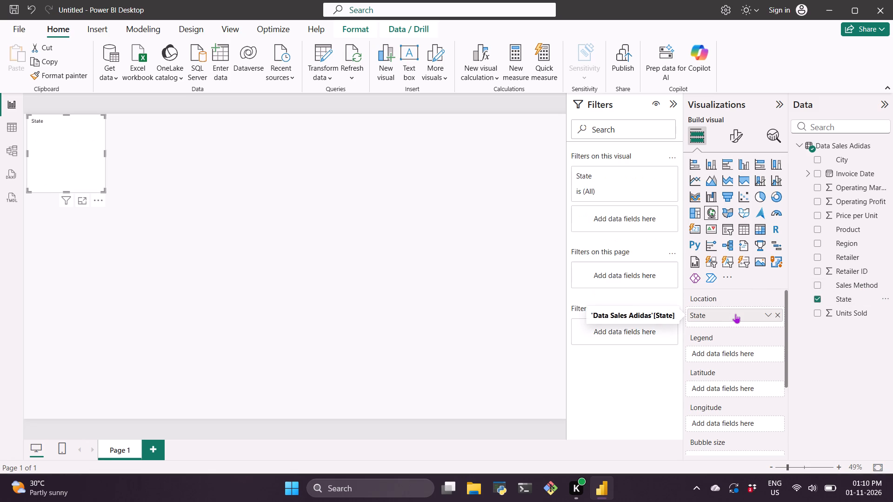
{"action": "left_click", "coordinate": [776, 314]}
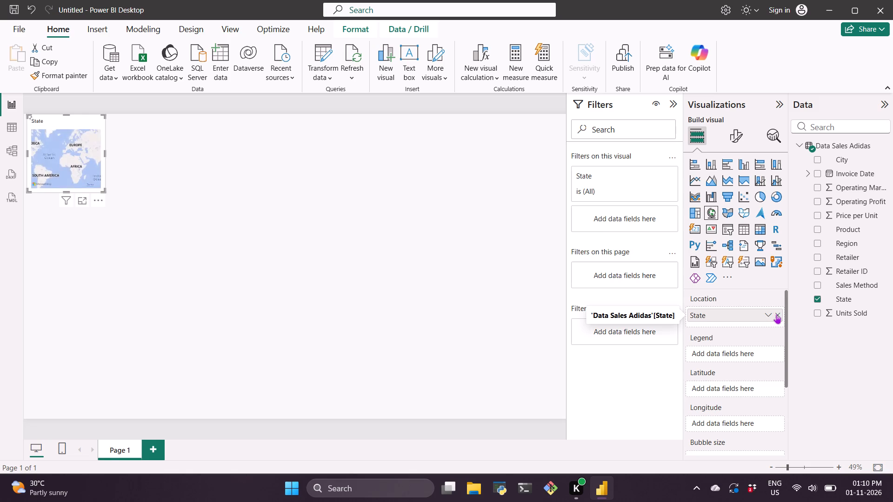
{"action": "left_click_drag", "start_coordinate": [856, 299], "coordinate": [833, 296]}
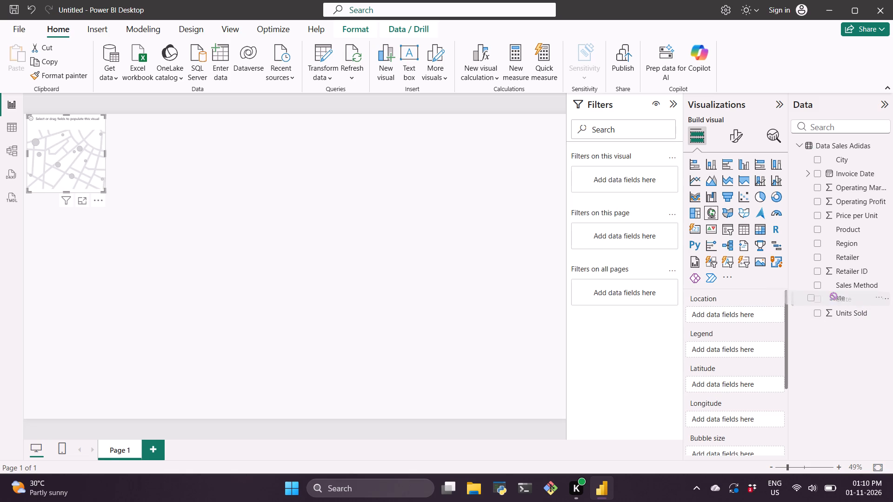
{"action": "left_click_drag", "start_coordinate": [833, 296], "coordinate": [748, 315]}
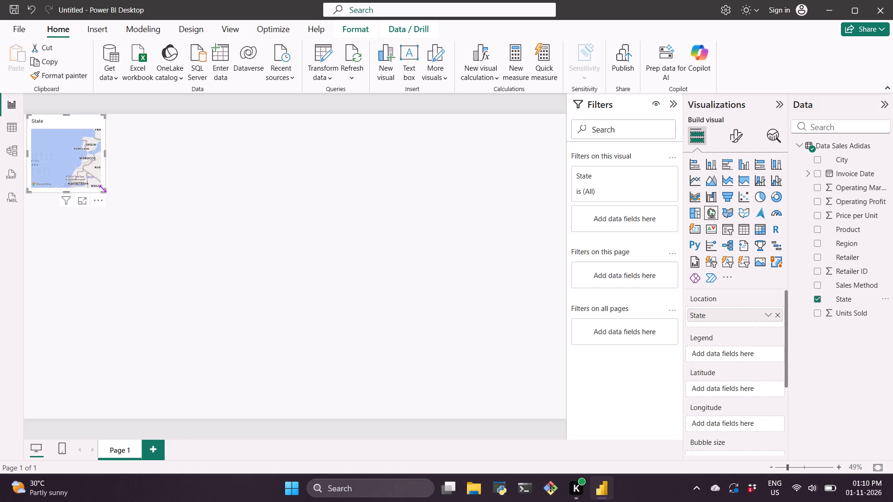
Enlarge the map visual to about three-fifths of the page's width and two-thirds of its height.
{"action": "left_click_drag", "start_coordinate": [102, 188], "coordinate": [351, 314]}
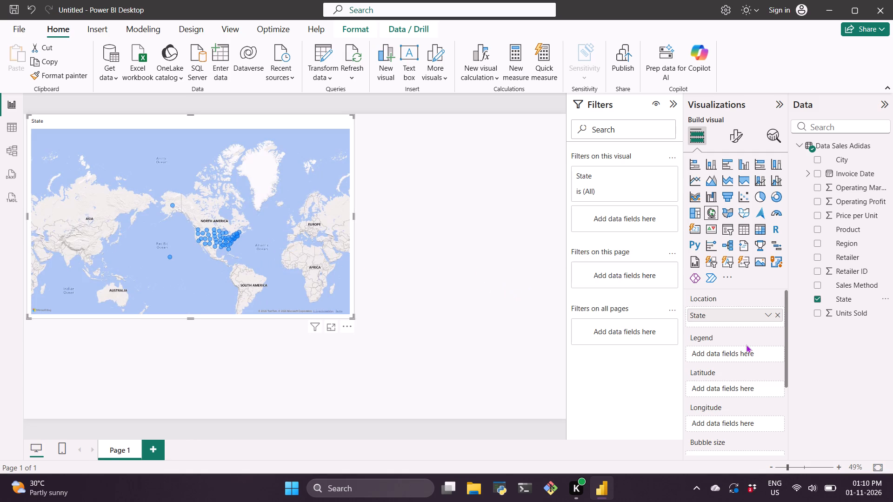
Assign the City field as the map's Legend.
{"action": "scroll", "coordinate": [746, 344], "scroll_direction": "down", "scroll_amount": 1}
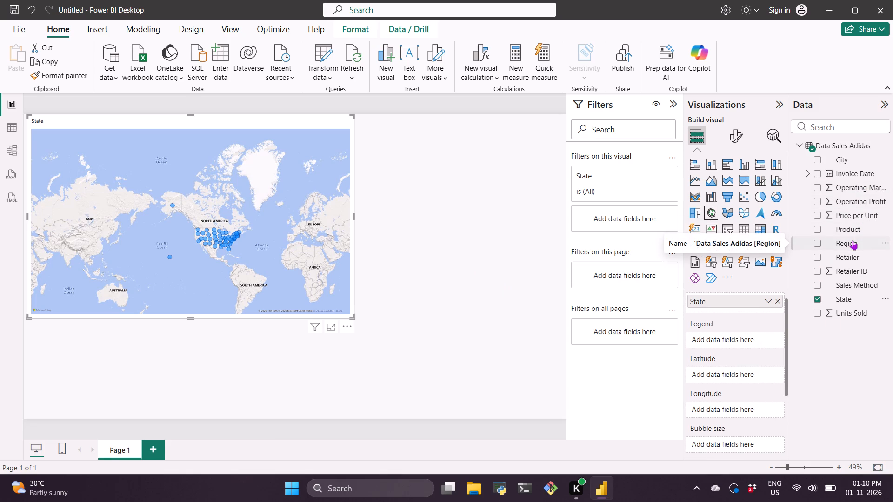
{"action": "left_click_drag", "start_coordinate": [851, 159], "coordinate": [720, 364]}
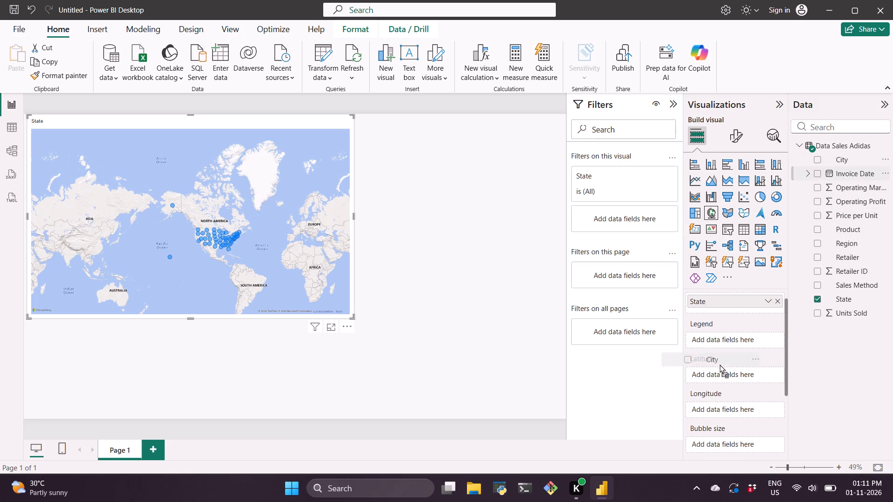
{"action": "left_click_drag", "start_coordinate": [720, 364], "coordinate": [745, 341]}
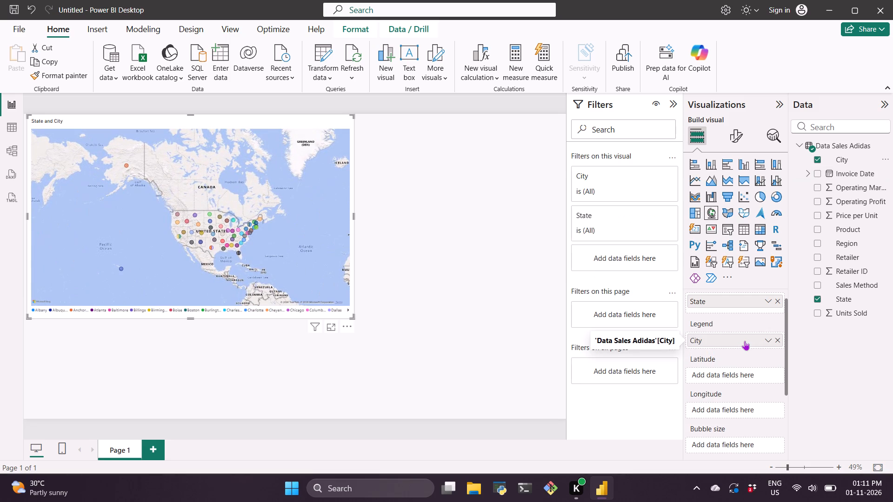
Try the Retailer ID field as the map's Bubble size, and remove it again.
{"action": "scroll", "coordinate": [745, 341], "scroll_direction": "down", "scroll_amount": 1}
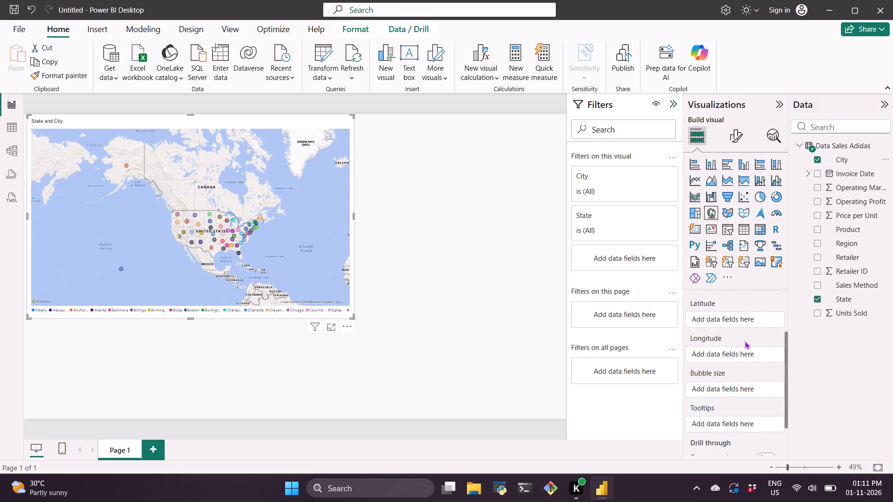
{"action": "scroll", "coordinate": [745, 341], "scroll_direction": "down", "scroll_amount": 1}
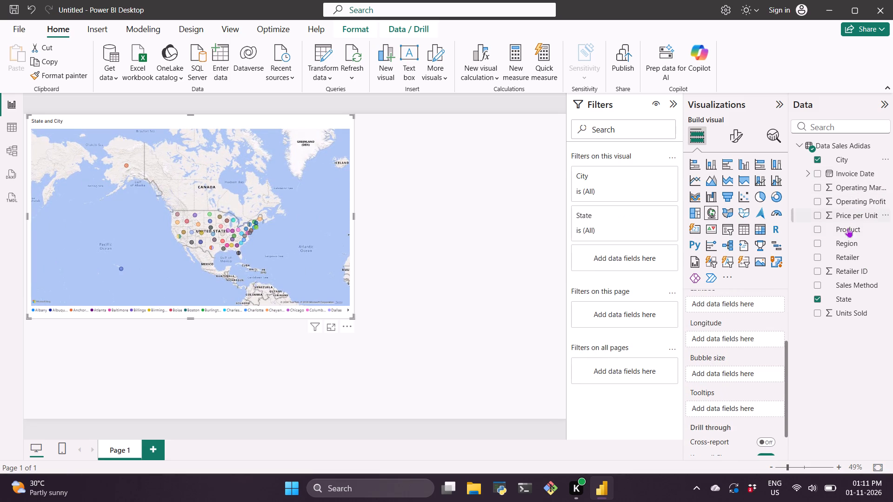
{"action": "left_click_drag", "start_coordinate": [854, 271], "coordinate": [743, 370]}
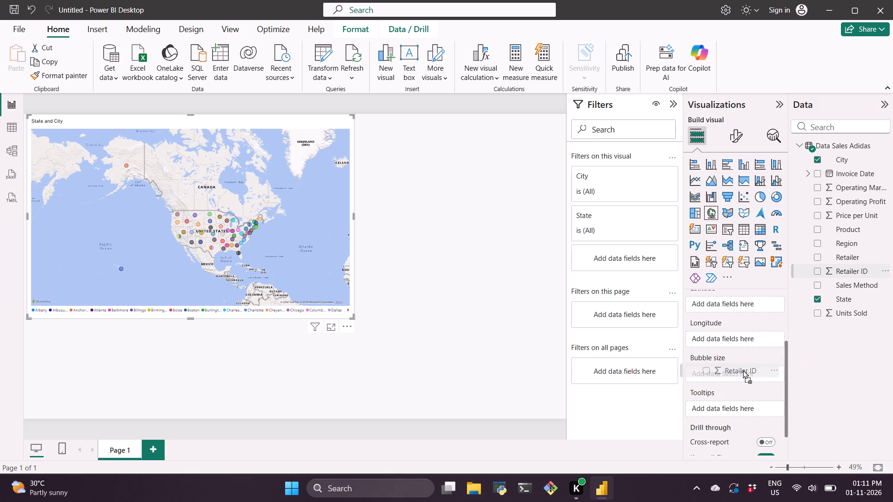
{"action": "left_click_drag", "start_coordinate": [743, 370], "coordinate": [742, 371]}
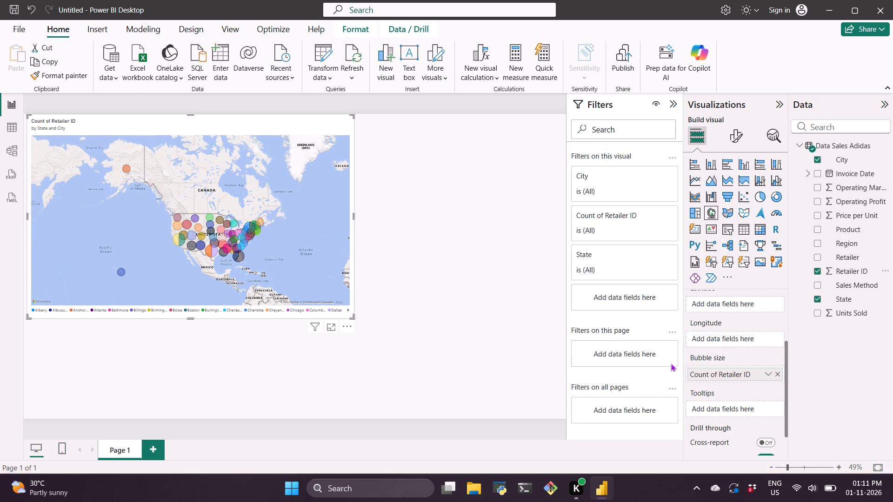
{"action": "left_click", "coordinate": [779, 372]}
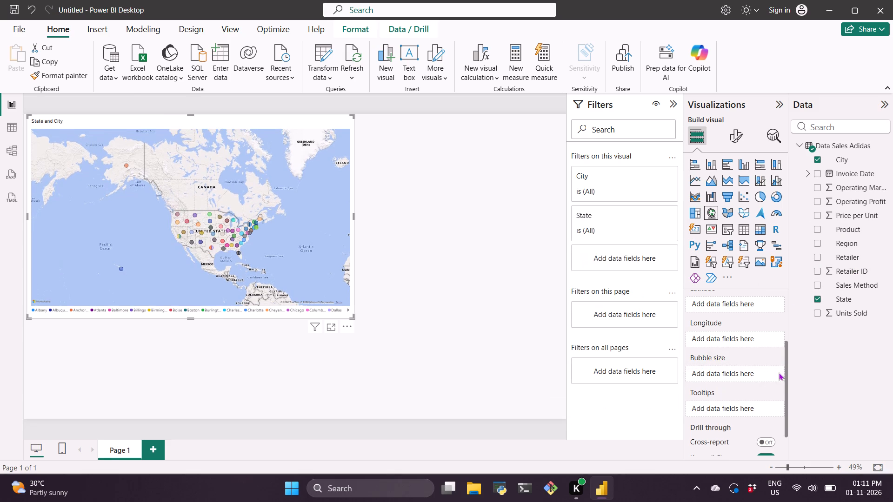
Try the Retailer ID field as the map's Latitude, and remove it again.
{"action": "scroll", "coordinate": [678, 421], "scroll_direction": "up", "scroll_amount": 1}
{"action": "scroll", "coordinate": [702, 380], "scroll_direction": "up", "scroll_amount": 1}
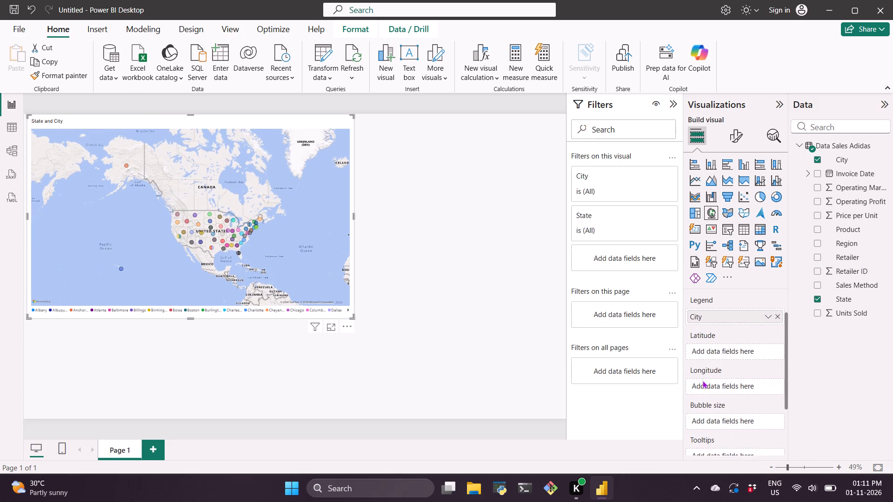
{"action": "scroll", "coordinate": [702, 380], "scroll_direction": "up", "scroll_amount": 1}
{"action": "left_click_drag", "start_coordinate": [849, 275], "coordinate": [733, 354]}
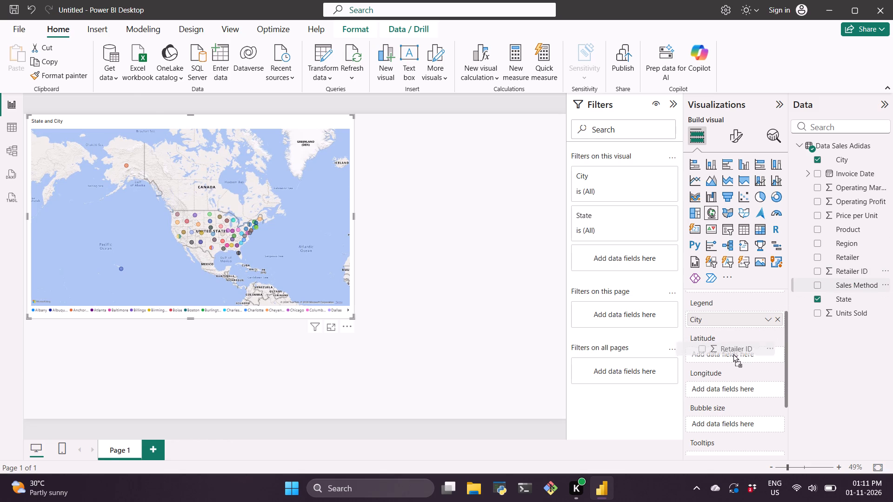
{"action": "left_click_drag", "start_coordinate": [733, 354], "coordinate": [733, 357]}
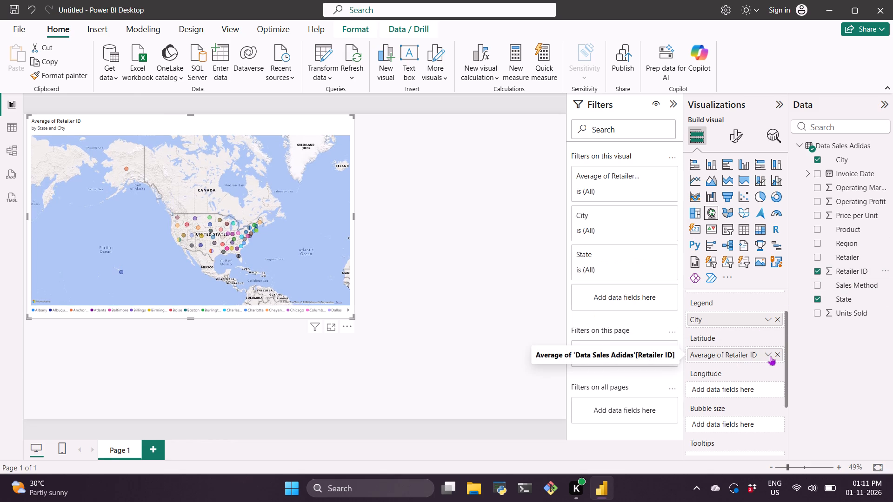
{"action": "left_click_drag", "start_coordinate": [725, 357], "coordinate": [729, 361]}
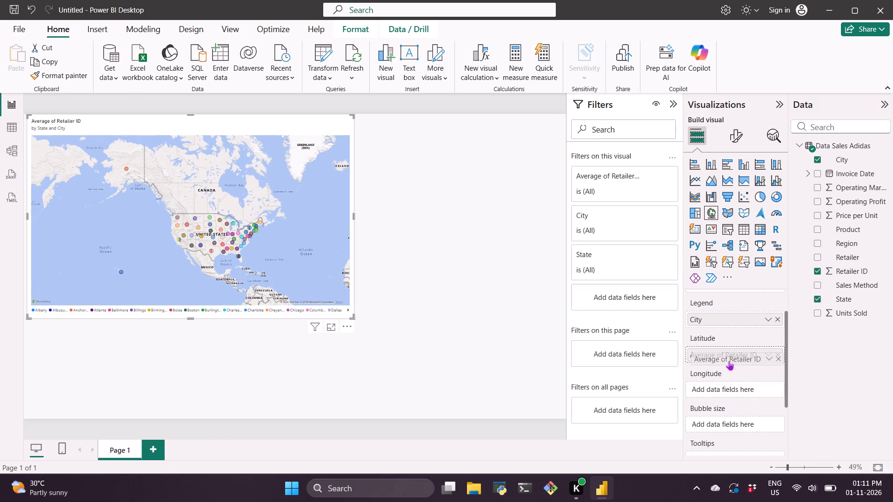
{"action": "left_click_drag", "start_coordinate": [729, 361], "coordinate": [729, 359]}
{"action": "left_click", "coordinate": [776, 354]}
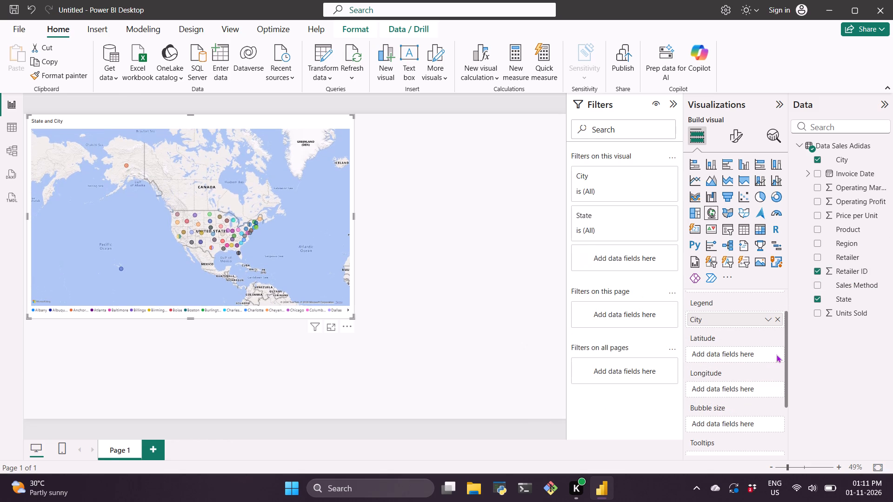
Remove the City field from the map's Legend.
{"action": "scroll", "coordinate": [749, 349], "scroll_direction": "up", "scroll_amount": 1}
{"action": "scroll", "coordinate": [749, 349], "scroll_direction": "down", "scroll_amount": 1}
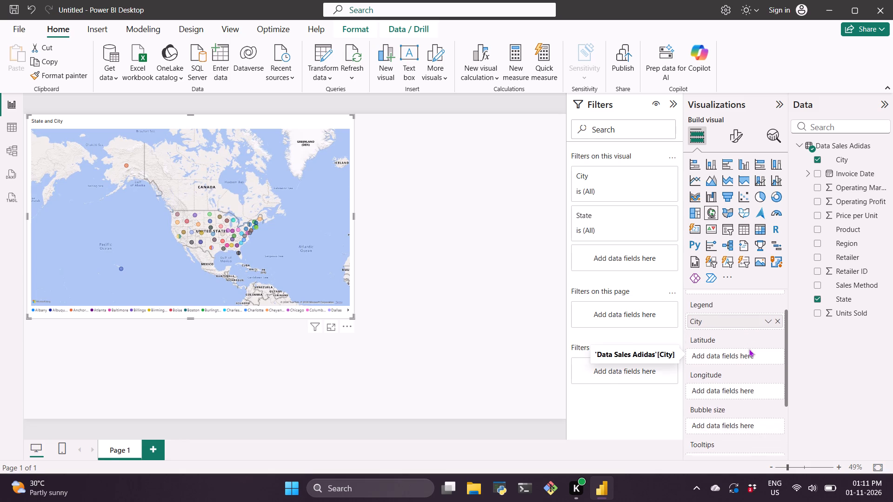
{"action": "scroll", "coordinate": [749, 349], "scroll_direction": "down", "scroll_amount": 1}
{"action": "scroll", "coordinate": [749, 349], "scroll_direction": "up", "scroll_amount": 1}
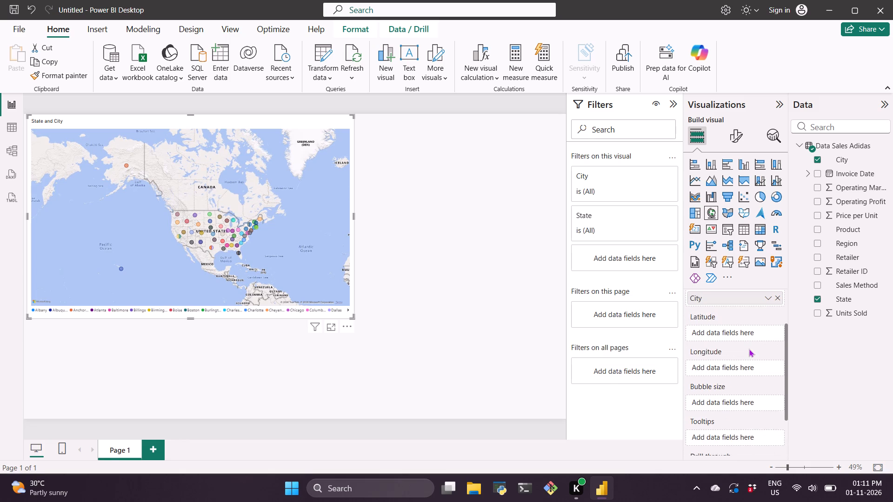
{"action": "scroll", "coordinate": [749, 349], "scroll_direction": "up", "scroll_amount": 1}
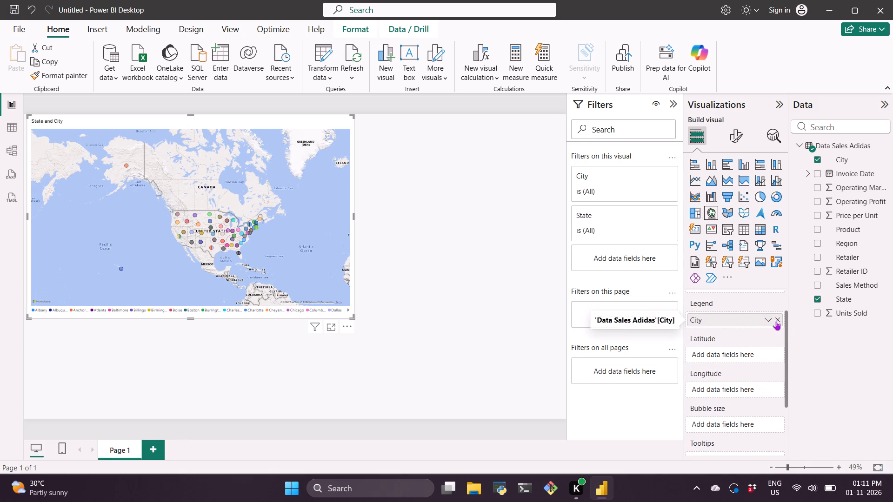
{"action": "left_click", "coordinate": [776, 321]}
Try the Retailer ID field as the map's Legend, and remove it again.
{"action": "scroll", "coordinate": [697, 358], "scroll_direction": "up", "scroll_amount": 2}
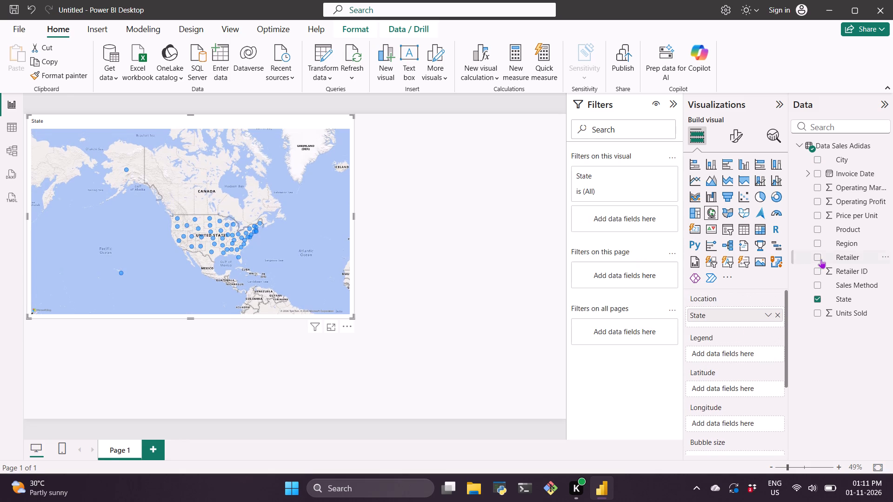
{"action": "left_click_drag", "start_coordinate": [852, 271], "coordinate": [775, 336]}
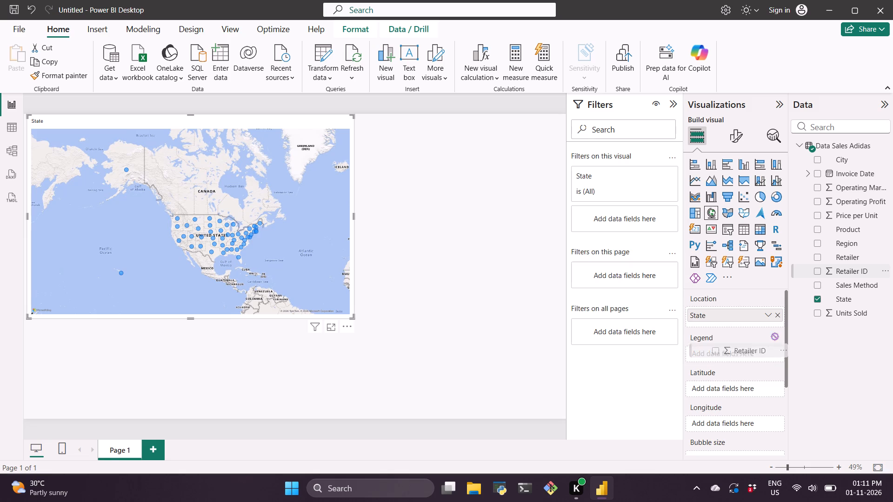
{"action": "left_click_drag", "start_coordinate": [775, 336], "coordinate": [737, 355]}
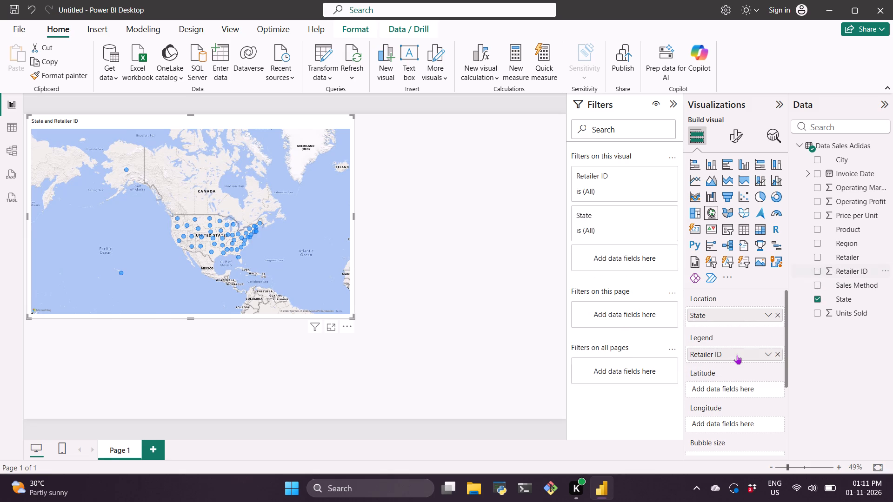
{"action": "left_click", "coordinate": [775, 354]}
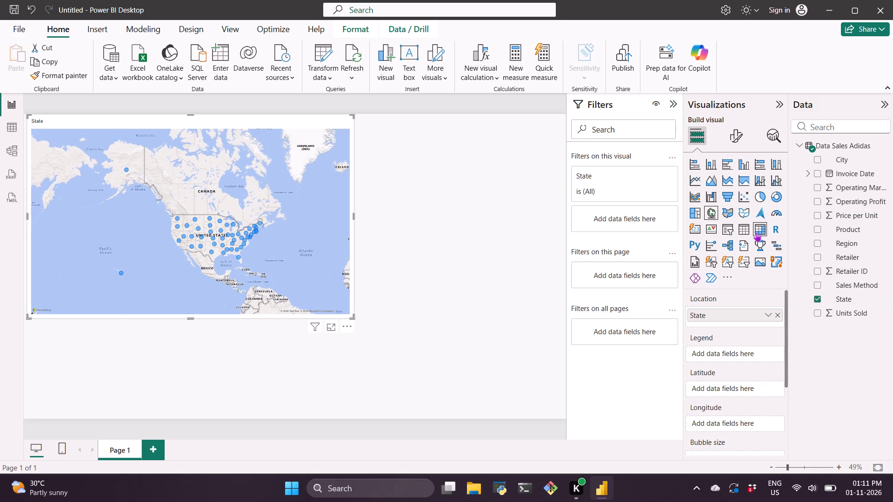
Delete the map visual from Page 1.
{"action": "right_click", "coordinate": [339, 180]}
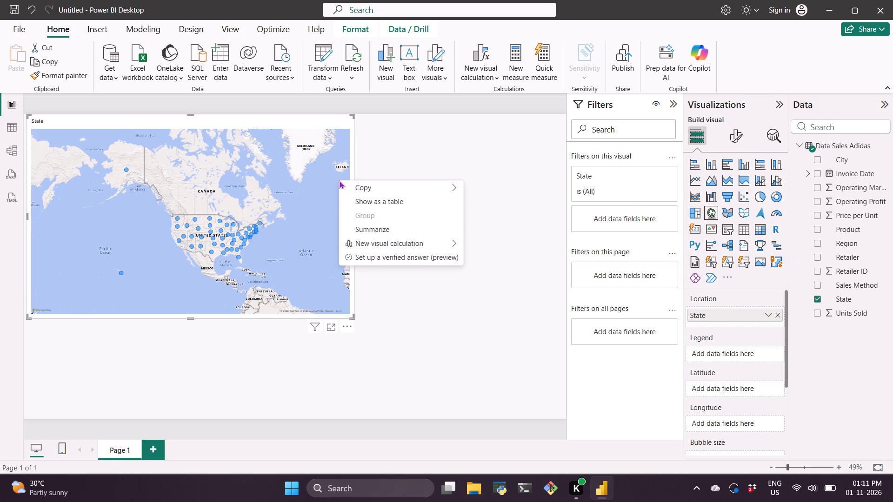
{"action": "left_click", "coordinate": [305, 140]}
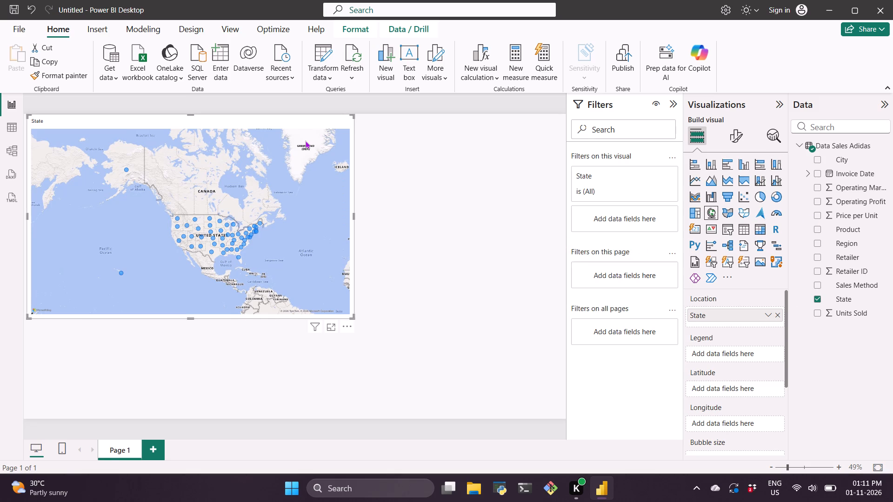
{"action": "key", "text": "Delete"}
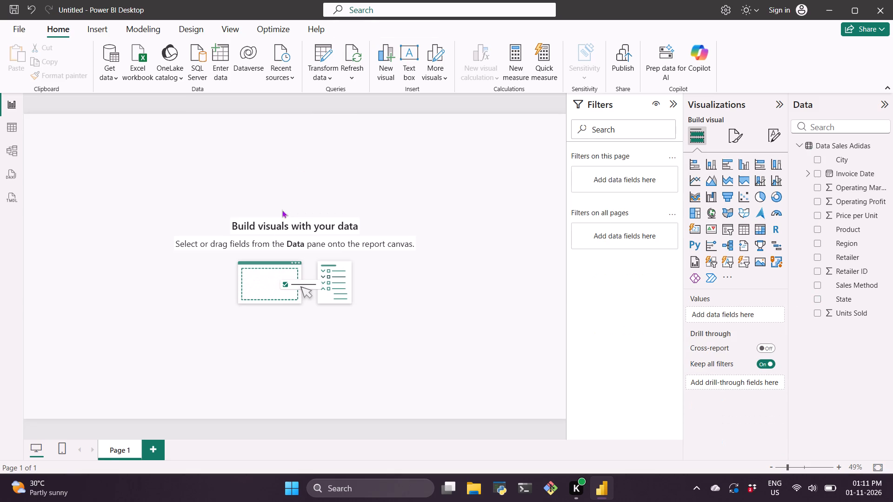
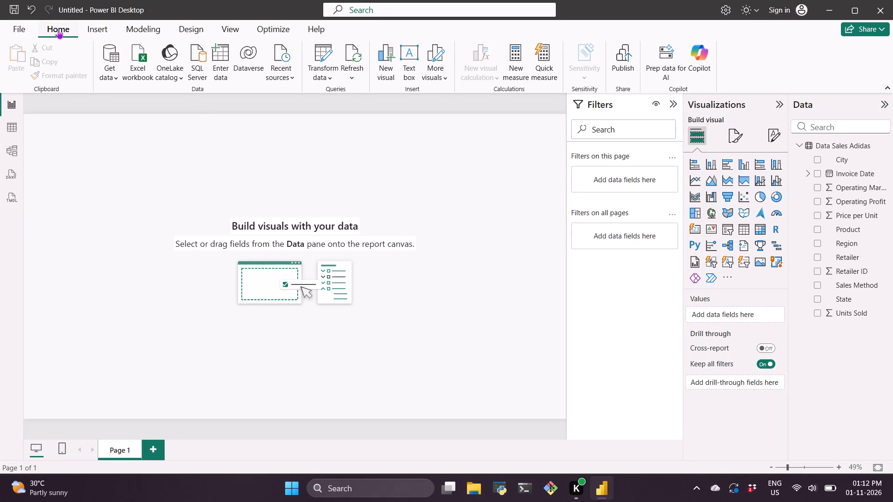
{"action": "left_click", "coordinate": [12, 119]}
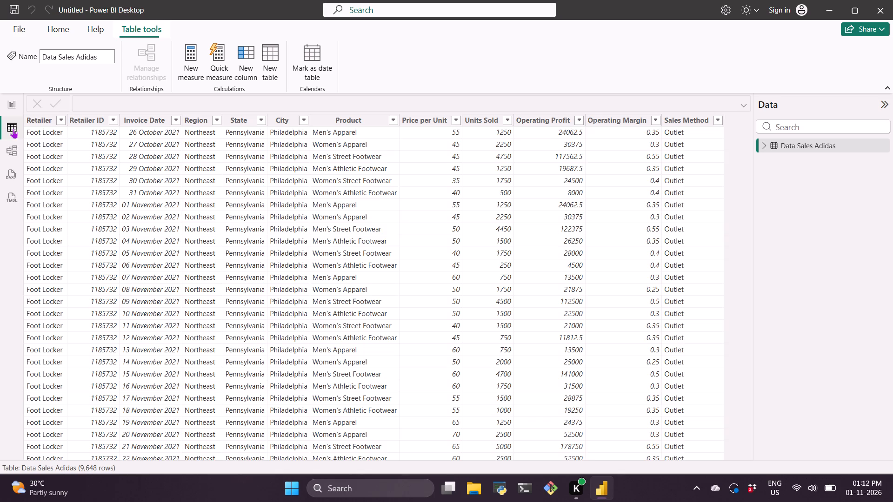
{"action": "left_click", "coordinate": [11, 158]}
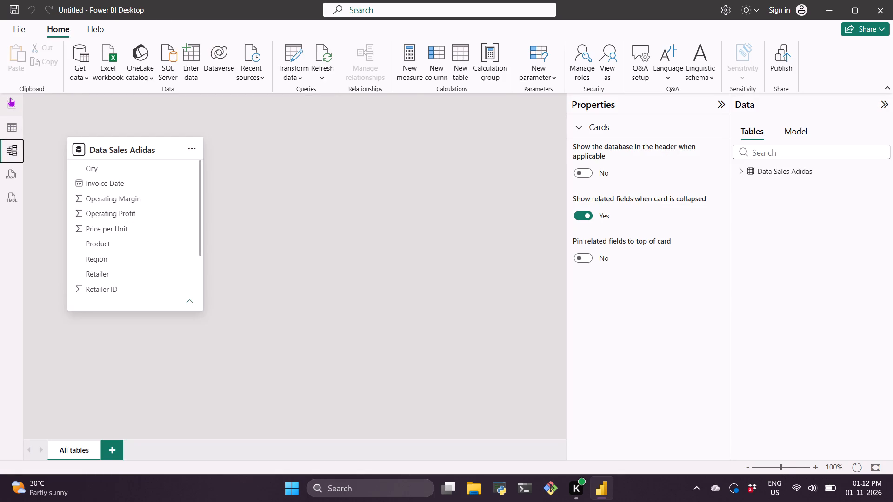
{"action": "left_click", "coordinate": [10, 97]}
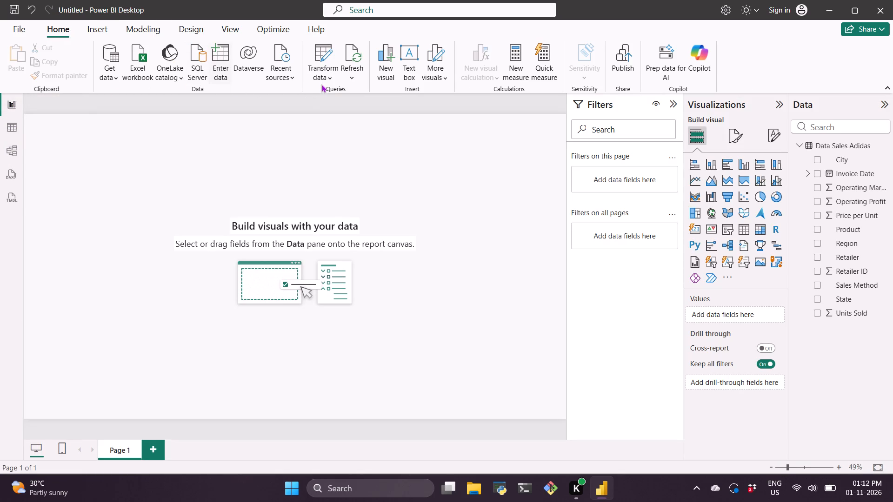
Open the Data Sales Adidas query in Power Query Editor and examine its columns, column profiles and rows.
{"action": "left_click", "coordinate": [330, 72]}
{"action": "left_click", "coordinate": [332, 92]}
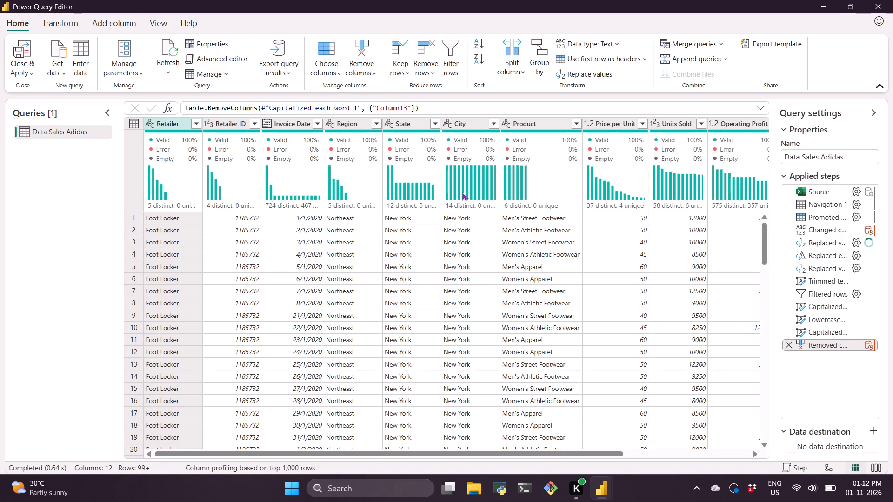
{"action": "scroll", "coordinate": [462, 192], "scroll_direction": "left", "scroll_amount": 4}
{"action": "scroll", "coordinate": [573, 198], "scroll_direction": "left", "scroll_amount": 2}
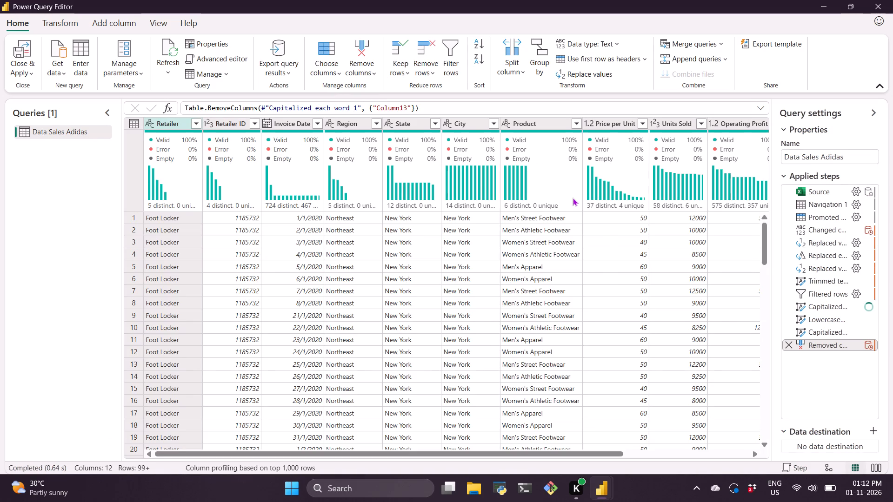
{"action": "scroll", "coordinate": [573, 198], "scroll_direction": "left", "scroll_amount": 1}
{"action": "scroll", "coordinate": [620, 160], "scroll_direction": "left", "scroll_amount": 2}
{"action": "scroll", "coordinate": [620, 160], "scroll_direction": "down", "scroll_amount": 1}
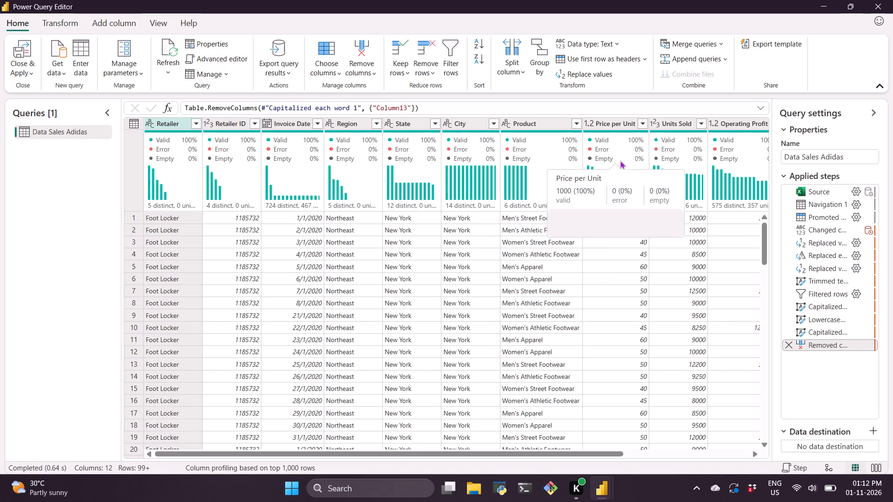
{"action": "left_click_drag", "start_coordinate": [763, 244], "coordinate": [747, 317]}
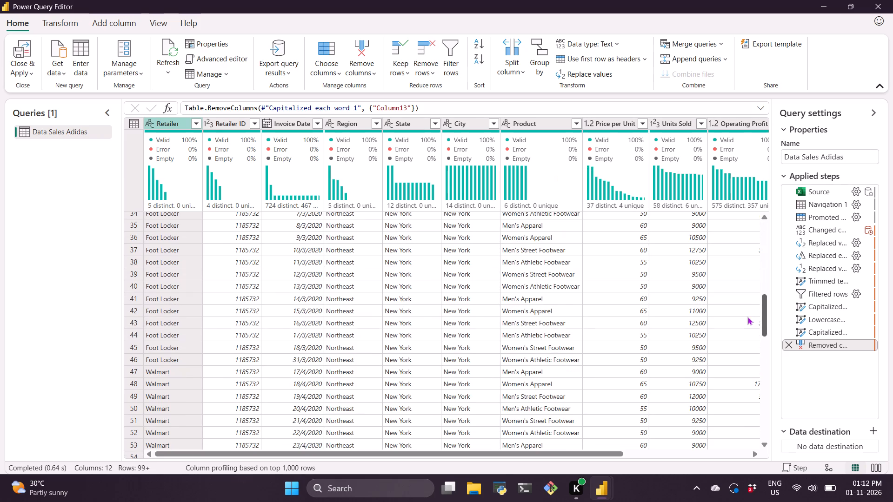
{"action": "scroll", "coordinate": [728, 212], "scroll_direction": "left", "scroll_amount": 1}
{"action": "scroll", "coordinate": [645, 282], "scroll_direction": "left", "scroll_amount": 5}
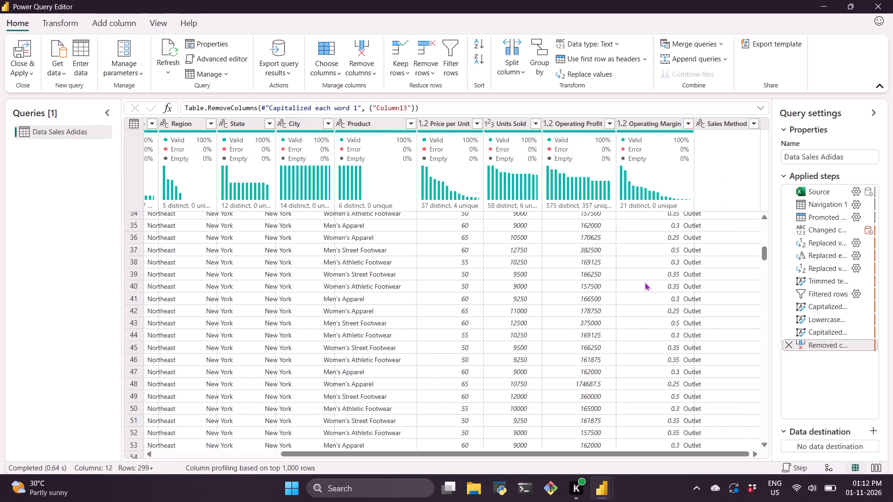
{"action": "scroll", "coordinate": [645, 282], "scroll_direction": "left", "scroll_amount": 5}
{"action": "scroll", "coordinate": [645, 282], "scroll_direction": "right", "scroll_amount": 7}
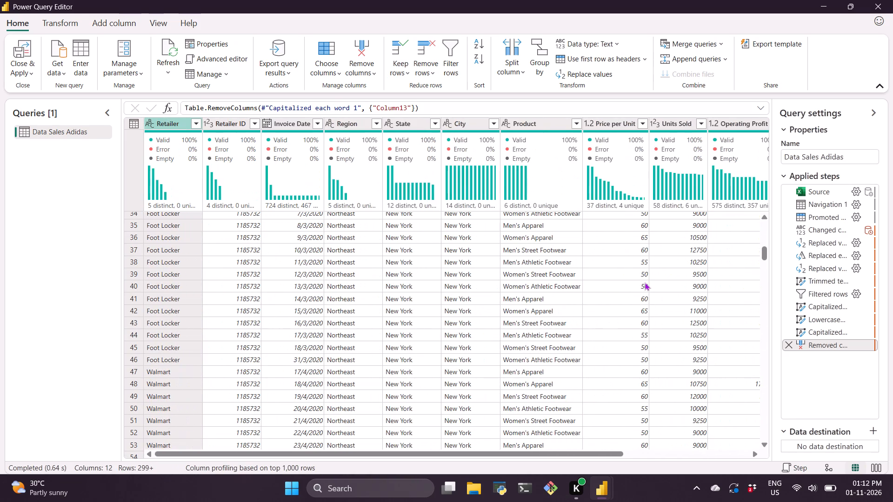
{"action": "scroll", "coordinate": [272, 219], "scroll_direction": "up", "scroll_amount": 2}
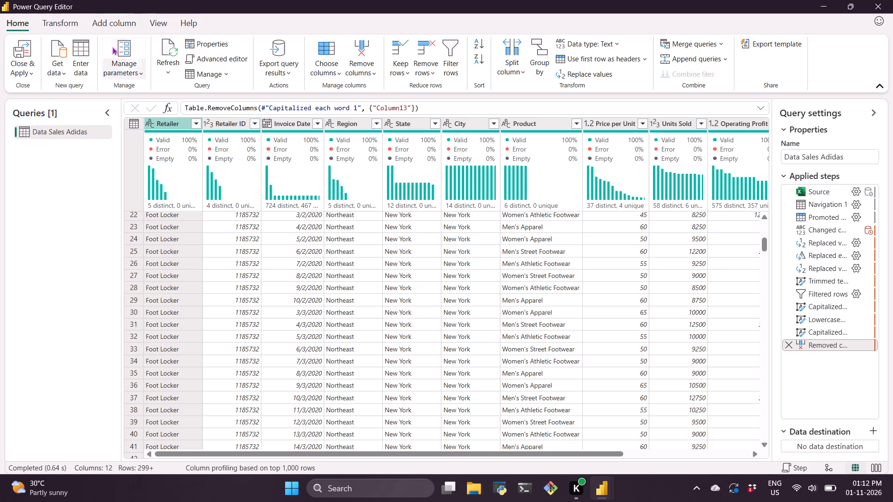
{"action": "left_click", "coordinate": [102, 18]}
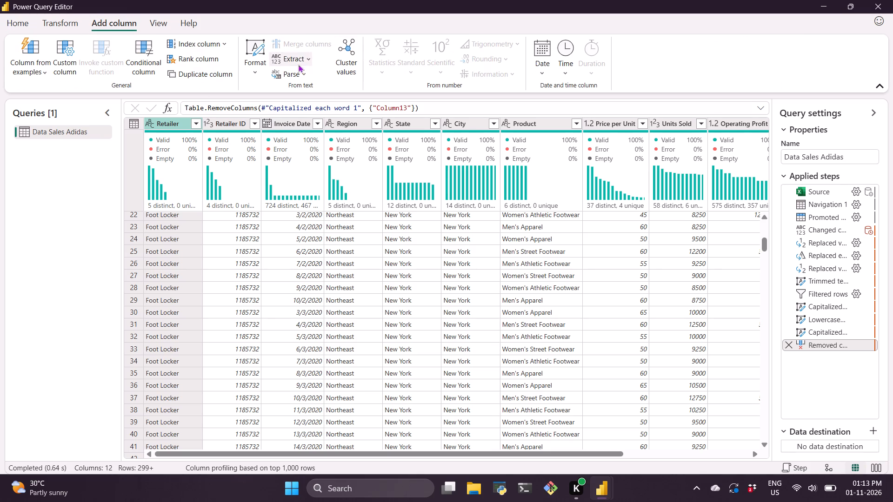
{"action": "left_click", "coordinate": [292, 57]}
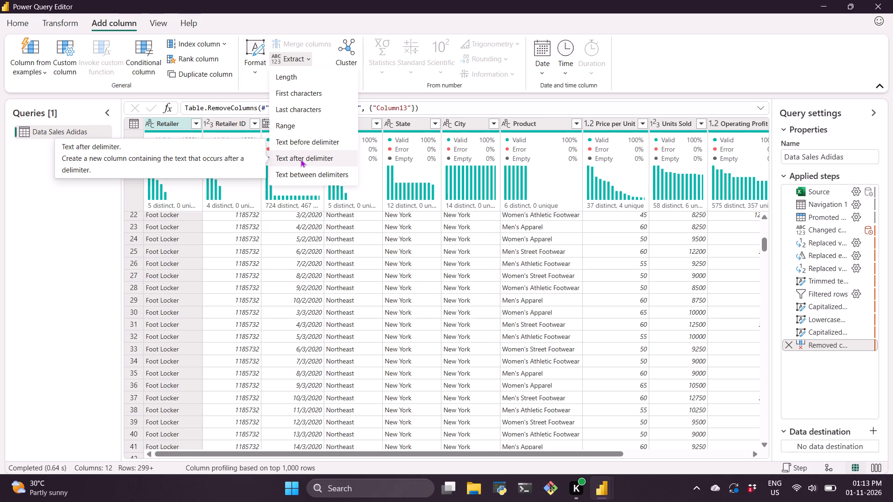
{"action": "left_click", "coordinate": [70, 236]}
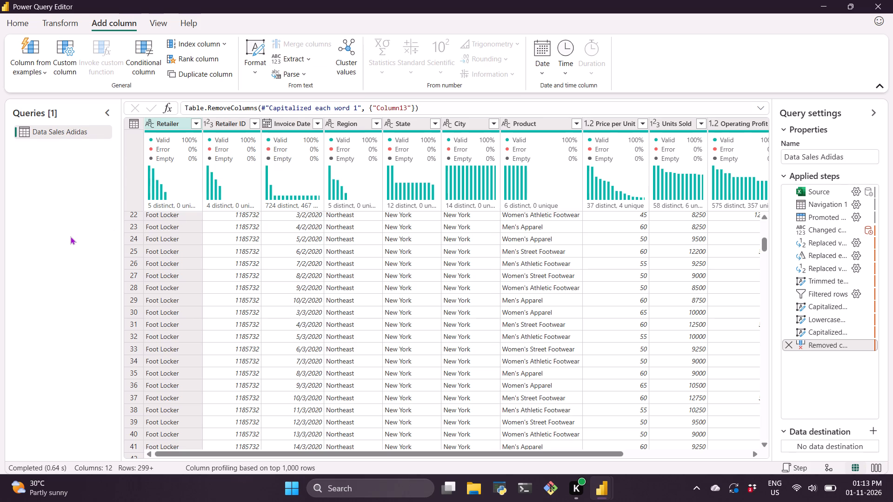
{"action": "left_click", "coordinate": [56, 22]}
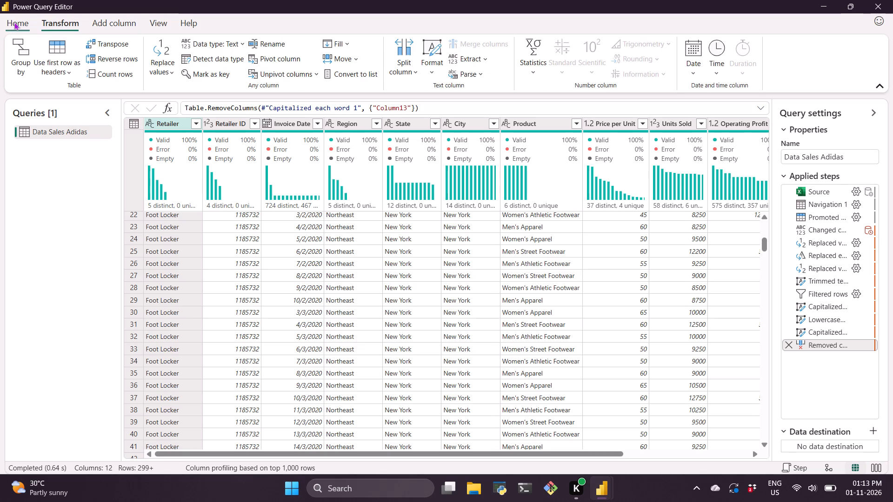
Close the Power Query Editor and apply the query to the report.
{"action": "left_click", "coordinate": [14, 22]}
{"action": "left_click", "coordinate": [19, 49]}
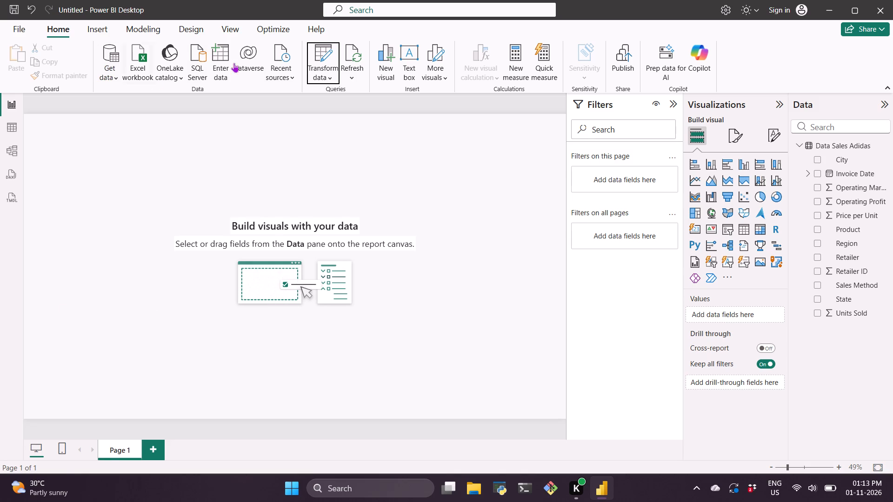
Reopen the Data Sales Adidas query in Power Query Editor.
{"action": "left_click", "coordinate": [327, 72]}
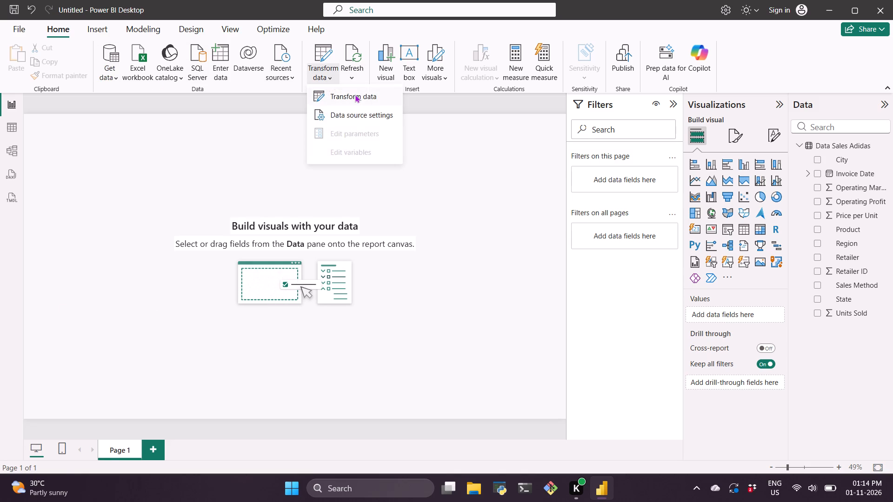
{"action": "left_click", "coordinate": [355, 94]}
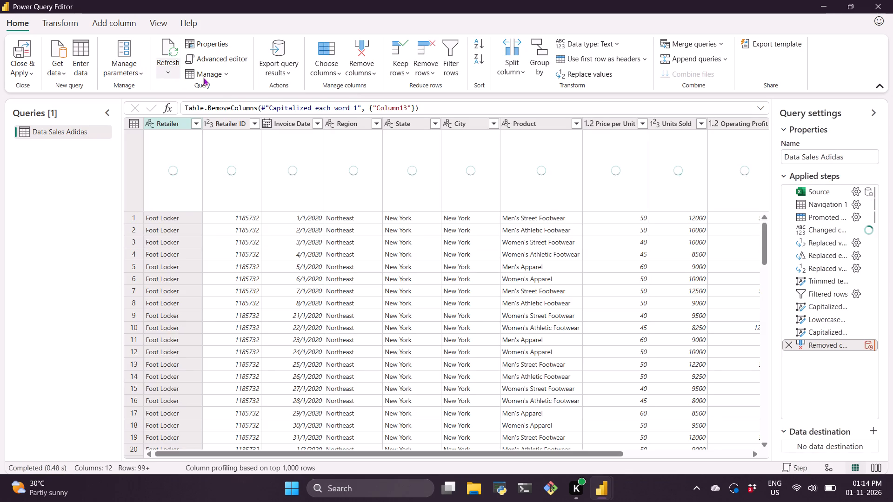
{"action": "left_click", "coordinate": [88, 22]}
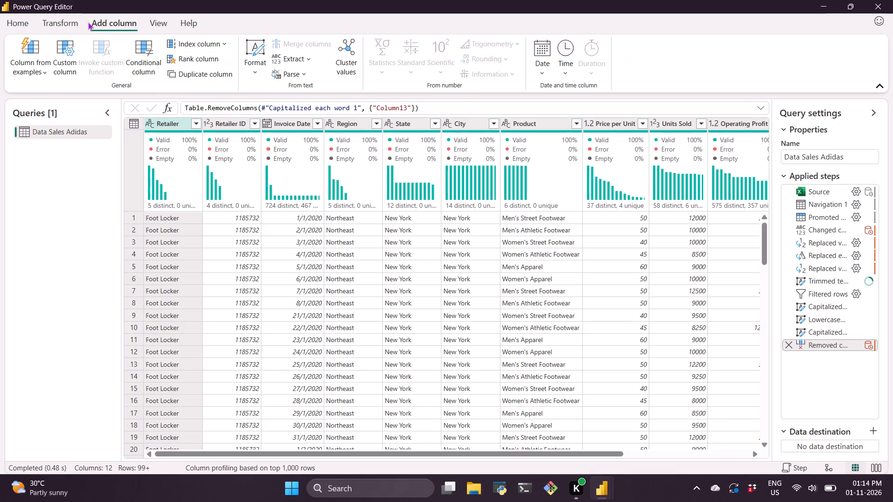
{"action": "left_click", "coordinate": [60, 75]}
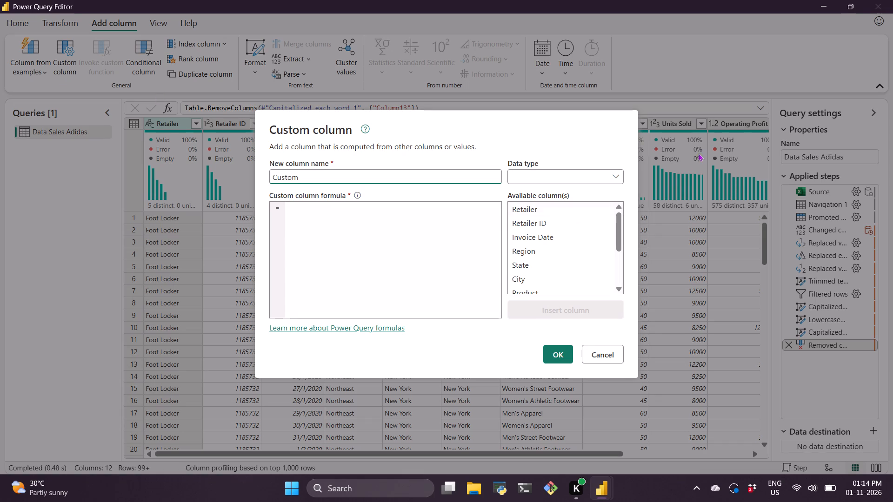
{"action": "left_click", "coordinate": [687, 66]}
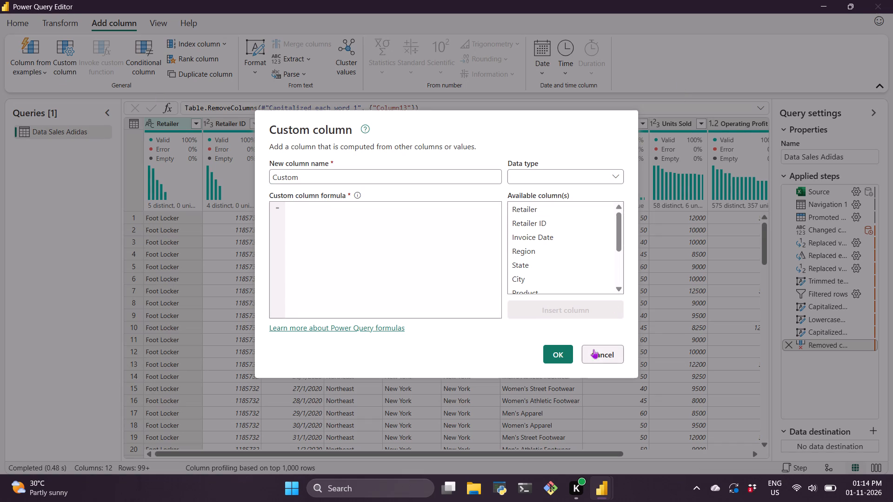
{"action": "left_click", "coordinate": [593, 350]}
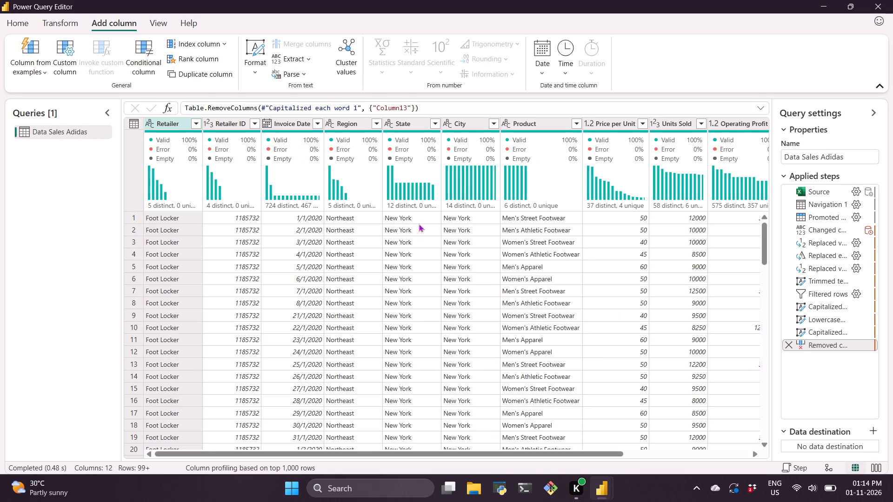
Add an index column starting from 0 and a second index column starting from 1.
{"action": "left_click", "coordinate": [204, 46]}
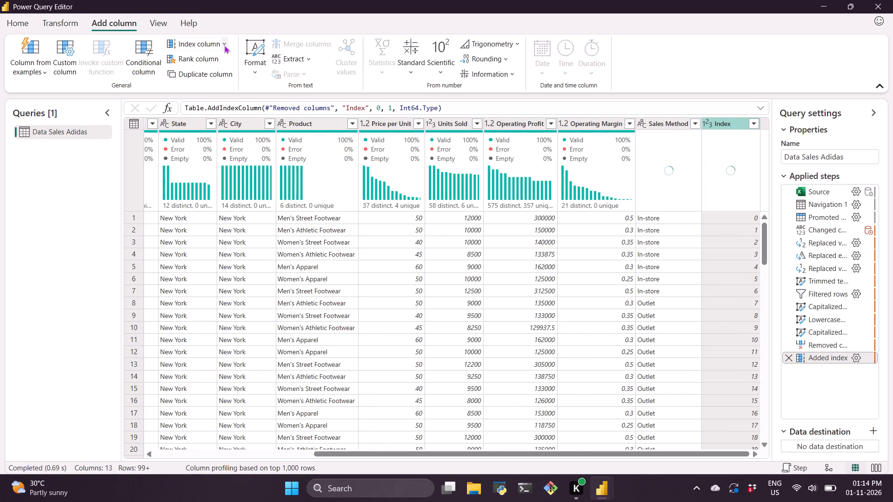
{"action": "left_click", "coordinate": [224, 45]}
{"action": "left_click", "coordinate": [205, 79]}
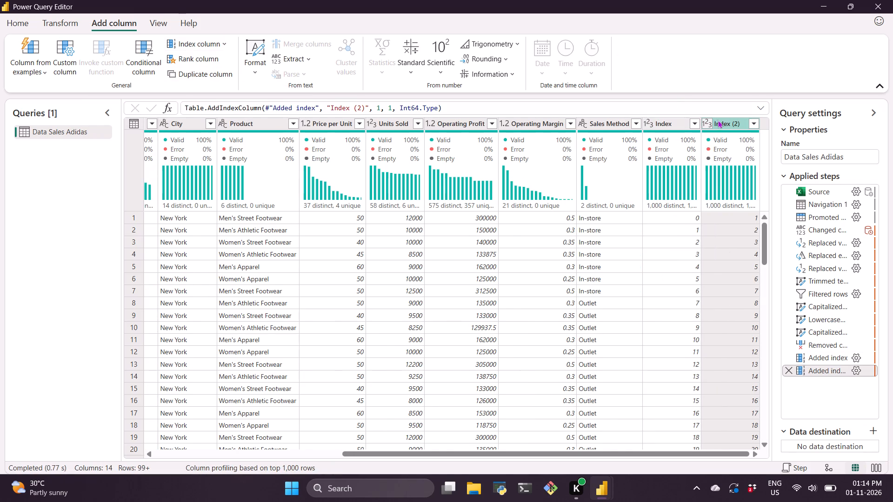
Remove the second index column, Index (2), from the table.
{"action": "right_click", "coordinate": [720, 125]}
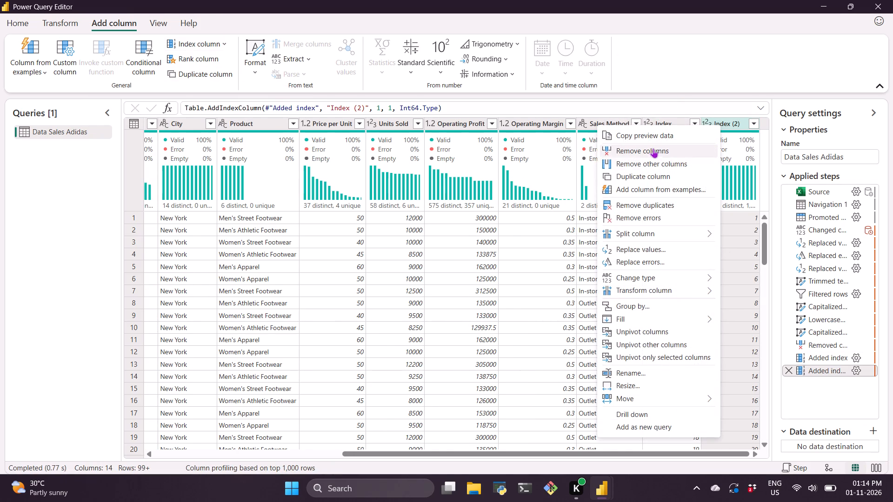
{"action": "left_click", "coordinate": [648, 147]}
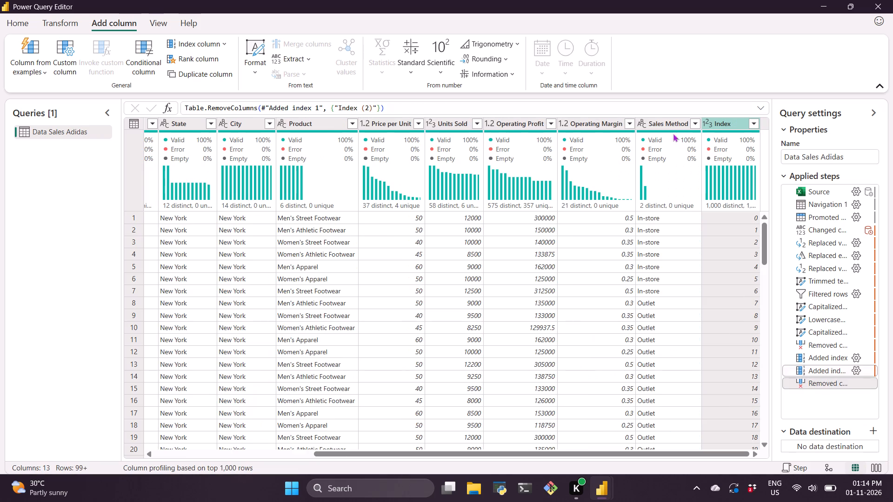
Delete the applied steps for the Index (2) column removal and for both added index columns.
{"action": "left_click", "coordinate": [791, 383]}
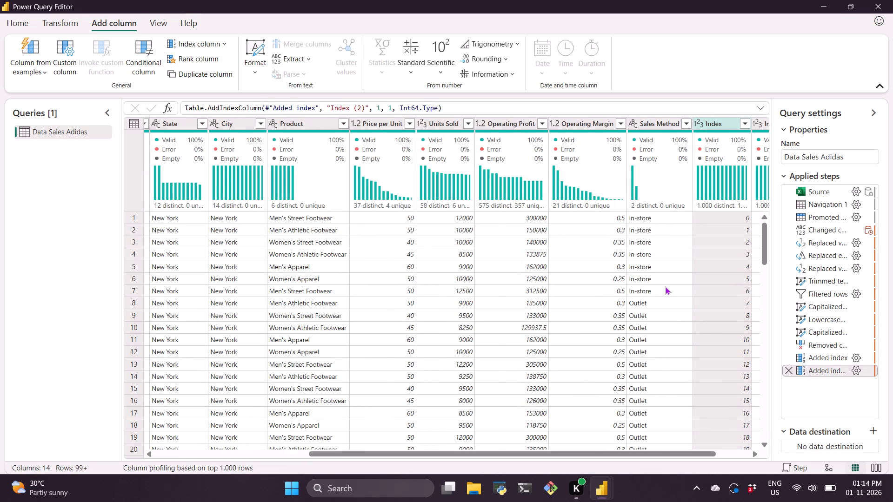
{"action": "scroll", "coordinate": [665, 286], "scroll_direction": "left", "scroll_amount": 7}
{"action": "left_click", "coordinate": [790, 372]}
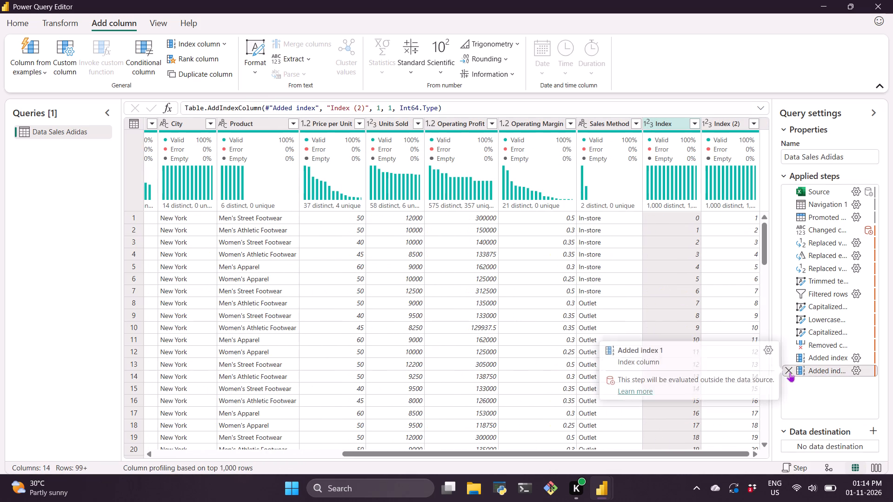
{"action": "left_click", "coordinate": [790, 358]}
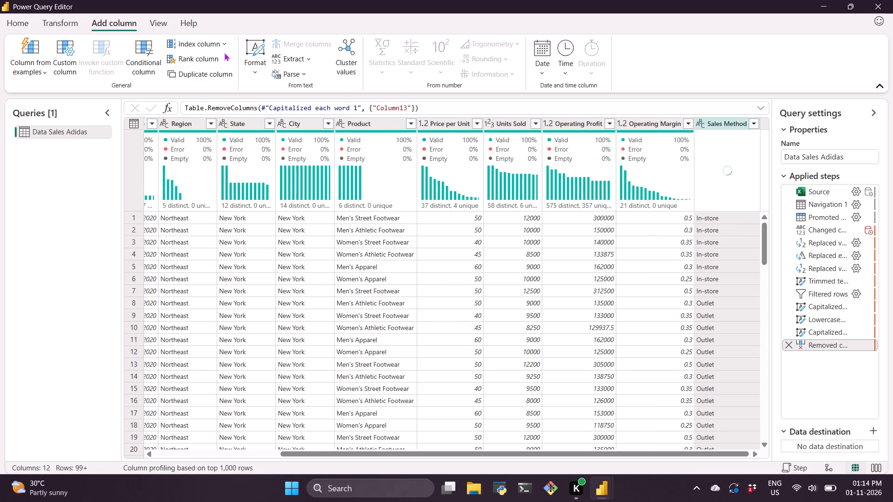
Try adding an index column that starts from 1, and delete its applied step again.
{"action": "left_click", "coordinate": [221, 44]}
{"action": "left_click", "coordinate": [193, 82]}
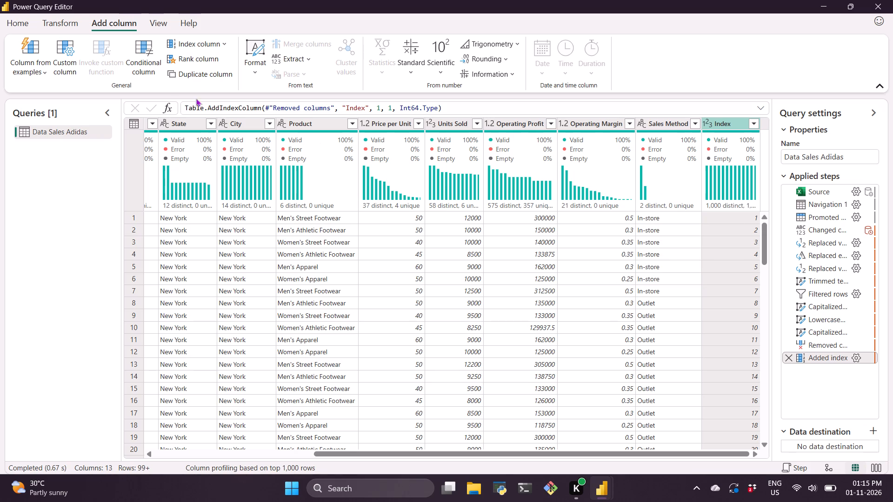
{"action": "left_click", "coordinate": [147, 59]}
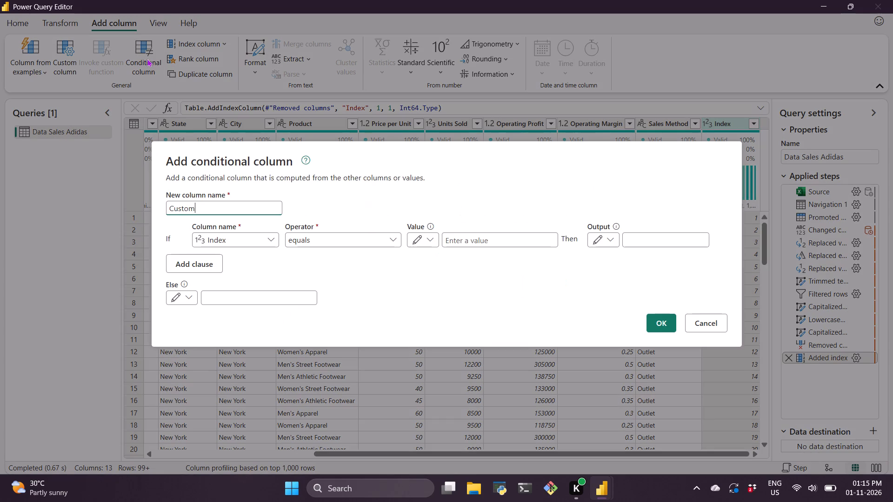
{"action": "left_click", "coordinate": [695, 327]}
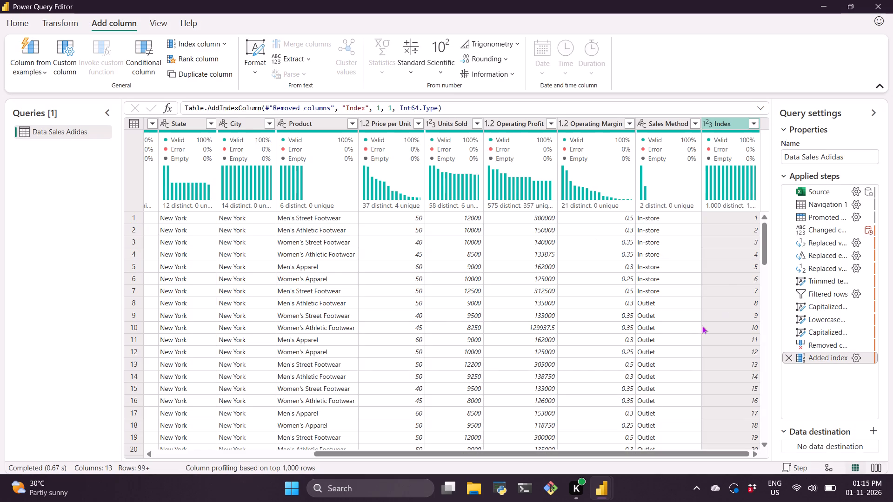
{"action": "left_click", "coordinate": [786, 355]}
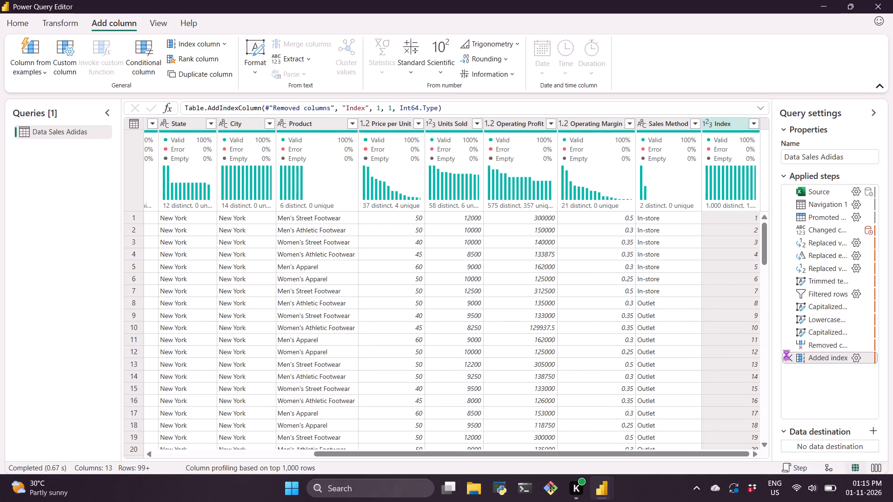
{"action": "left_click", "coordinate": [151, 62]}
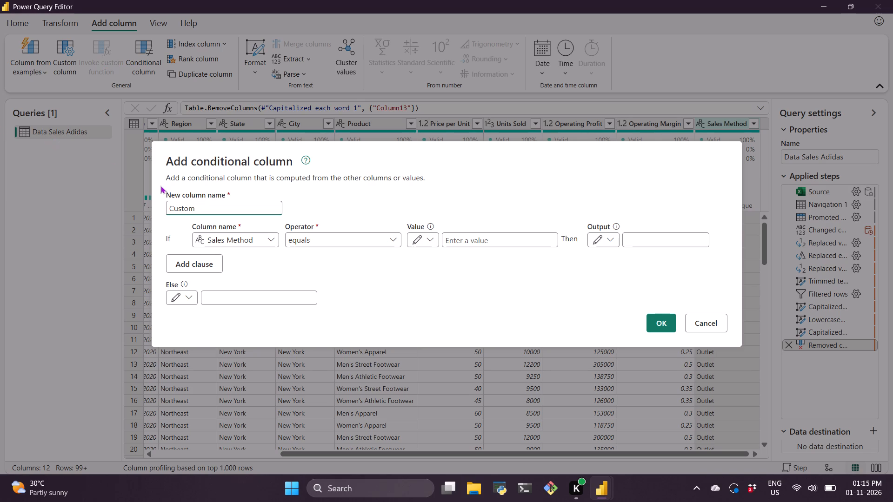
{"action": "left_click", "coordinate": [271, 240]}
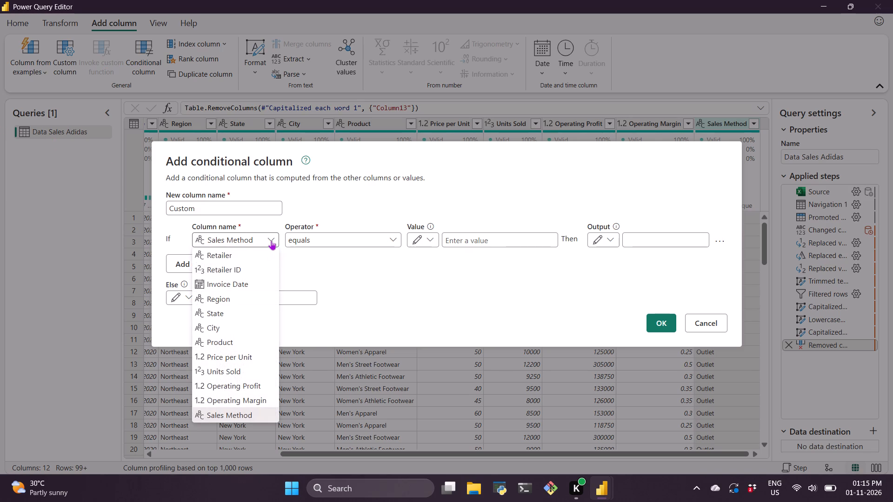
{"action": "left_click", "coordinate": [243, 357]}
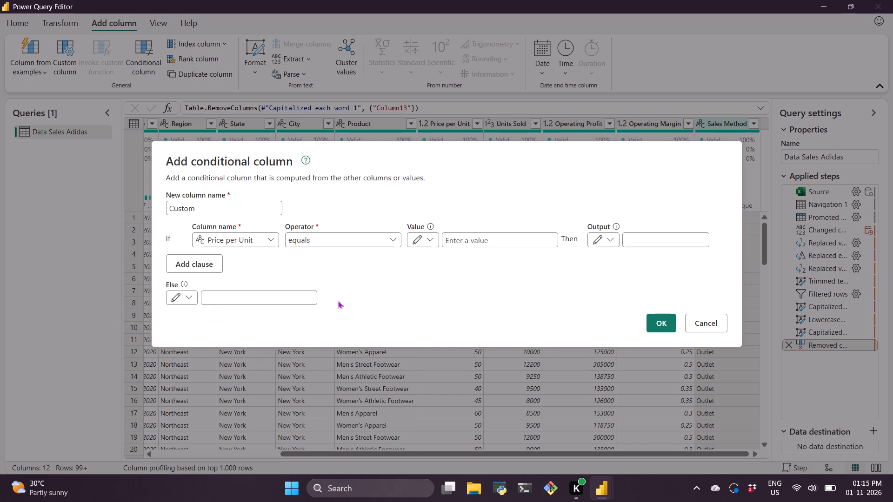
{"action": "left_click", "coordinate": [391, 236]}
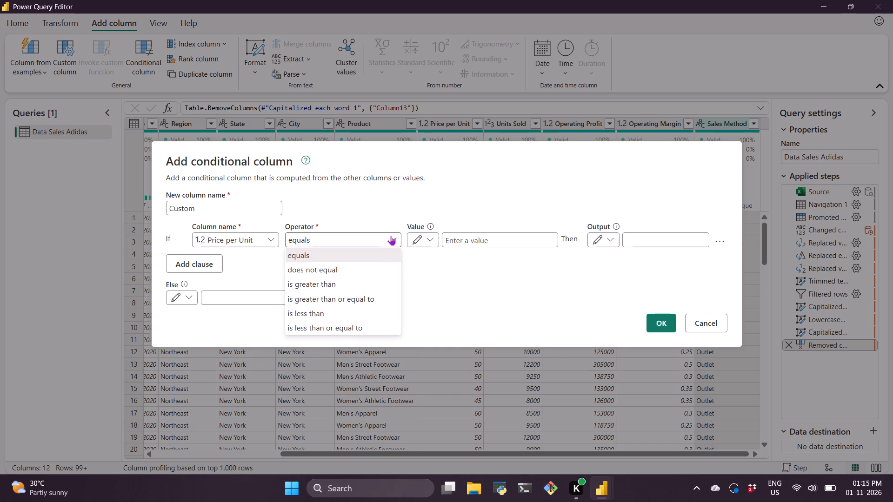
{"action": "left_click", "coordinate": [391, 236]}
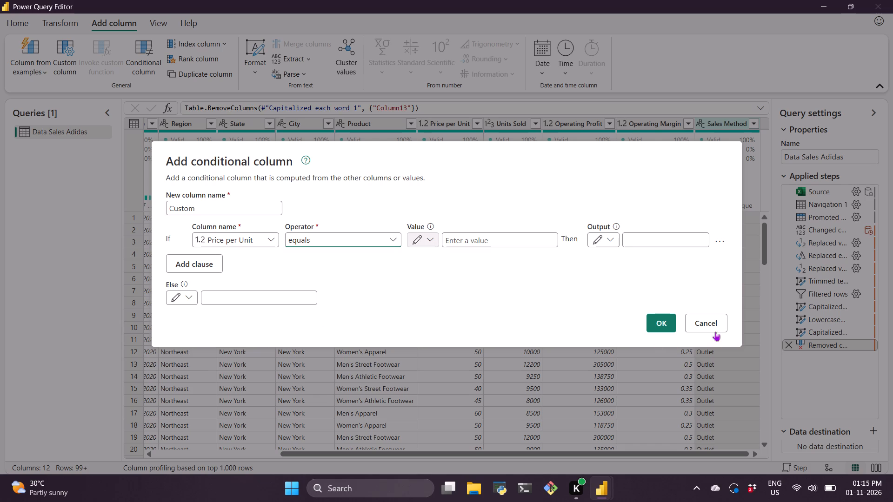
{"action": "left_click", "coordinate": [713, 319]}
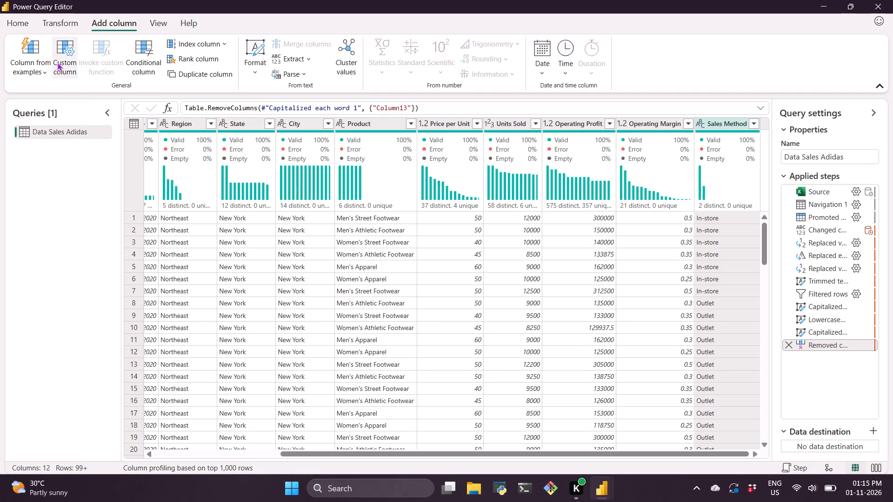
Start a new custom column and name it Total sales.
{"action": "left_click", "coordinate": [57, 62]}
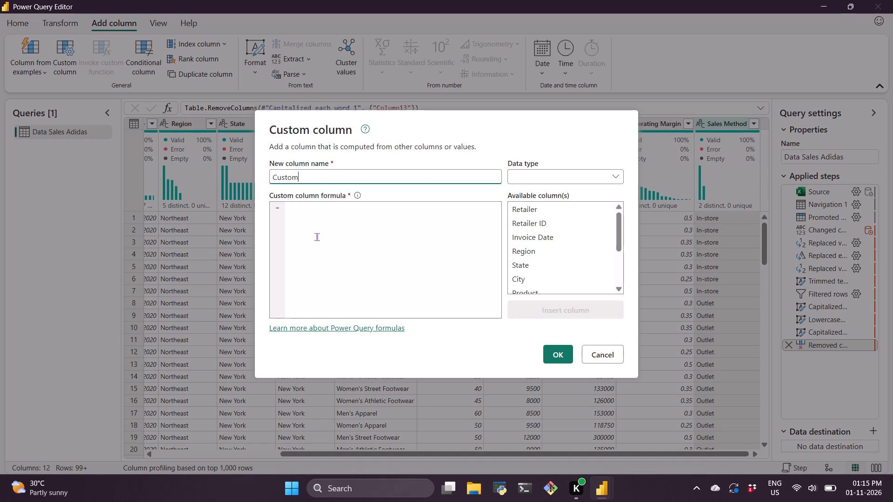
{"action": "left_click_drag", "start_coordinate": [312, 178], "coordinate": [235, 176]}
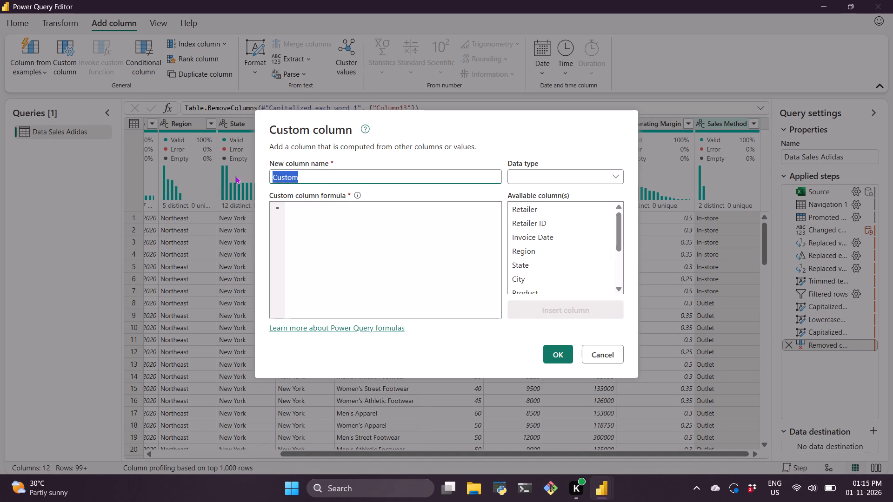
{"action": "key", "text": "BackSpace"}
{"action": "type", "text": "Total sales"}
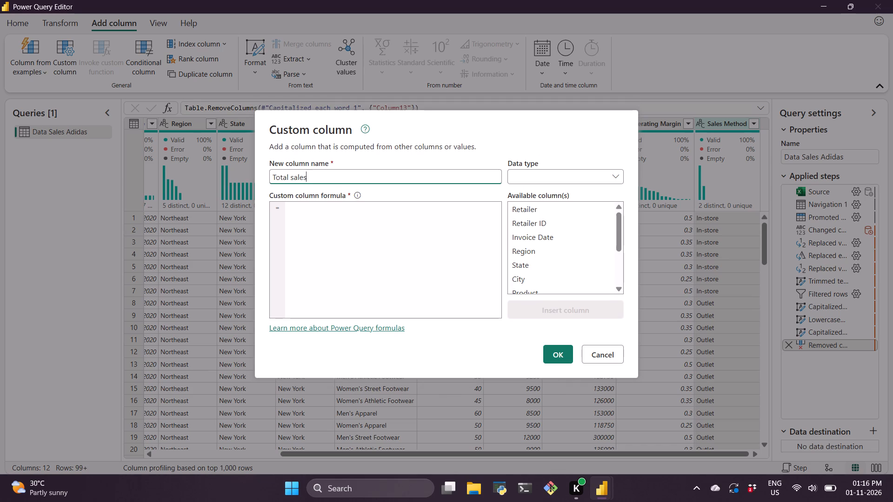
Build the Total sales column formula as [Price per Unit]*[Units Sold].
{"action": "scroll", "coordinate": [539, 229], "scroll_direction": "down", "scroll_amount": 1}
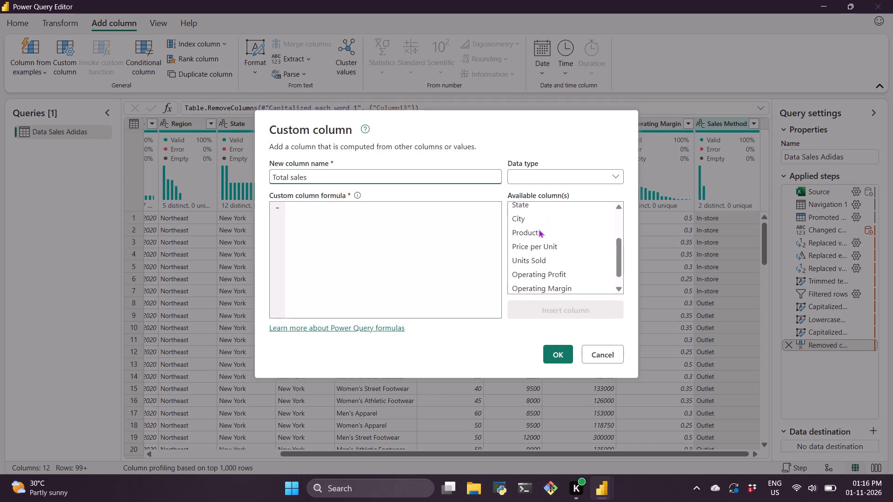
{"action": "scroll", "coordinate": [539, 229], "scroll_direction": "down", "scroll_amount": 1}
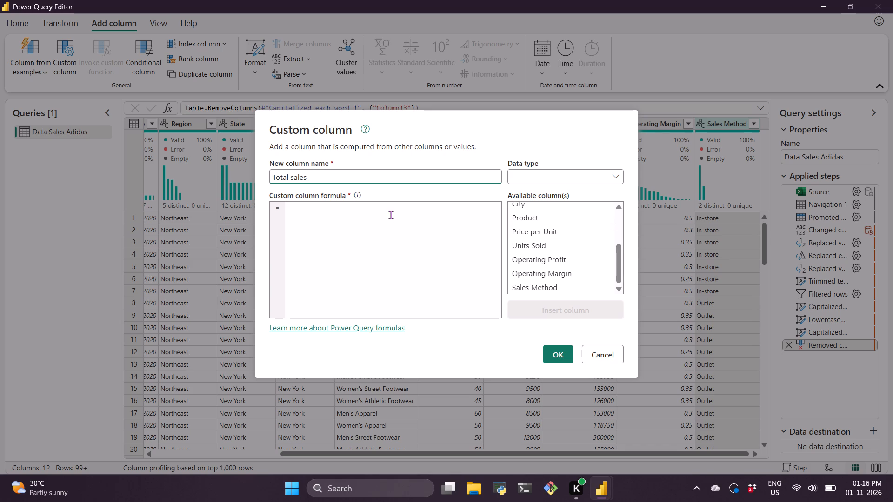
{"action": "left_click", "coordinate": [553, 175]}
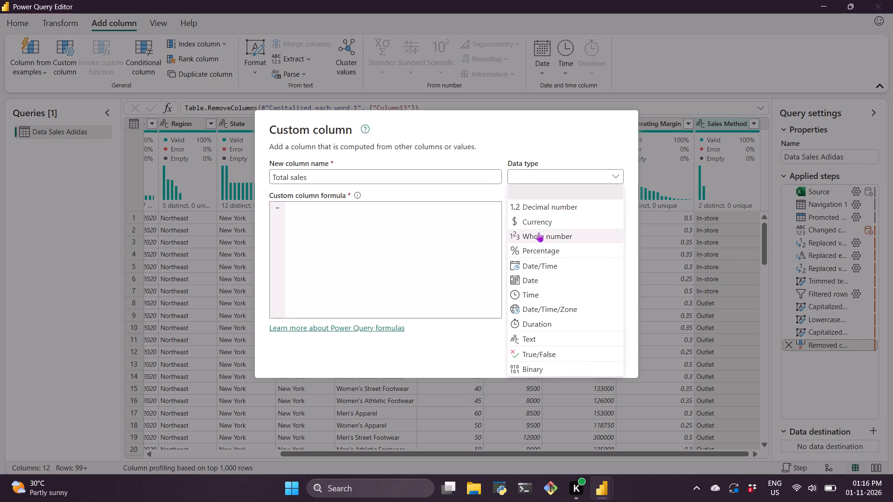
{"action": "left_click", "coordinate": [412, 228]}
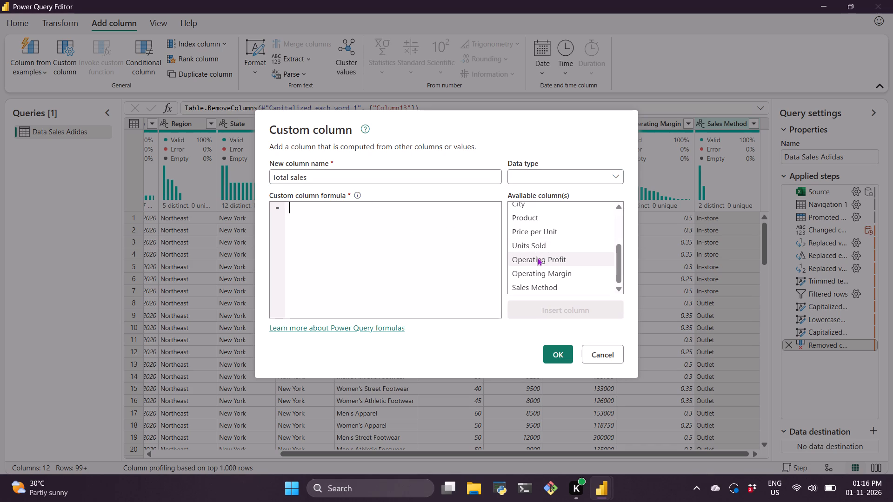
{"action": "left_click", "coordinate": [545, 246]}
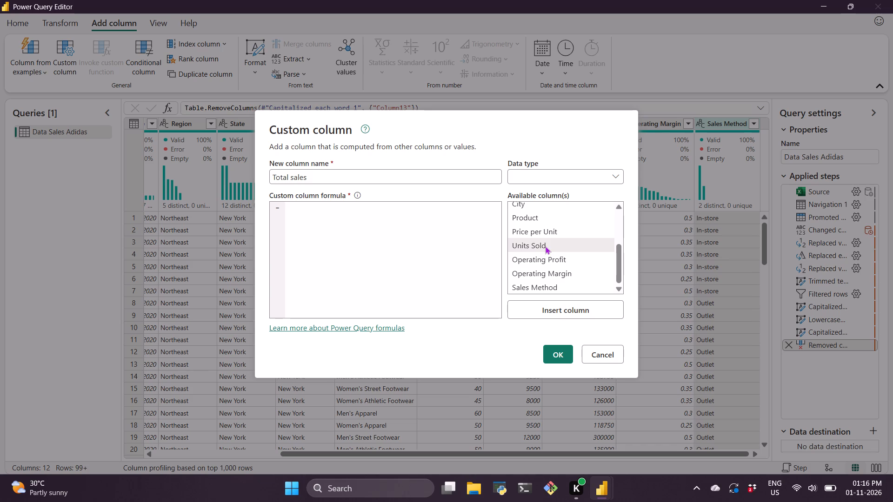
{"action": "left_click", "coordinate": [548, 232]}
{"action": "left_click", "coordinate": [554, 308]}
{"action": "key", "text": "shift+asterisk"}
{"action": "double_click", "coordinate": [560, 242]}
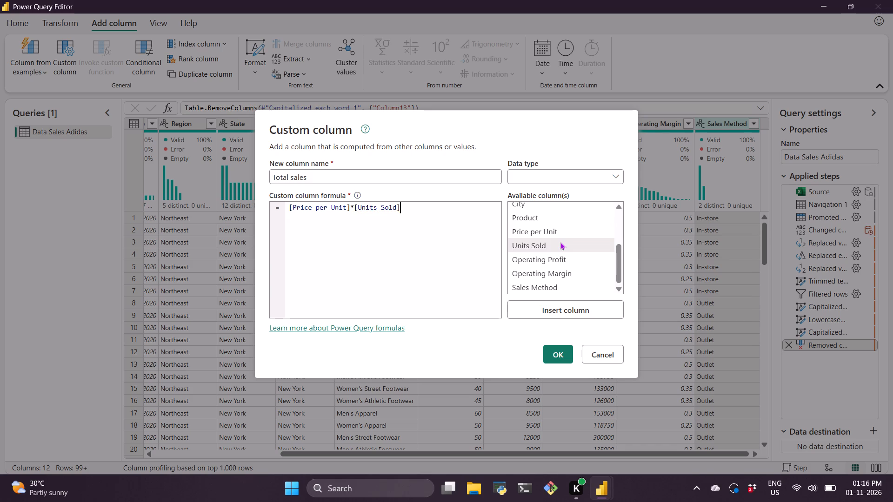
{"action": "left_click", "coordinate": [541, 310]}
{"action": "key", "text": "BackSpace"}
{"action": "key", "text": "BackSpace"}
{"action": "key", "text": "BackSpace"}
{"action": "key", "text": "BackSpace"}
{"action": "key", "text": "BackSpace"}
{"action": "key", "text": "BackSpace"}
{"action": "key", "text": "BackSpace"}
{"action": "key", "text": "BackSpace"}
{"action": "key", "text": "BackSpace"}
{"action": "key", "text": "BackSpace"}
{"action": "key", "text": "BackSpace"}
{"action": "key", "text": "BackSpace"}
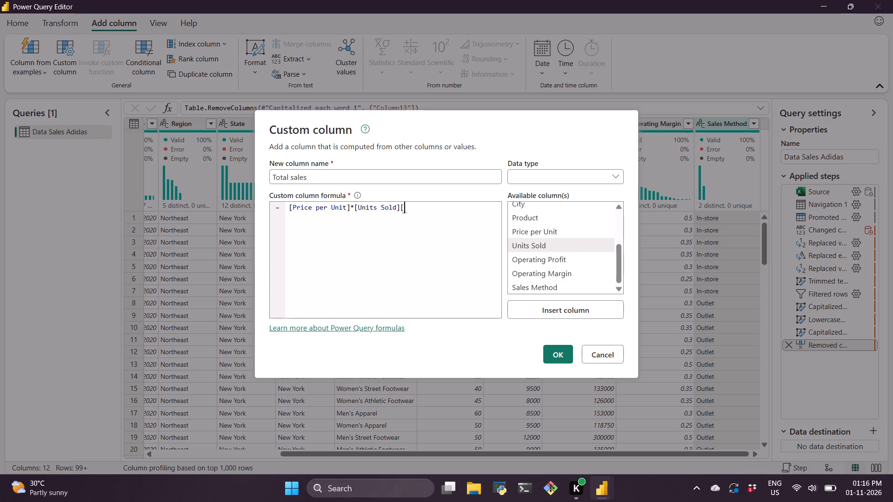
Set the Total sales column's data type to Decimal number and add the column to the table.
{"action": "left_click", "coordinate": [612, 174]}
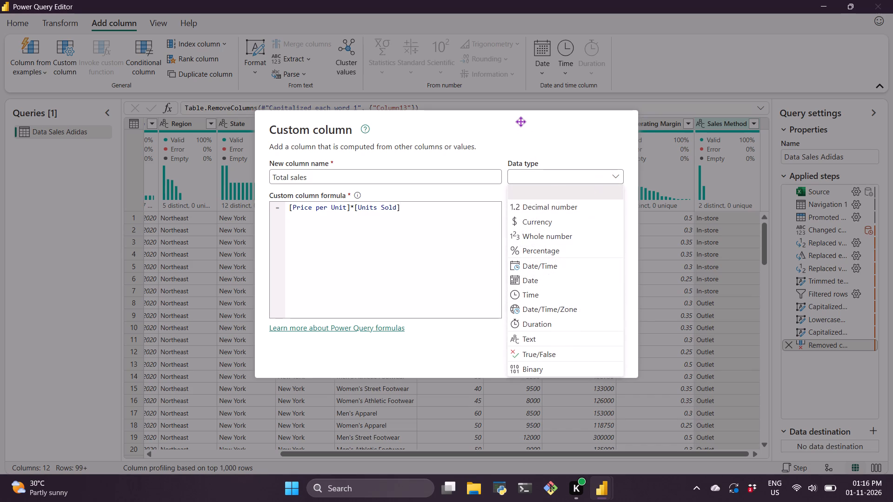
{"action": "left_click_drag", "start_coordinate": [515, 121], "coordinate": [407, 122]}
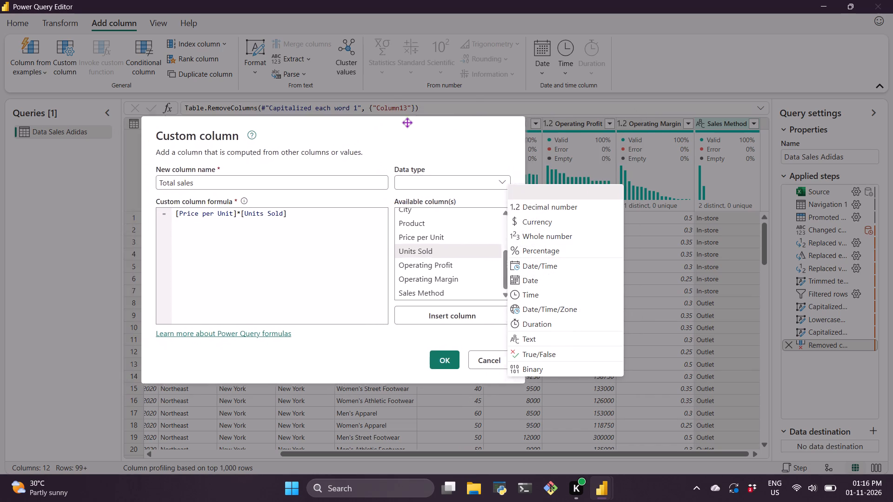
{"action": "left_click_drag", "start_coordinate": [407, 122], "coordinate": [410, 119]}
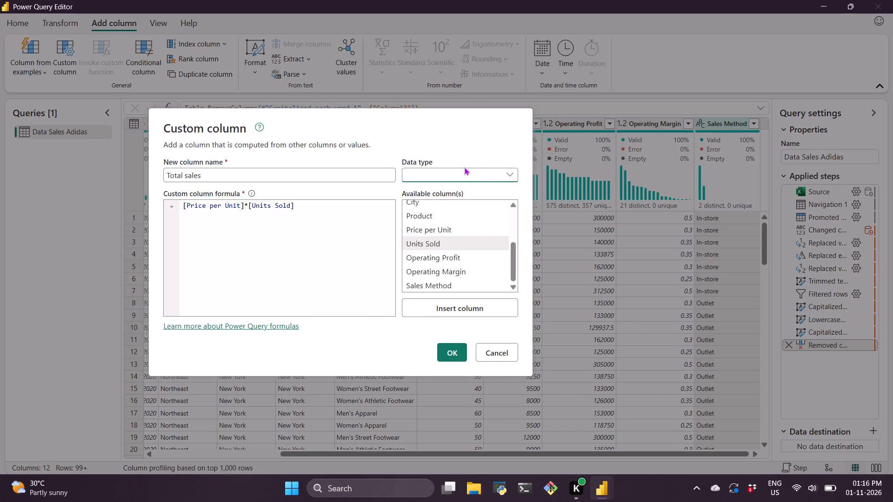
{"action": "left_click", "coordinate": [457, 169]}
{"action": "left_click", "coordinate": [440, 204]}
{"action": "left_click", "coordinate": [441, 352]}
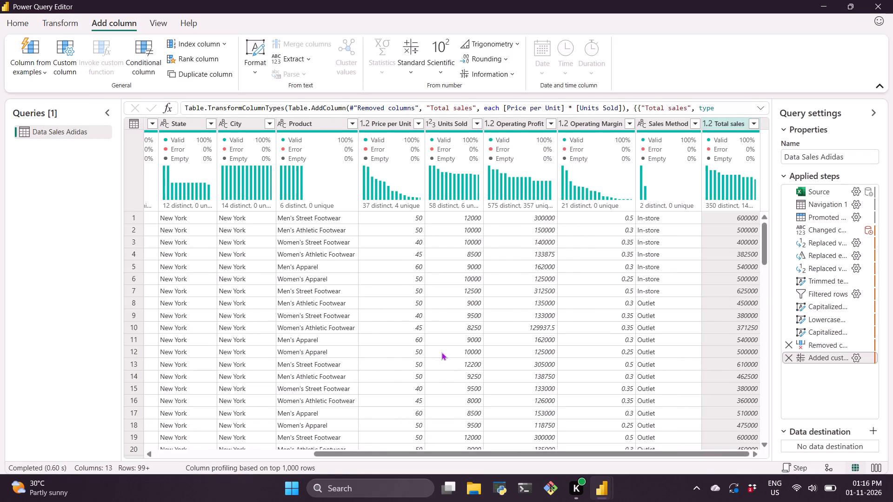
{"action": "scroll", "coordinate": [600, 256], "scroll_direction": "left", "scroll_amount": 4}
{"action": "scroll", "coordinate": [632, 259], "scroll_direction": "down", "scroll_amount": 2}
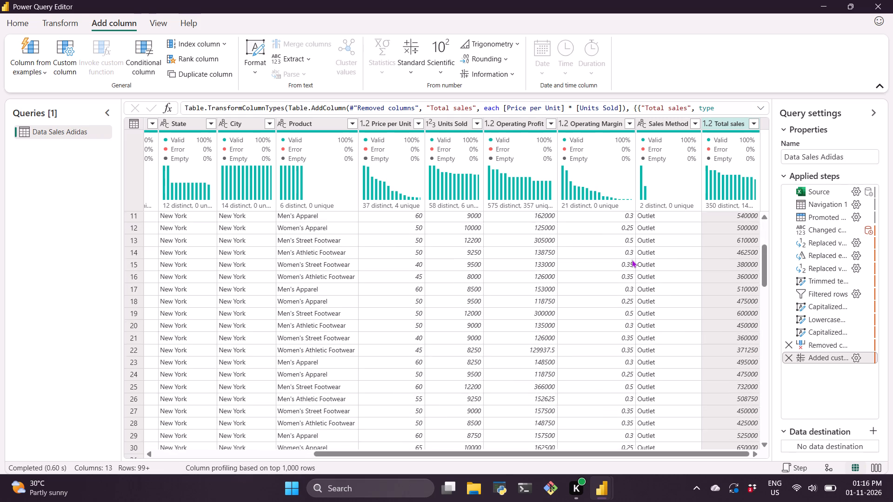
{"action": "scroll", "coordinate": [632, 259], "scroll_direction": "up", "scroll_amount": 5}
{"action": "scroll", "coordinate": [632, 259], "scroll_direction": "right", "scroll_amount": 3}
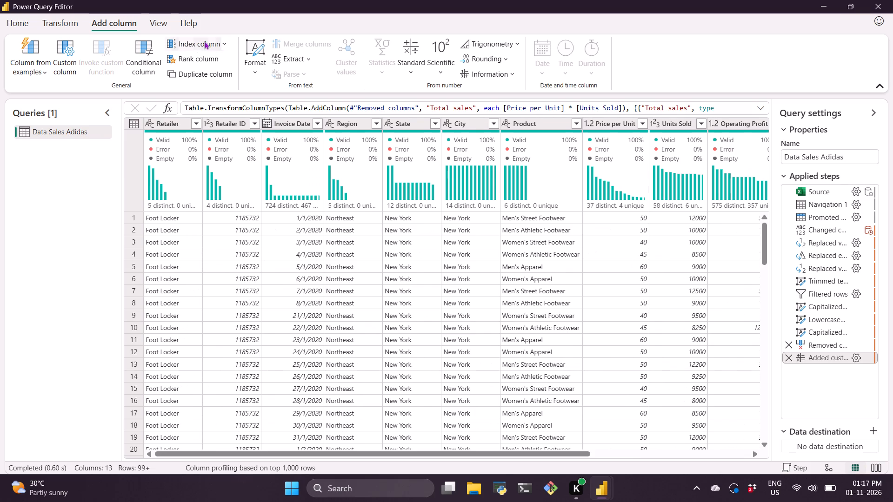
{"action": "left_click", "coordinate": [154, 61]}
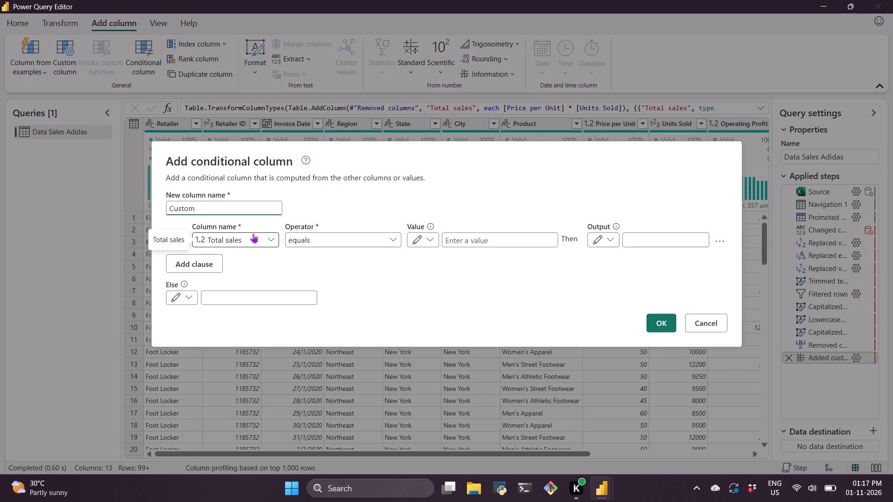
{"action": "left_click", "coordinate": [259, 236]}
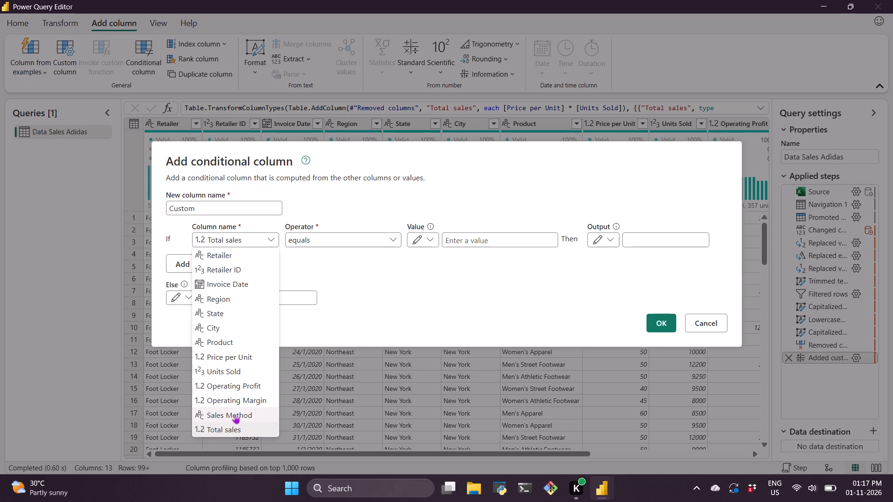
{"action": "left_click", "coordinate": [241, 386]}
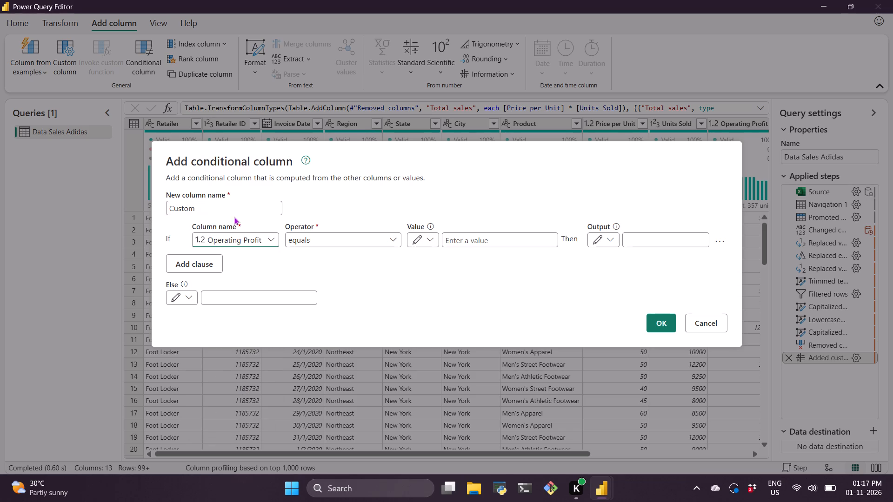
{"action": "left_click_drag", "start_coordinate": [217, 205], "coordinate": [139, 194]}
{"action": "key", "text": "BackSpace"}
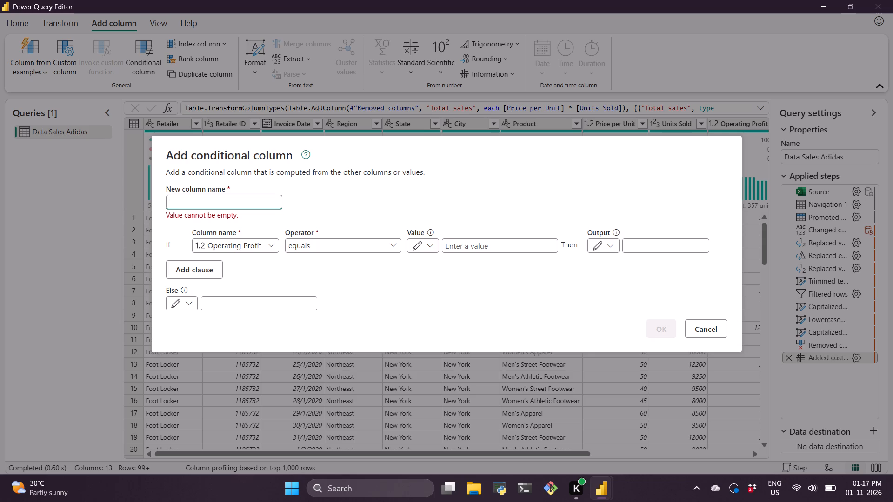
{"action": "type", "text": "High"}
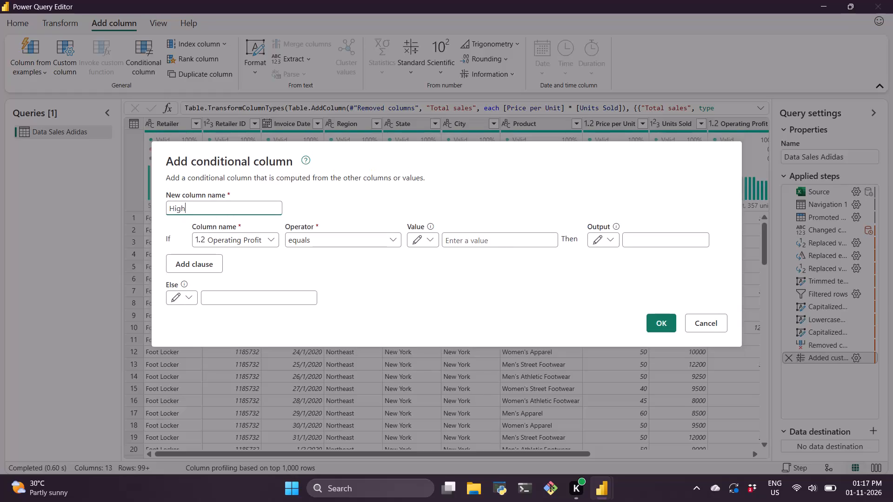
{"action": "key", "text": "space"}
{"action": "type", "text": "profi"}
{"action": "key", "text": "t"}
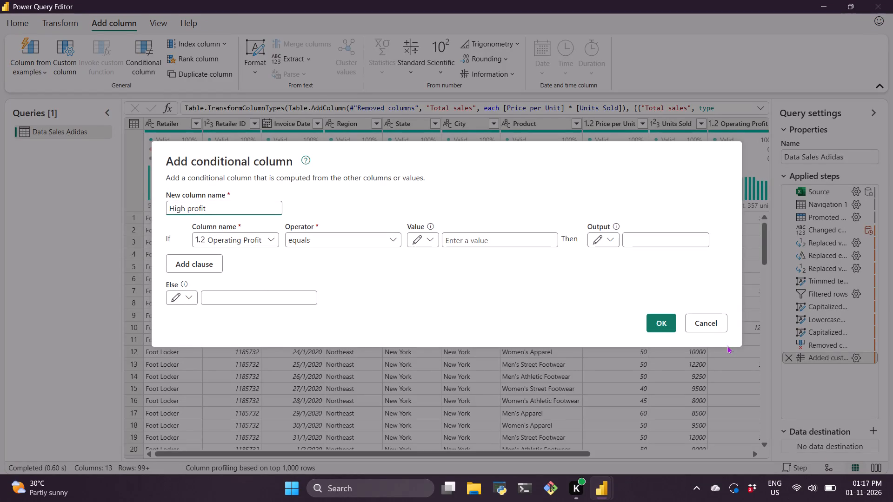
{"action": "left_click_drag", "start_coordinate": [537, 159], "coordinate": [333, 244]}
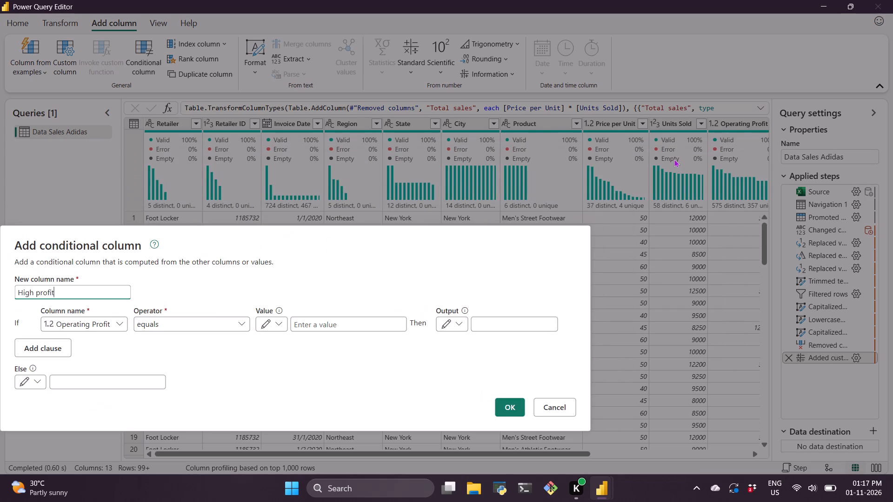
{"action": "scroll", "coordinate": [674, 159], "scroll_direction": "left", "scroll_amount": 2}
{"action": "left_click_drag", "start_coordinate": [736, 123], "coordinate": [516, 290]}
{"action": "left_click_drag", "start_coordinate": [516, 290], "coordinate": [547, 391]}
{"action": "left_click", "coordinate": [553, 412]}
Examine the Operating Profit and Operating Margin columns in the sales table to decide on a high-profit condition.
{"action": "scroll", "coordinate": [697, 246], "scroll_direction": "left", "scroll_amount": 3}
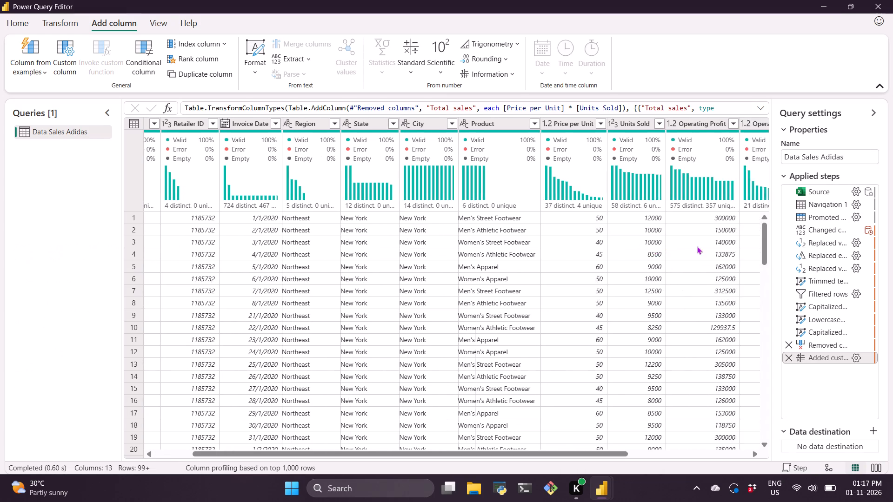
{"action": "scroll", "coordinate": [697, 246], "scroll_direction": "left", "scroll_amount": 3}
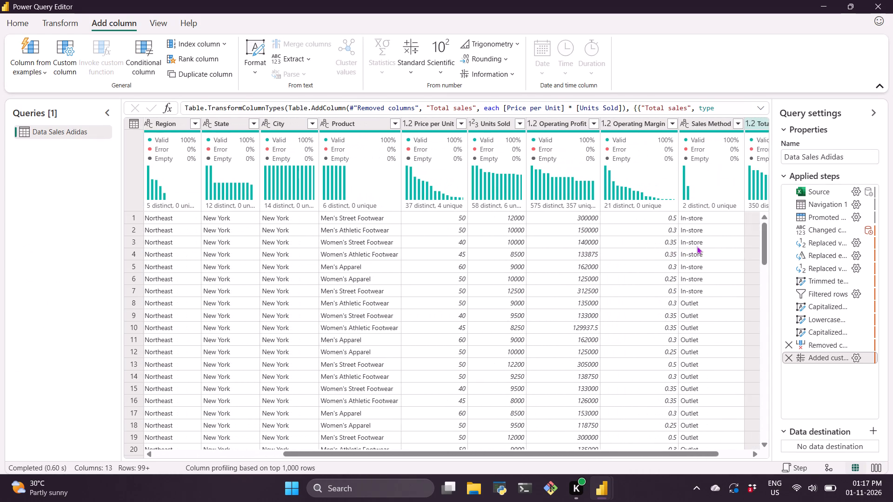
{"action": "scroll", "coordinate": [697, 246], "scroll_direction": "left", "scroll_amount": 2}
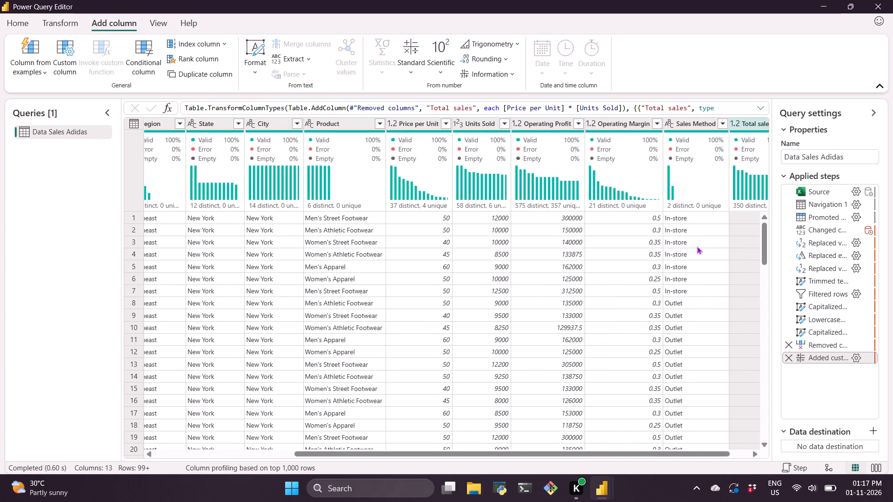
{"action": "scroll", "coordinate": [697, 246], "scroll_direction": "left", "scroll_amount": 2}
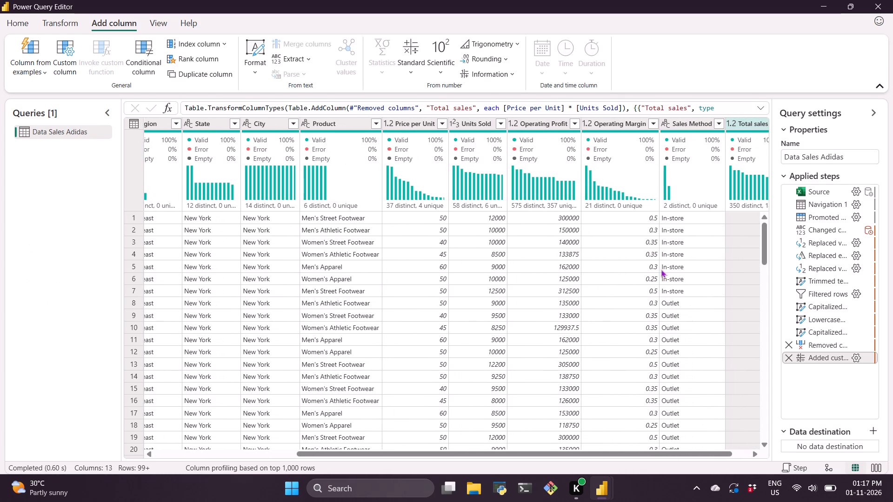
{"action": "scroll", "coordinate": [617, 302], "scroll_direction": "down", "scroll_amount": 2}
{"action": "scroll", "coordinate": [617, 302], "scroll_direction": "up", "scroll_amount": 5}
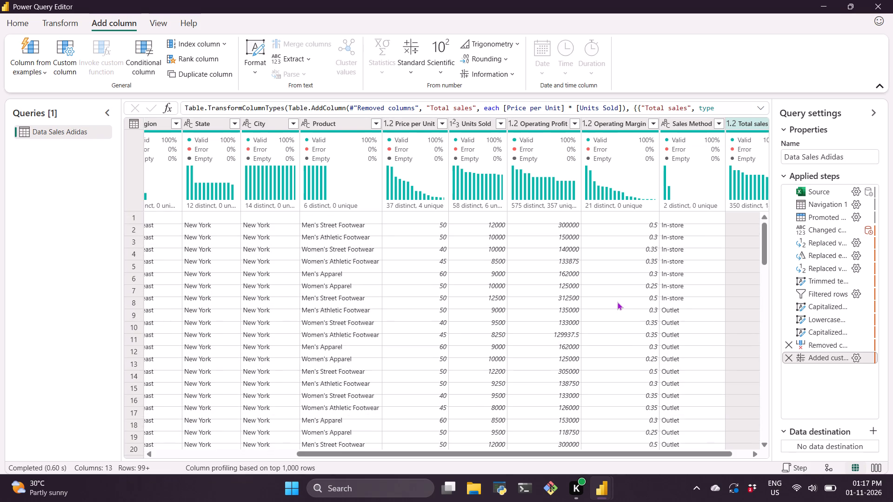
{"action": "scroll", "coordinate": [383, 234], "scroll_direction": "up", "scroll_amount": 5}
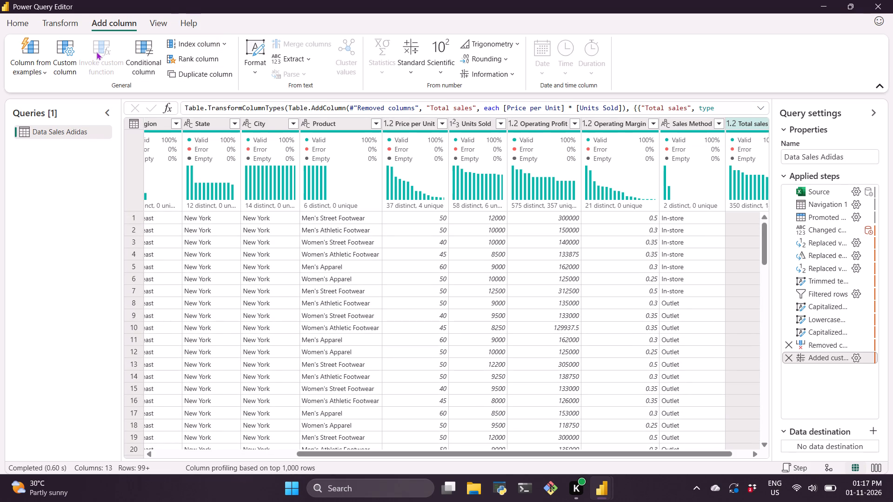
Start a new conditional column and name it HIgh Profit.
{"action": "left_click", "coordinate": [140, 68]}
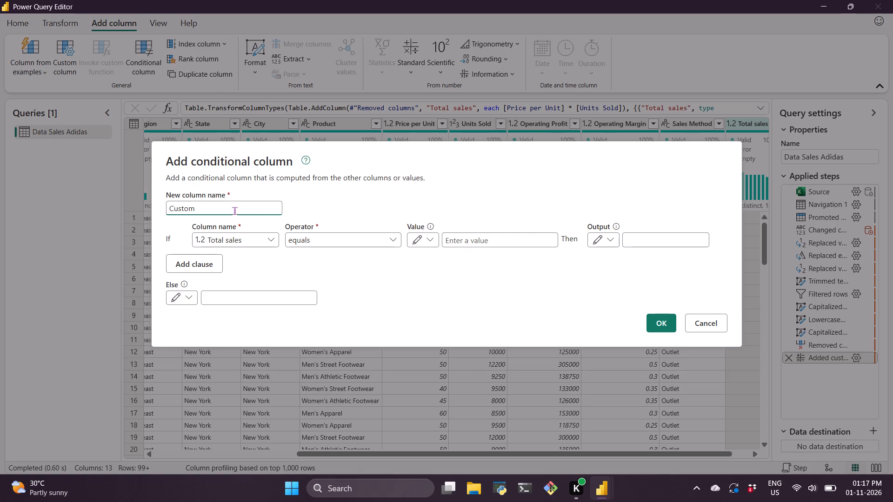
{"action": "left_click_drag", "start_coordinate": [231, 211], "coordinate": [143, 201]}
{"action": "type", "text": "HIgh Profit"}
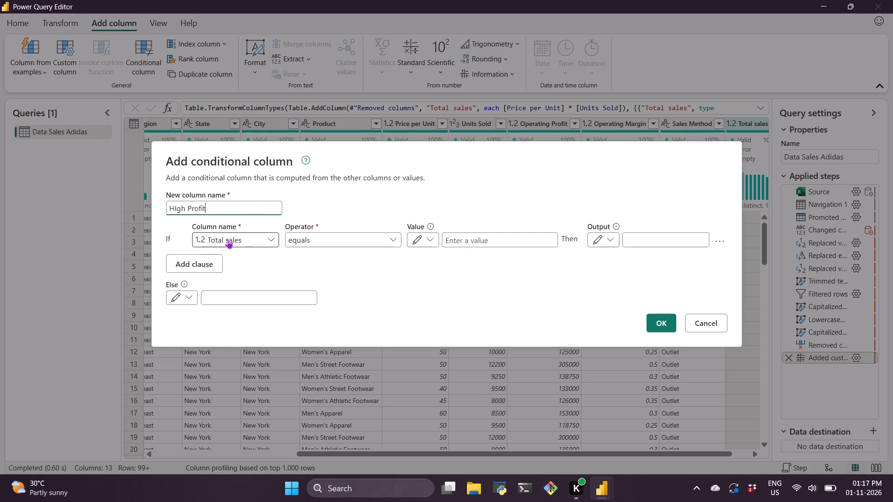
Set the column's If condition to Operating Margin is greater than or equal to 0.4.
{"action": "left_click", "coordinate": [253, 243]}
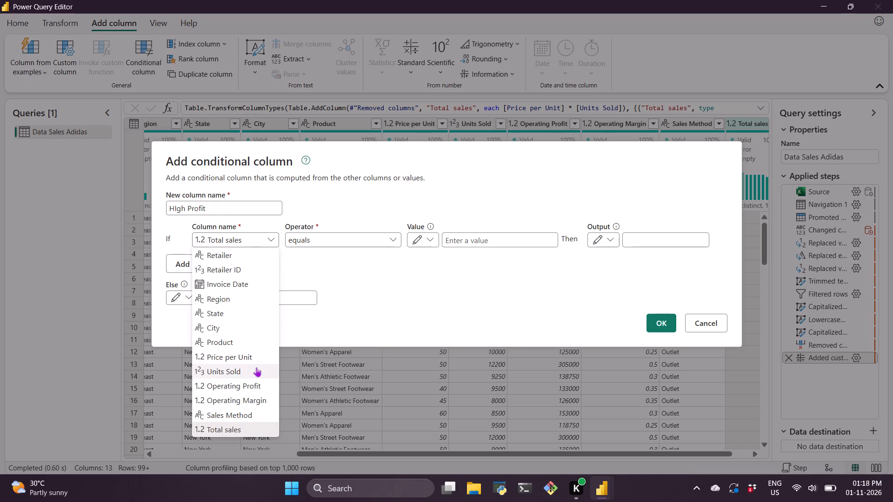
{"action": "left_click", "coordinate": [247, 398]}
{"action": "left_click", "coordinate": [391, 245]}
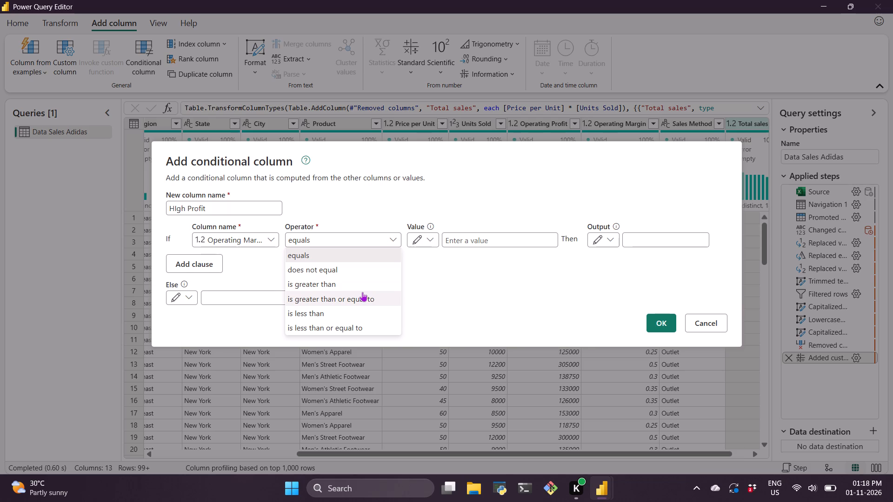
{"action": "left_click", "coordinate": [362, 292]}
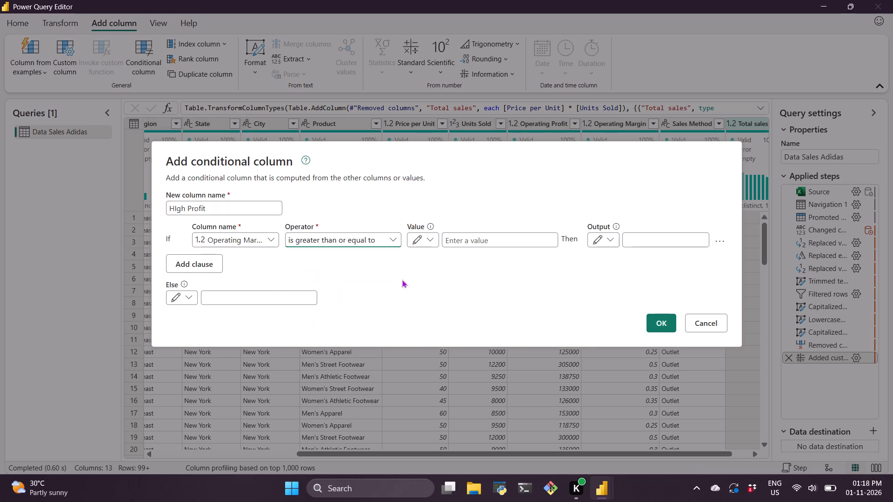
{"action": "left_click", "coordinate": [428, 233]}
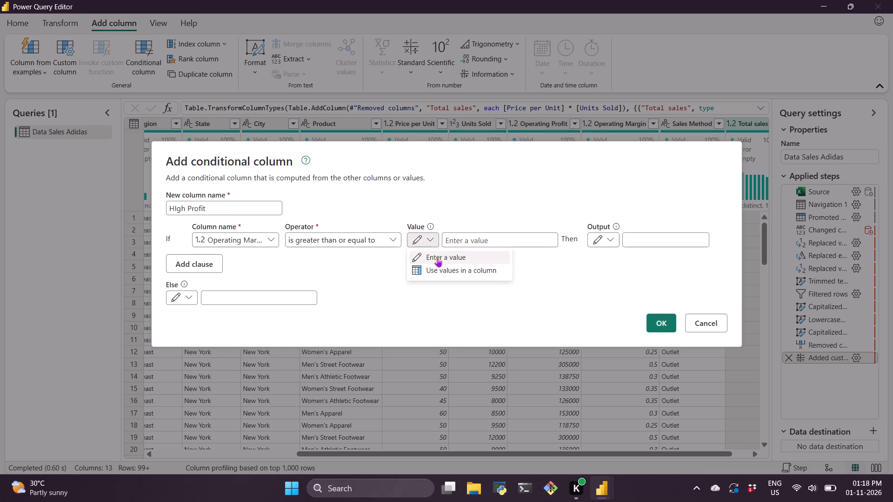
{"action": "left_click", "coordinate": [437, 258]}
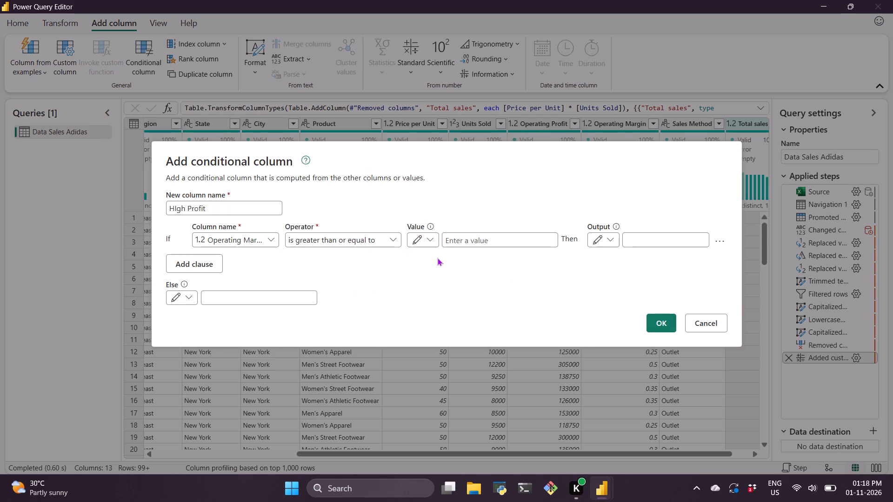
{"action": "left_click", "coordinate": [427, 241]}
{"action": "left_click_drag", "start_coordinate": [425, 268], "coordinate": [427, 259]}
{"action": "left_click", "coordinate": [427, 259]}
{"action": "left_click", "coordinate": [464, 236]}
{"action": "type", "text": "0.4"}
Set the condition's output to True and the Else result to False.
{"action": "left_click", "coordinate": [615, 239]}
{"action": "left_click", "coordinate": [635, 240]}
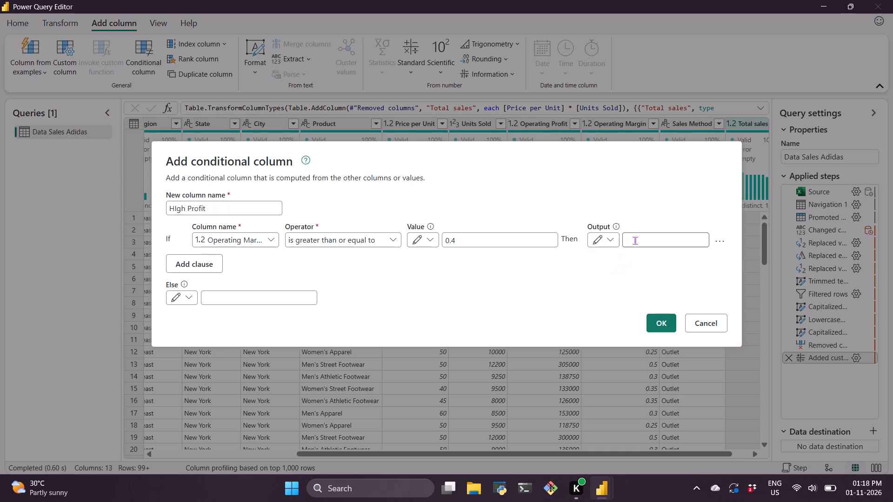
{"action": "left_click", "coordinate": [635, 240]}
{"action": "type", "text": "TRue"}
{"action": "key", "text": "BackSpace"}
{"action": "key", "text": "BackSpace"}
{"action": "key", "text": "BackSpace"}
{"action": "type", "text": "rue"}
{"action": "left_click", "coordinate": [239, 296]}
{"action": "type", "text": "False"}
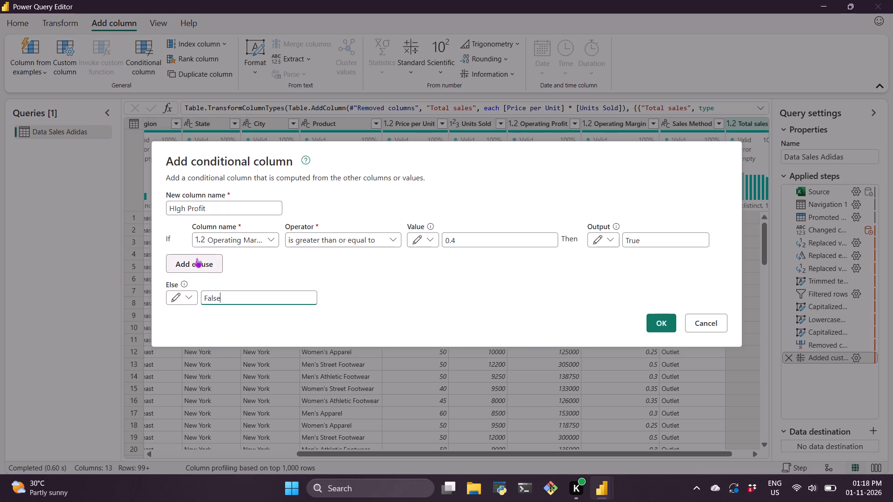
Add an Else if clause on Total sales equals with empty value and output, and add the conditional column to the table.
{"action": "left_click", "coordinate": [212, 264]}
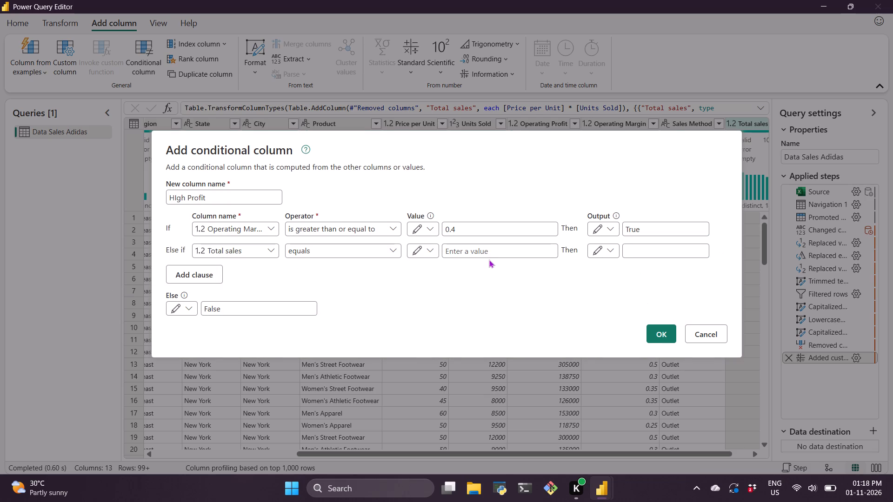
{"action": "left_click", "coordinate": [220, 251]}
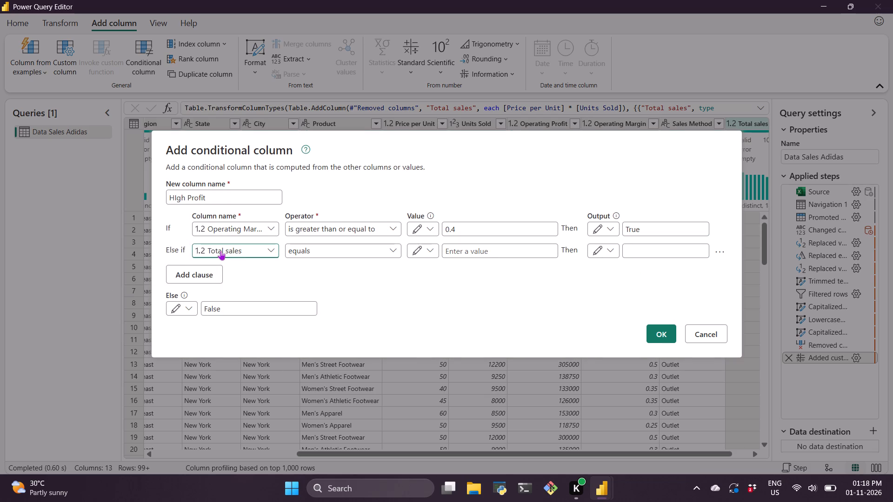
{"action": "left_click", "coordinate": [220, 251]}
{"action": "left_click", "coordinate": [177, 248]}
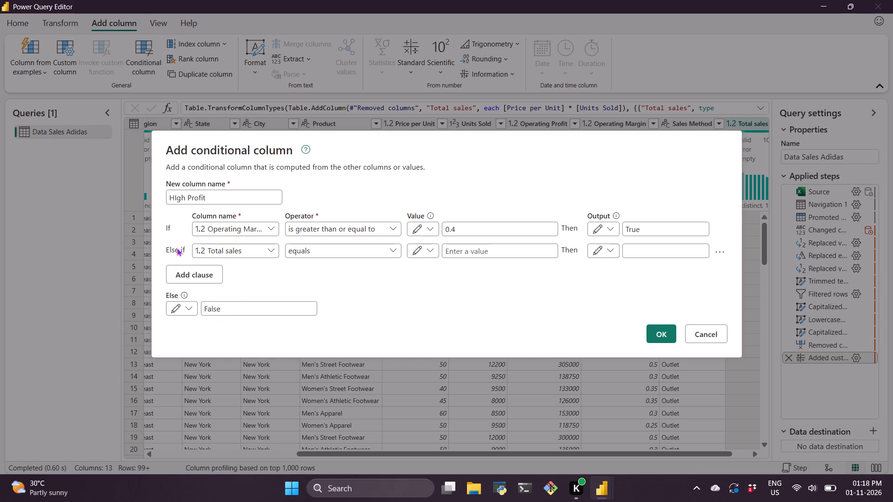
{"action": "double_click", "coordinate": [177, 248]}
{"action": "left_click", "coordinate": [668, 333]}
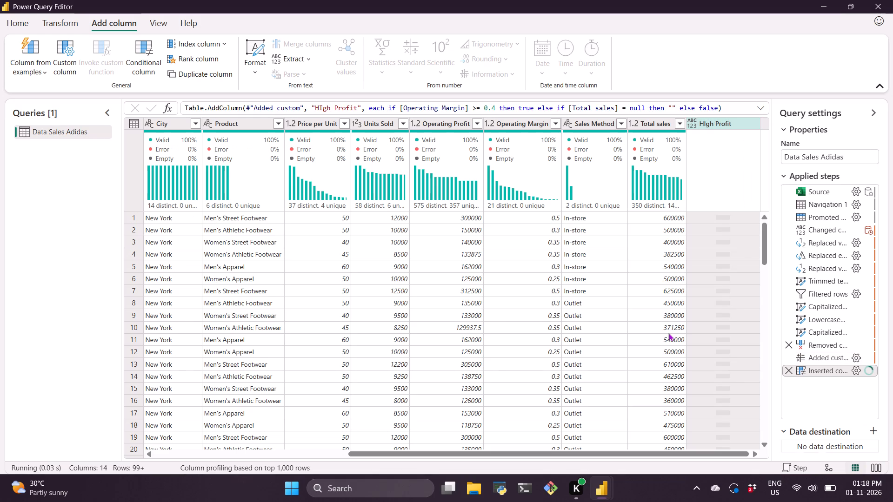
{"action": "scroll", "coordinate": [668, 333], "scroll_direction": "left", "scroll_amount": 1}
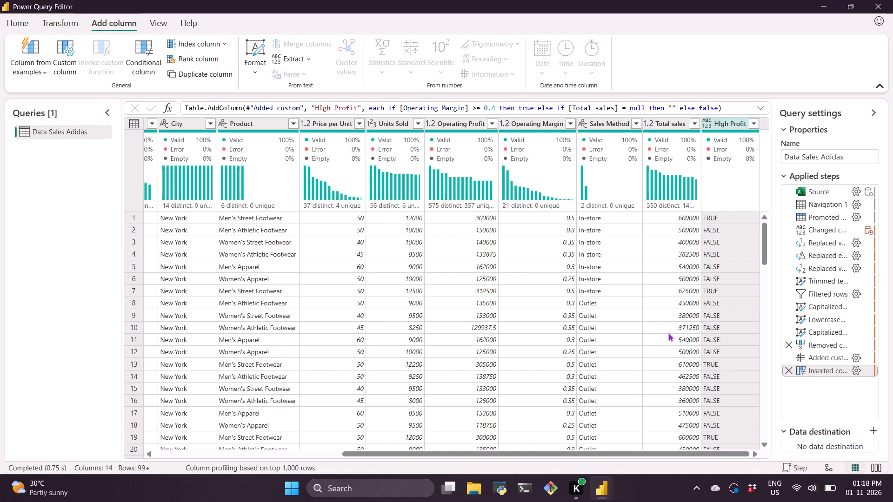
{"action": "scroll", "coordinate": [668, 333], "scroll_direction": "left", "scroll_amount": 1}
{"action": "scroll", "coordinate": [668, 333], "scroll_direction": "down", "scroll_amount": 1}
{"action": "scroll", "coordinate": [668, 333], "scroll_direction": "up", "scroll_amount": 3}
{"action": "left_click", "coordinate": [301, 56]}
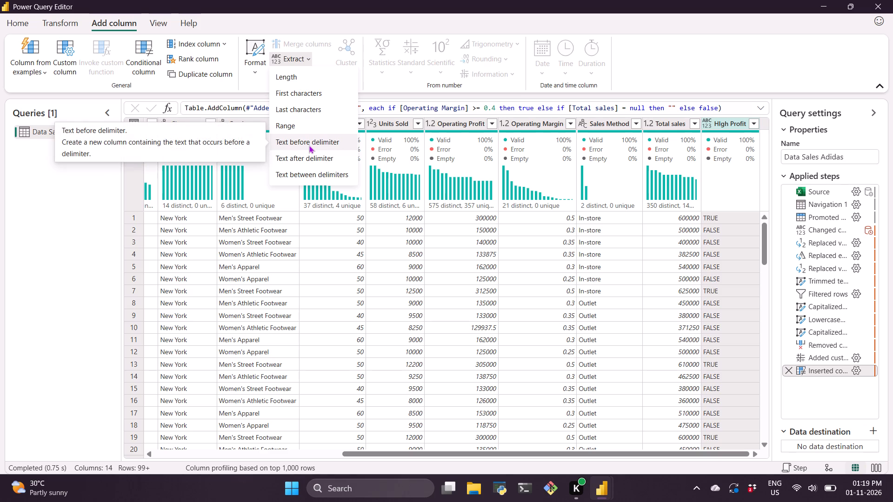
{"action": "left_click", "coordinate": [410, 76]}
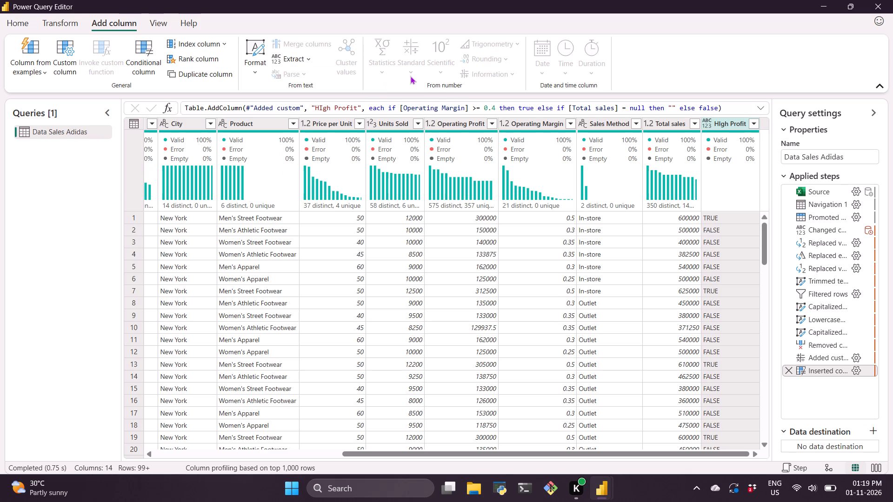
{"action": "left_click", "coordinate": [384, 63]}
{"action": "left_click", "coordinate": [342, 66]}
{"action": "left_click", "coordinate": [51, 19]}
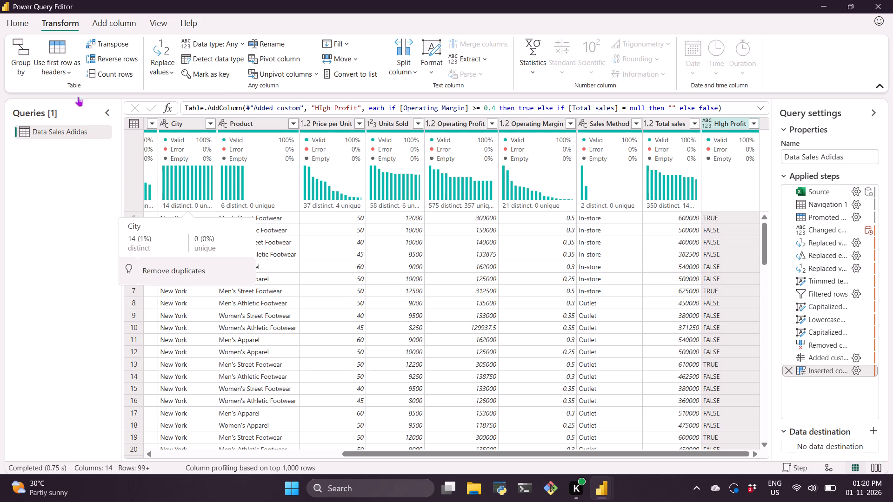
Start importing an additional data source into the query editor using the Text/CSV connector.
{"action": "left_click", "coordinate": [18, 18]}
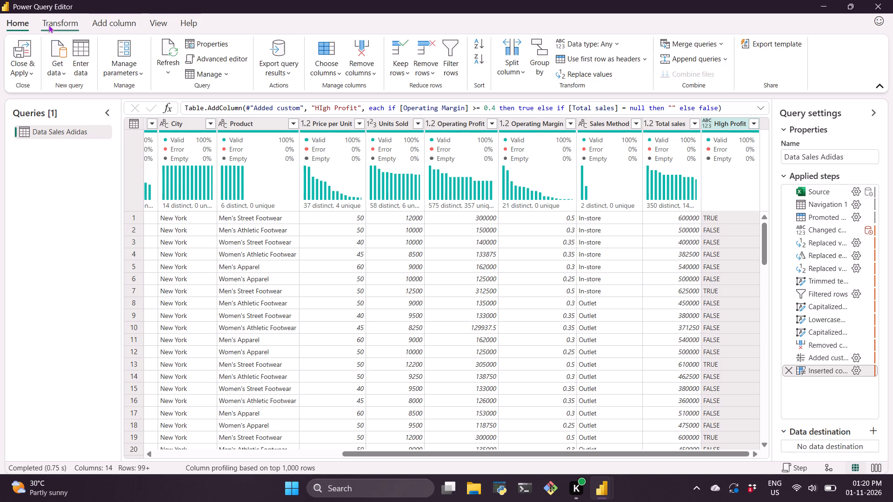
{"action": "left_click", "coordinate": [59, 73]}
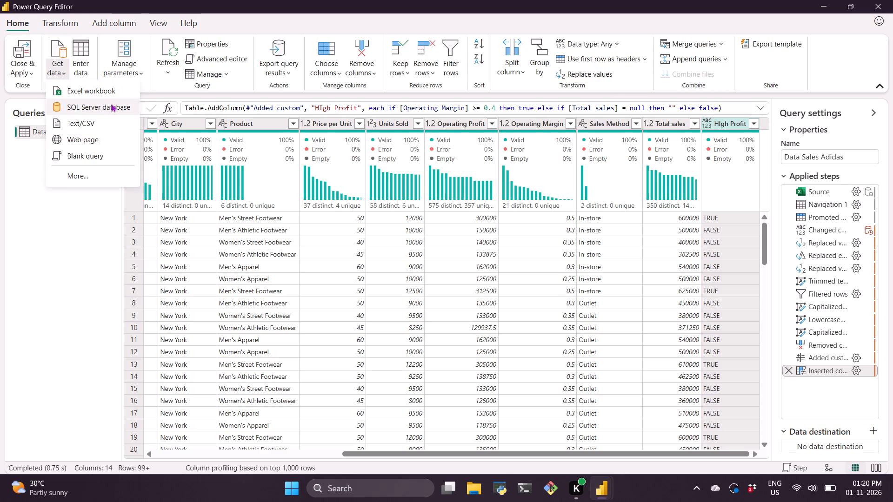
{"action": "left_click", "coordinate": [93, 129]}
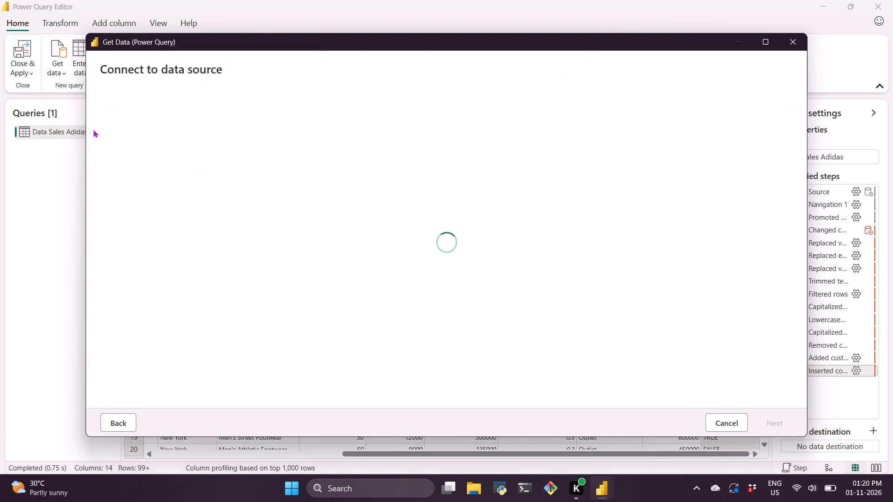
Choose motor_readings.csv from the Downloads folder as the Text/CSV source and preview its data.
{"action": "left_click_drag", "start_coordinate": [480, 103], "coordinate": [481, 132]}
{"action": "left_click", "coordinate": [481, 132]}
{"action": "left_click", "coordinate": [480, 131]}
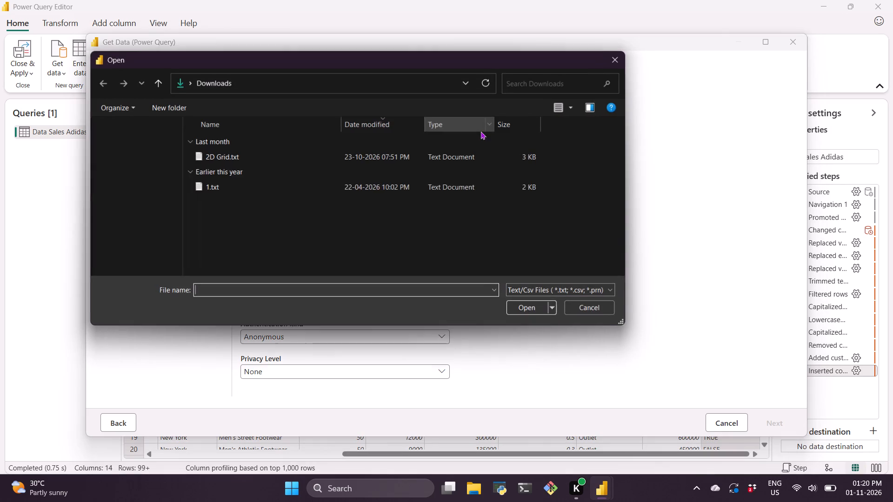
{"action": "scroll", "coordinate": [280, 182], "scroll_direction": "down", "scroll_amount": 1}
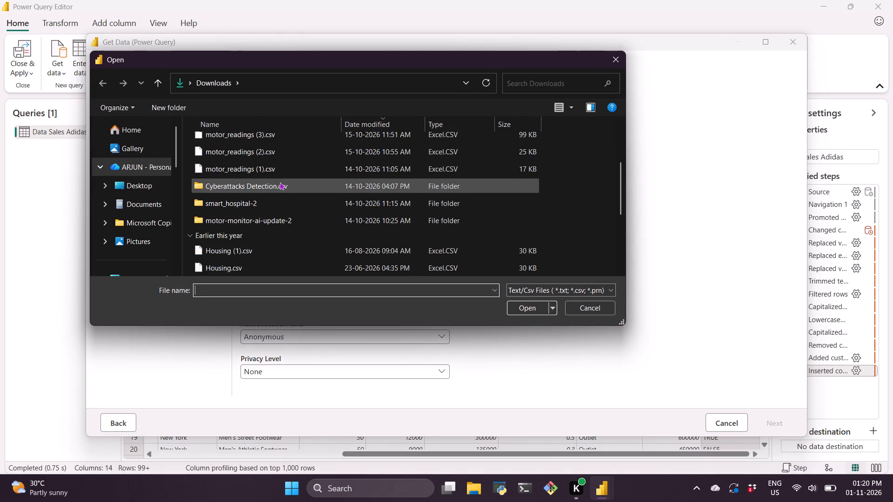
{"action": "scroll", "coordinate": [280, 182], "scroll_direction": "up", "scroll_amount": 1}
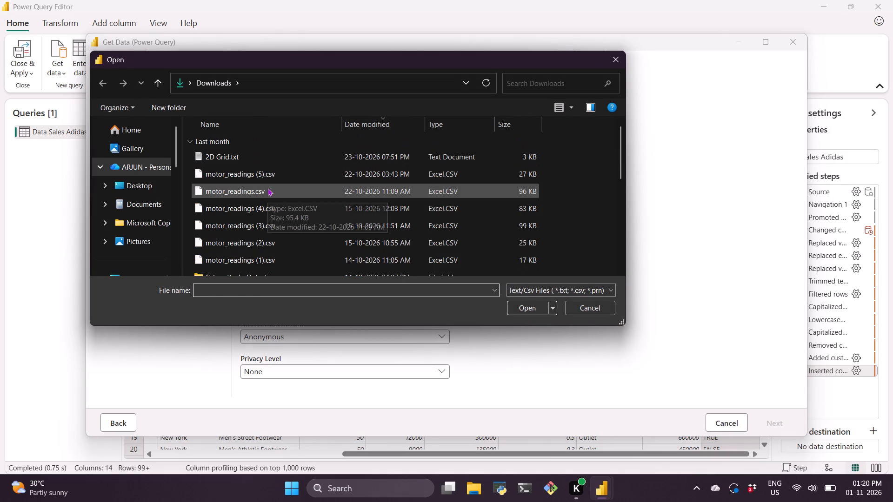
{"action": "double_click", "coordinate": [267, 188]}
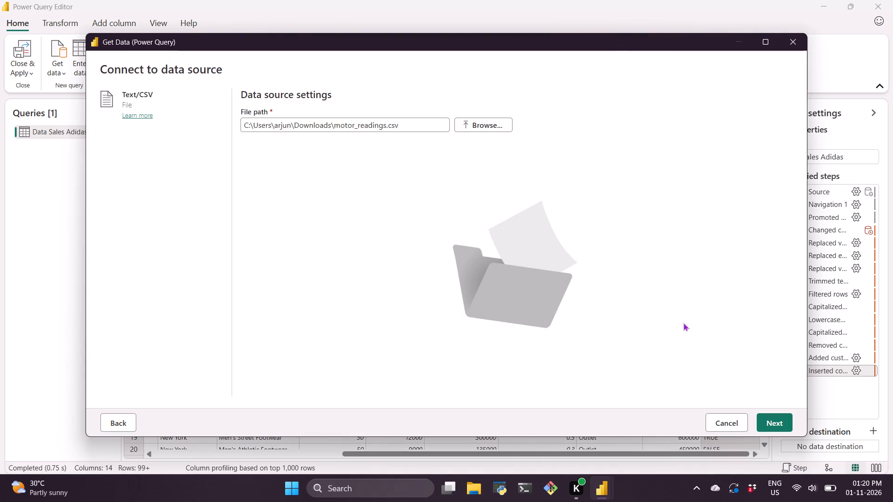
{"action": "left_click", "coordinate": [768, 425]}
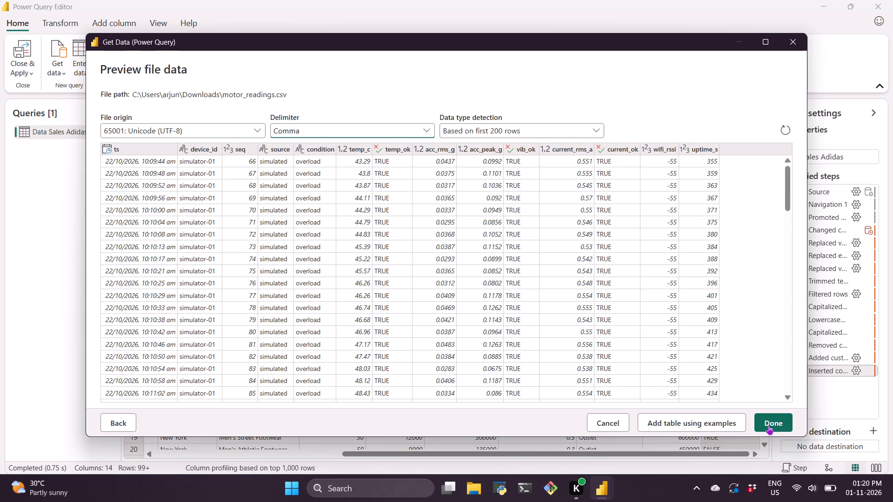
{"action": "scroll", "coordinate": [737, 338], "scroll_direction": "left", "scroll_amount": 3}
{"action": "scroll", "coordinate": [737, 338], "scroll_direction": "down", "scroll_amount": 1}
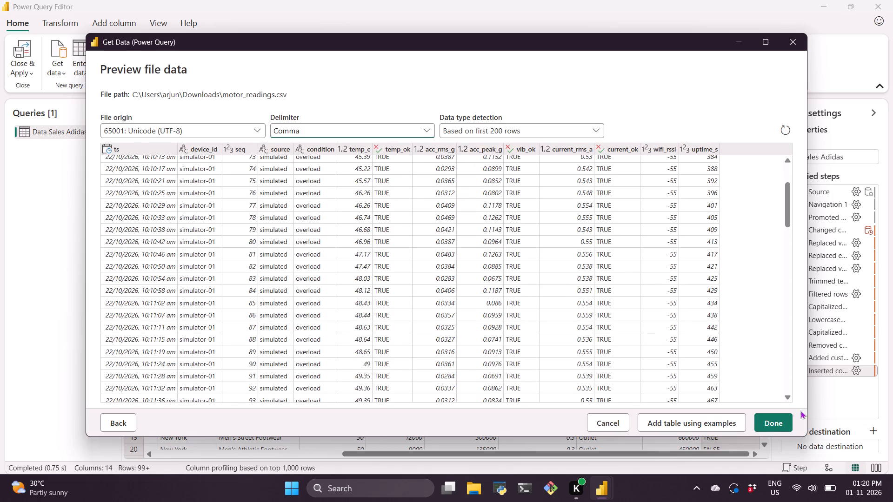
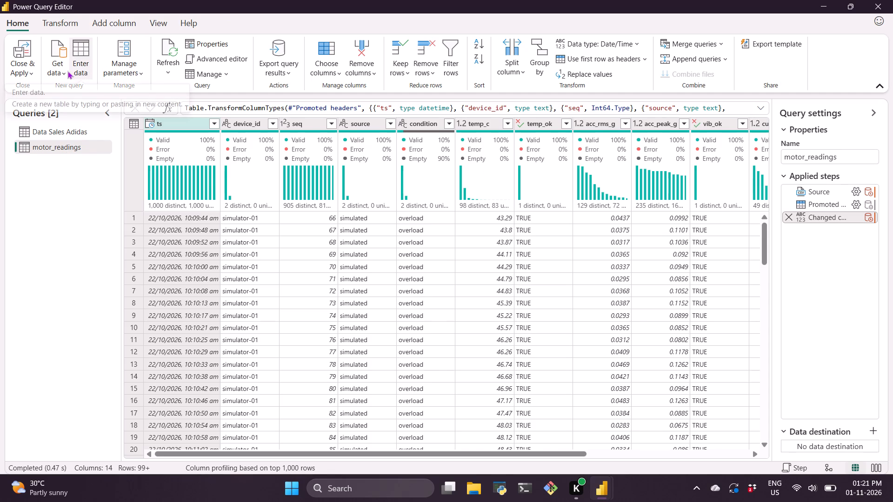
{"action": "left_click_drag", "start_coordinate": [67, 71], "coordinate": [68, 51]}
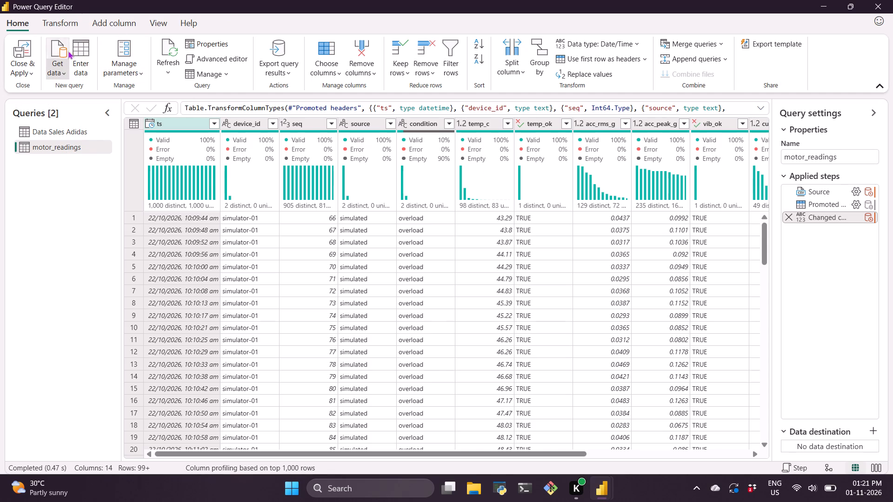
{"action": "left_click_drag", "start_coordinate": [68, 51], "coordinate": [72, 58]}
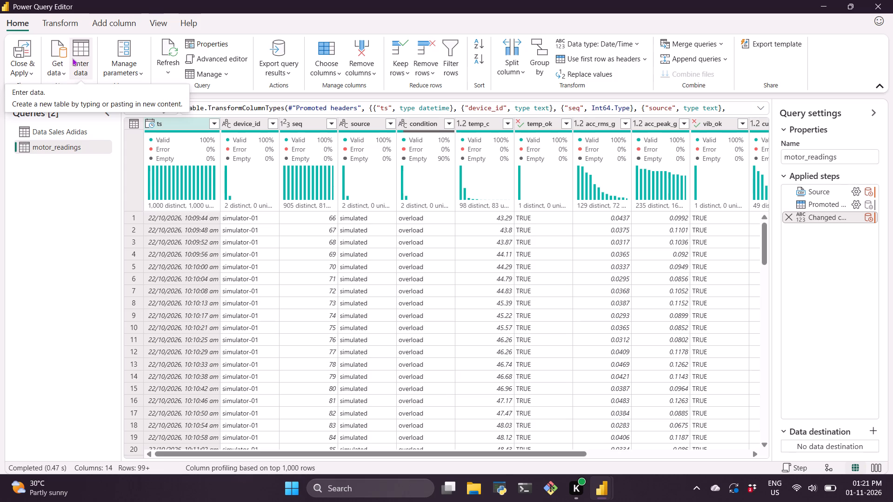
Transpose the motor_readings table to swap its rows and columns, and transpose it a second time to return to the original orientation.
{"action": "left_click", "coordinate": [52, 20]}
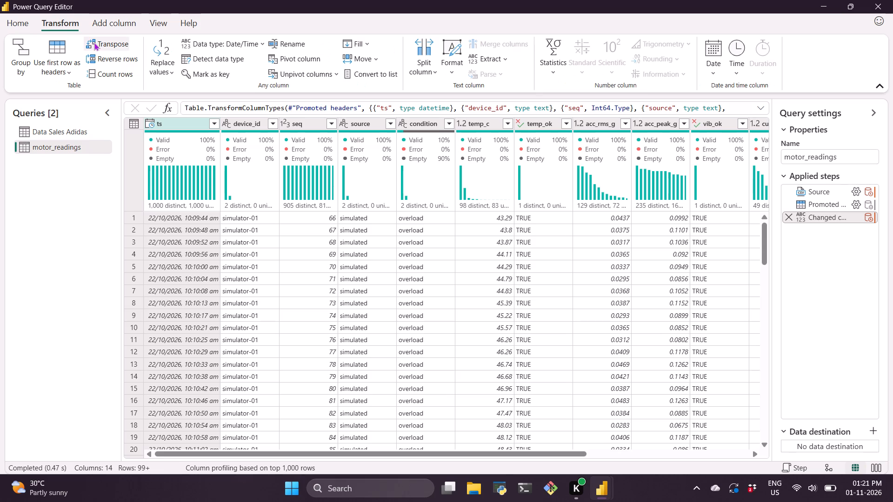
{"action": "left_click", "coordinate": [94, 42]}
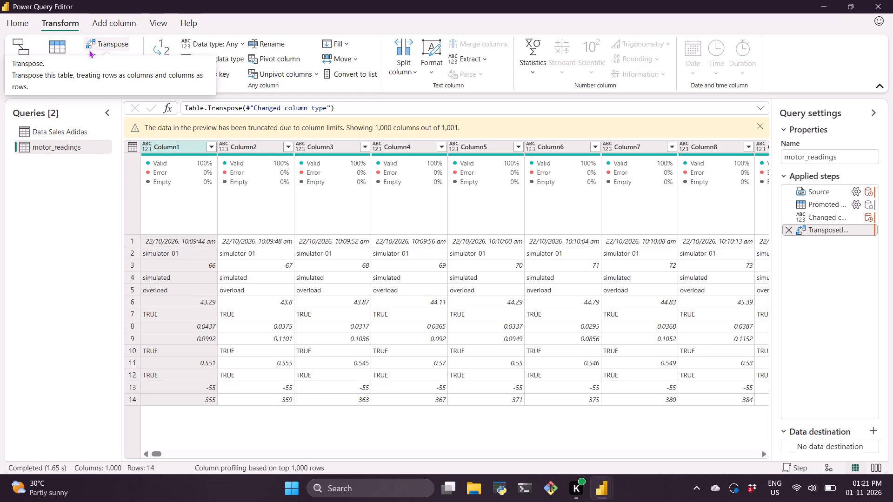
{"action": "left_click", "coordinate": [117, 45]}
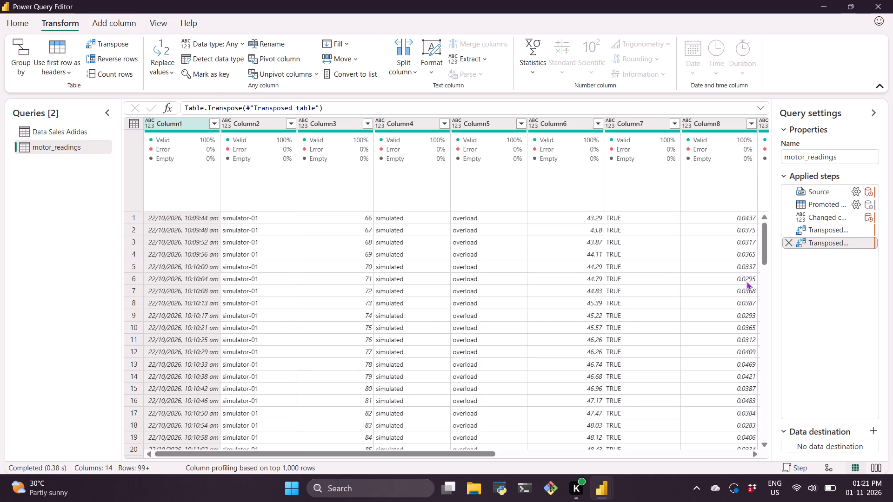
{"action": "left_click", "coordinate": [815, 334]}
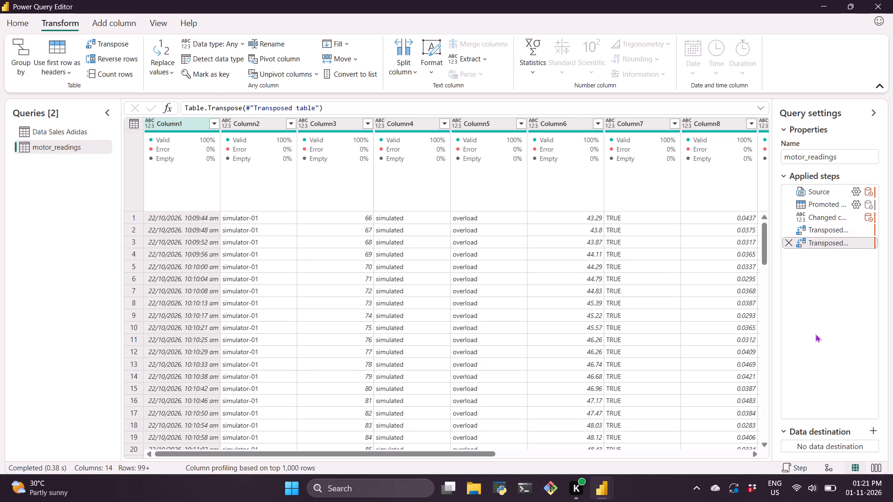
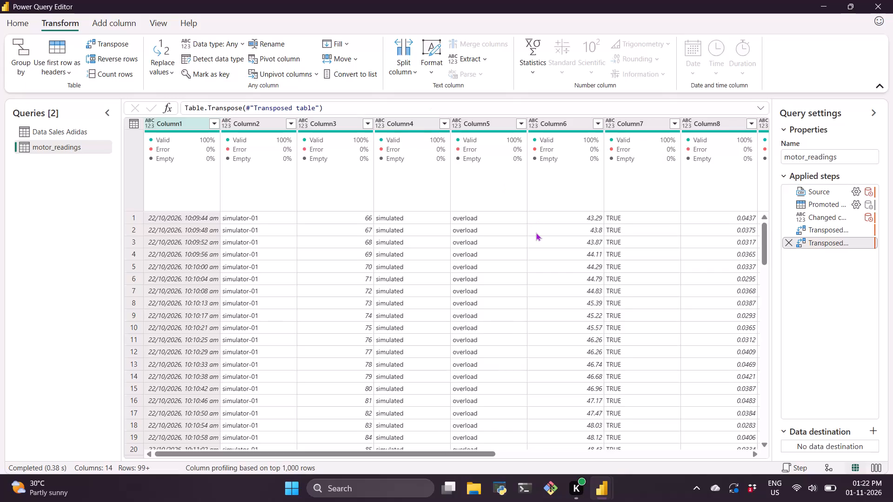
Delete both Transposed table steps from the motor_readings query's applied steps, leaving the changed column type step as the last one.
{"action": "scroll", "coordinate": [536, 232], "scroll_direction": "left", "scroll_amount": 2}
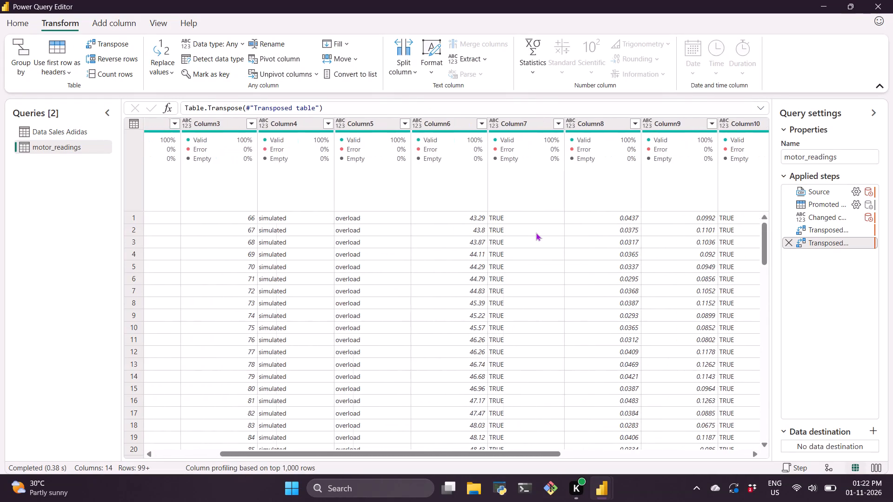
{"action": "scroll", "coordinate": [536, 232], "scroll_direction": "left", "scroll_amount": 3}
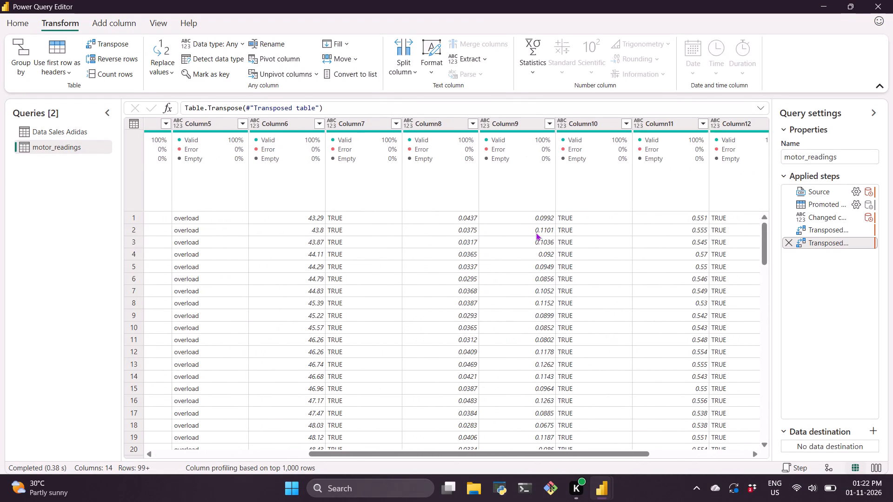
{"action": "scroll", "coordinate": [536, 232], "scroll_direction": "left", "scroll_amount": 5}
{"action": "scroll", "coordinate": [536, 232], "scroll_direction": "right", "scroll_amount": 3}
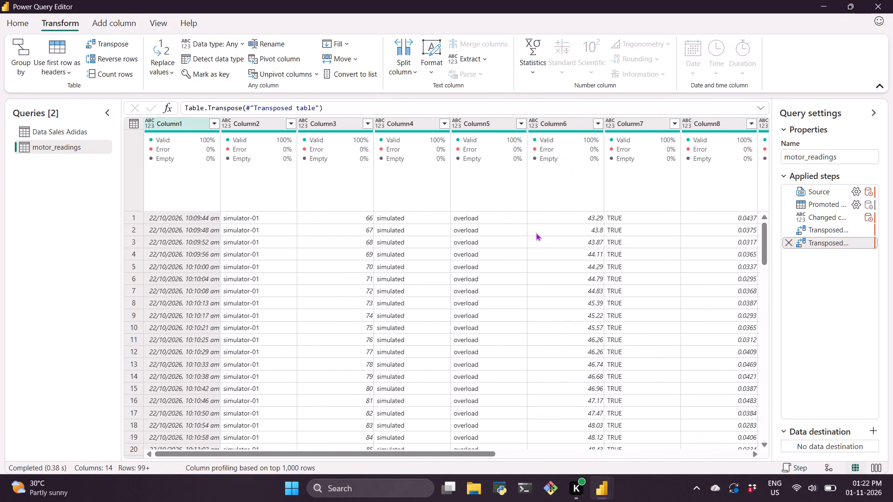
{"action": "scroll", "coordinate": [536, 232], "scroll_direction": "right", "scroll_amount": 3}
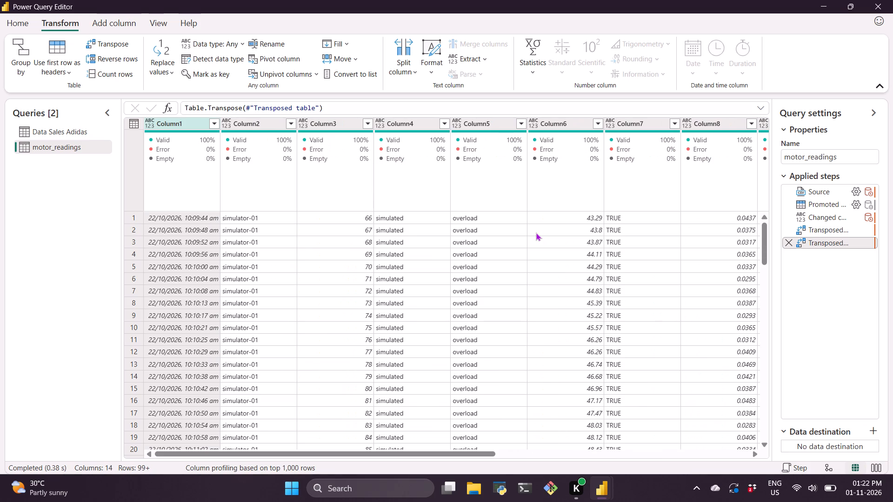
{"action": "left_click", "coordinate": [790, 243]}
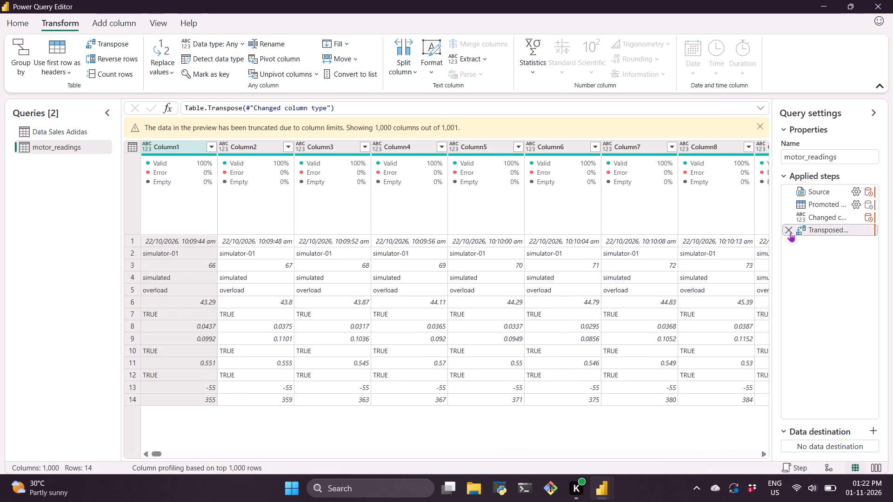
{"action": "left_click", "coordinate": [790, 232]}
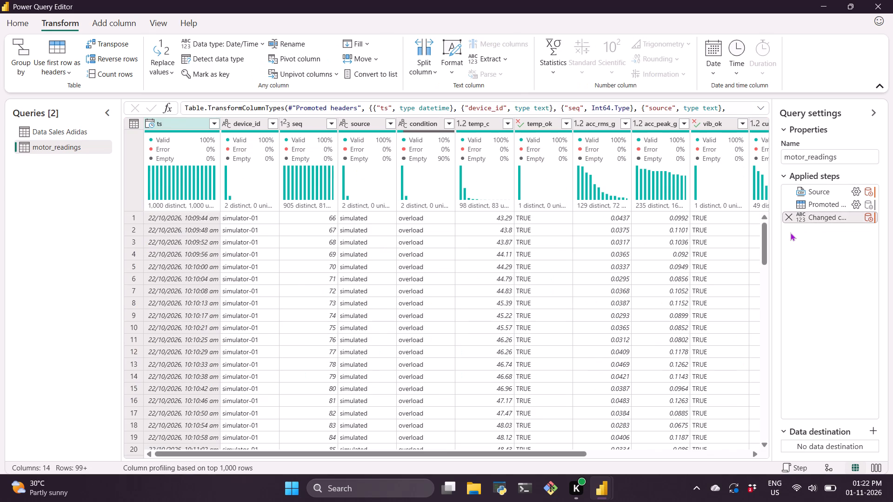
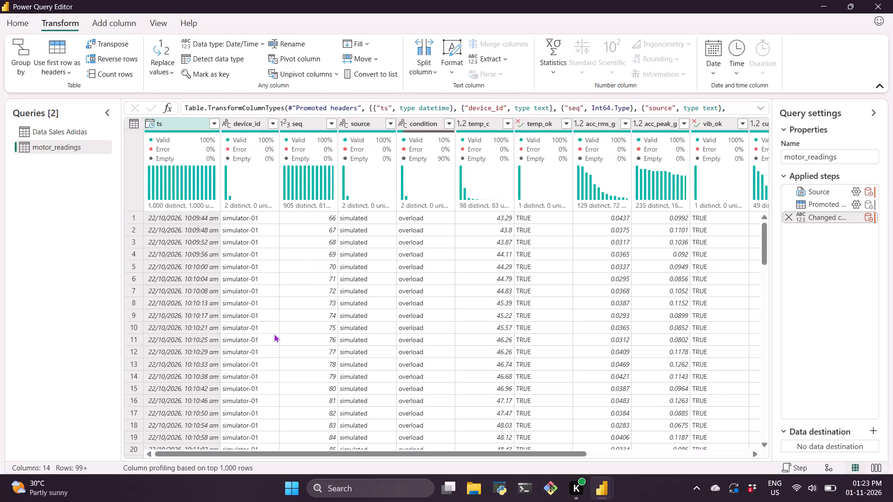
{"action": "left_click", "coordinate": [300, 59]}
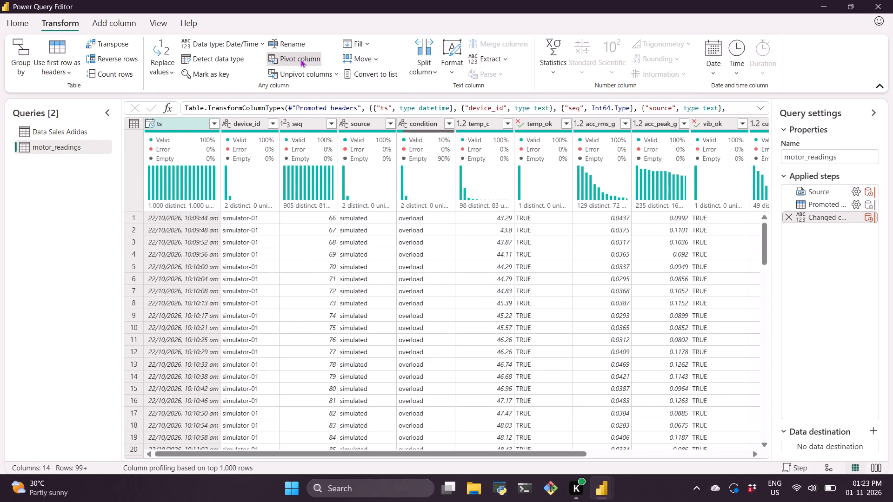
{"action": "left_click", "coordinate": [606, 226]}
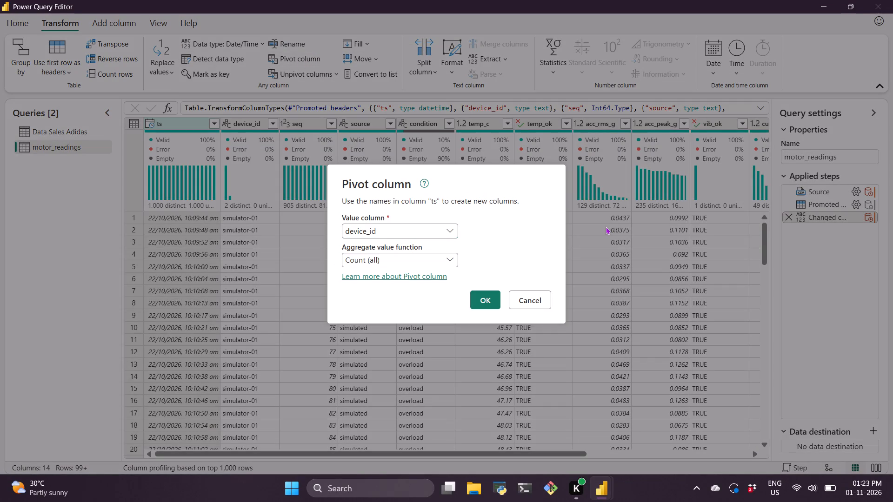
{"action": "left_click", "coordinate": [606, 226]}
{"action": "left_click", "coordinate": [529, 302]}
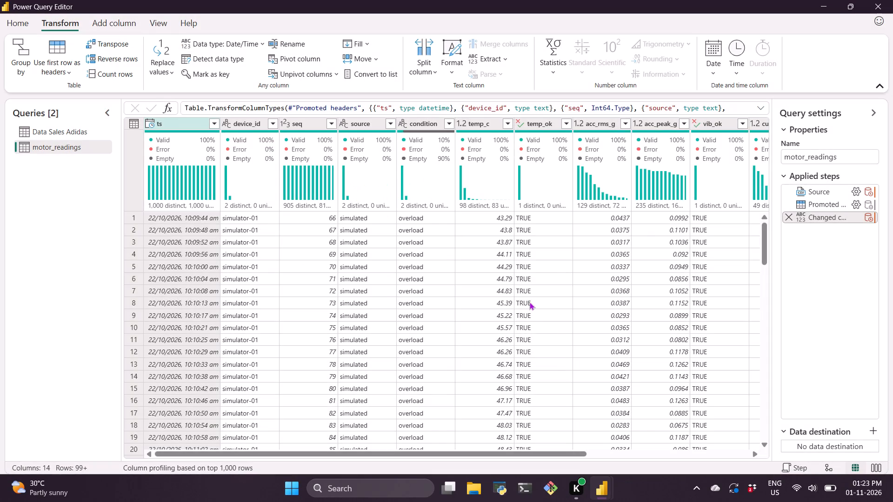
Examine the Pivot column options for the motor_readings source column, reviewing the aggregate functions and the available value columns, without applying the pivot.
{"action": "left_click", "coordinate": [369, 124]}
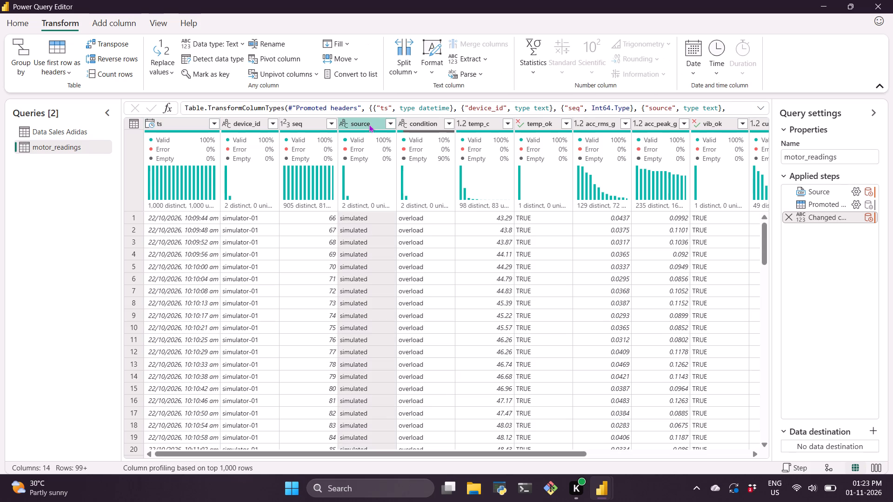
{"action": "left_click", "coordinate": [293, 55]}
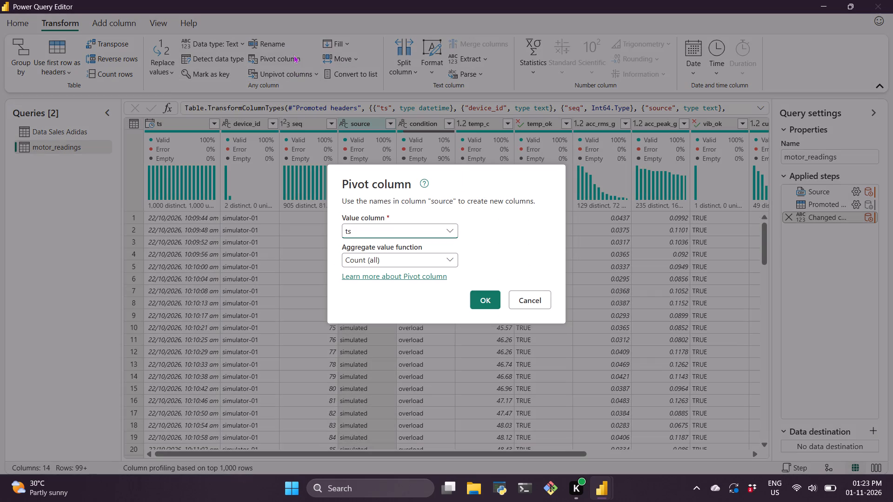
{"action": "left_click", "coordinate": [421, 255]}
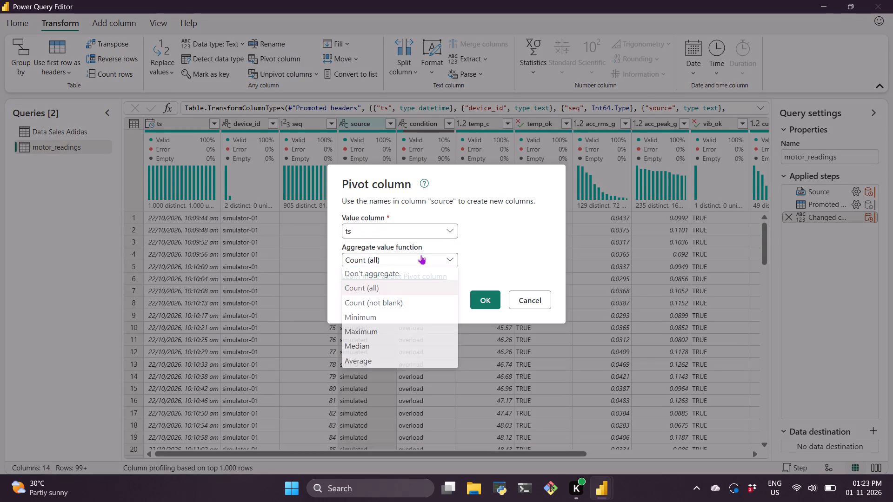
{"action": "left_click", "coordinate": [421, 255]}
{"action": "left_click", "coordinate": [427, 238]}
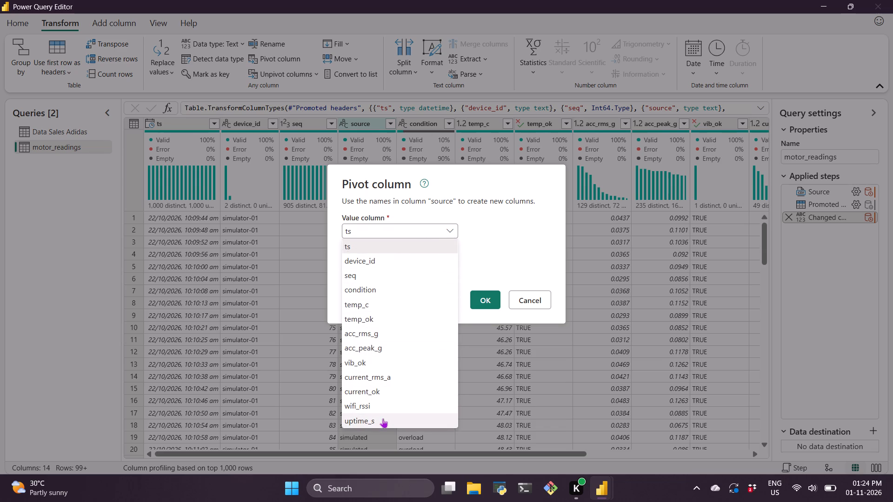
{"action": "left_click", "coordinate": [540, 307]}
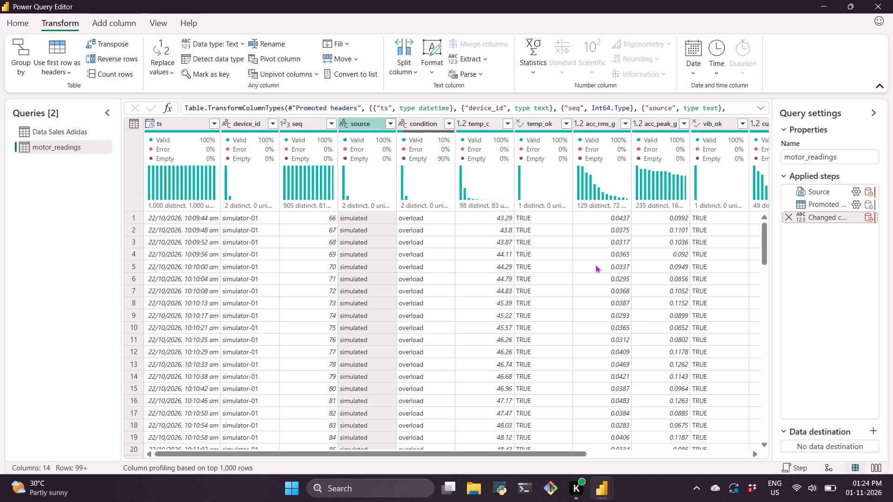
Switch to the Data Sales Adidas query.
{"action": "left_click", "coordinate": [48, 131]}
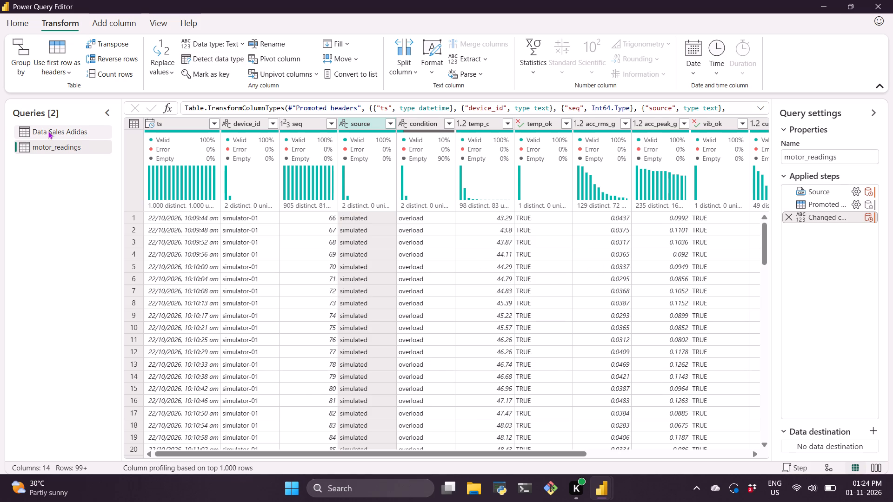
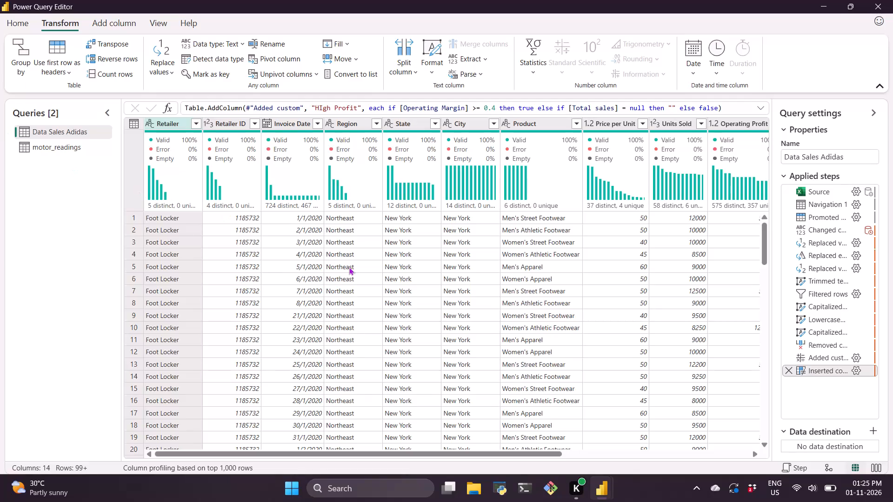
Examine the Data Sales Adidas rows and columns, from the retailer details across to Total sales and HIgh Profit.
{"action": "scroll", "coordinate": [379, 275], "scroll_direction": "down", "scroll_amount": 3}
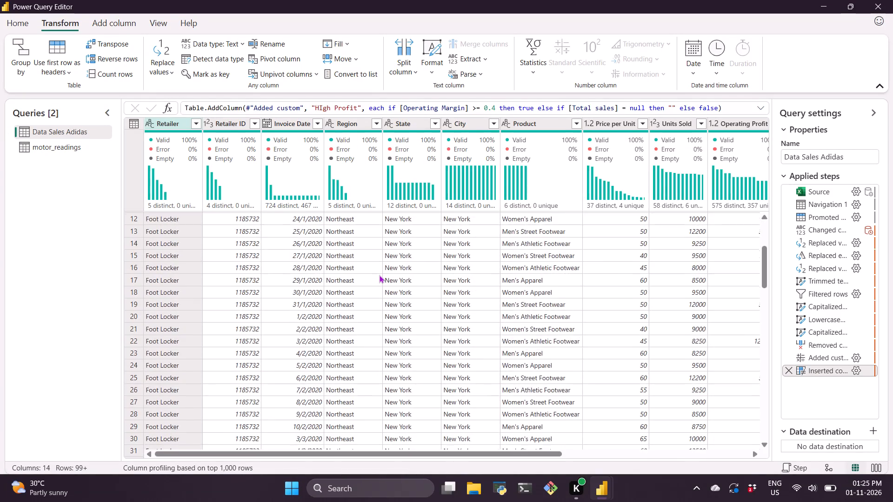
{"action": "scroll", "coordinate": [379, 275], "scroll_direction": "down", "scroll_amount": 3}
{"action": "scroll", "coordinate": [379, 275], "scroll_direction": "up", "scroll_amount": 7}
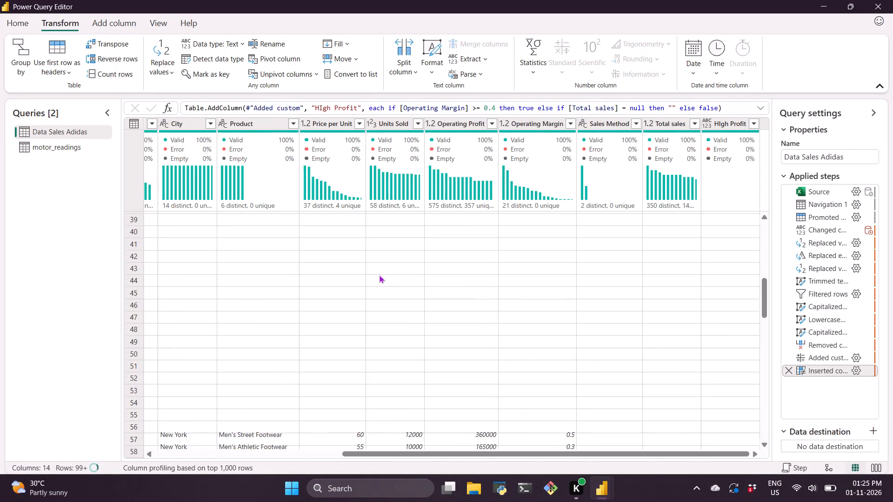
{"action": "scroll", "coordinate": [379, 275], "scroll_direction": "up", "scroll_amount": 14}
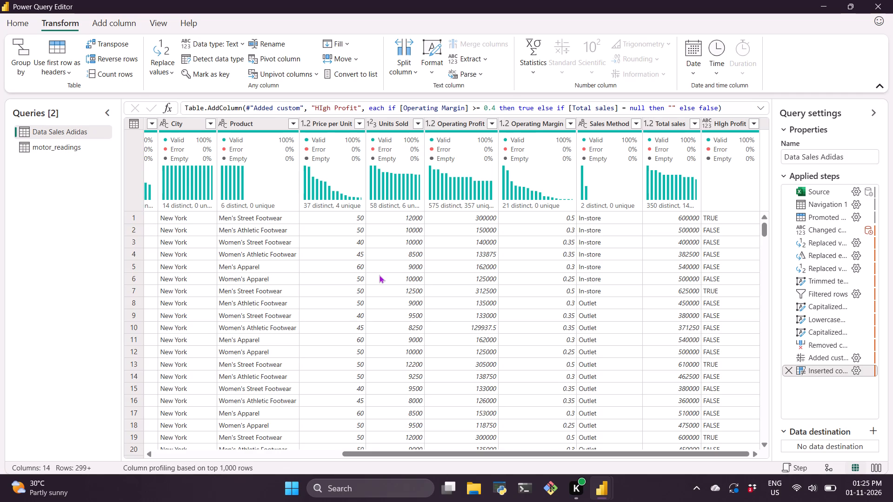
Bring up the general query management commands for the Data Sales Adidas query.
{"action": "left_click", "coordinate": [7, 16]}
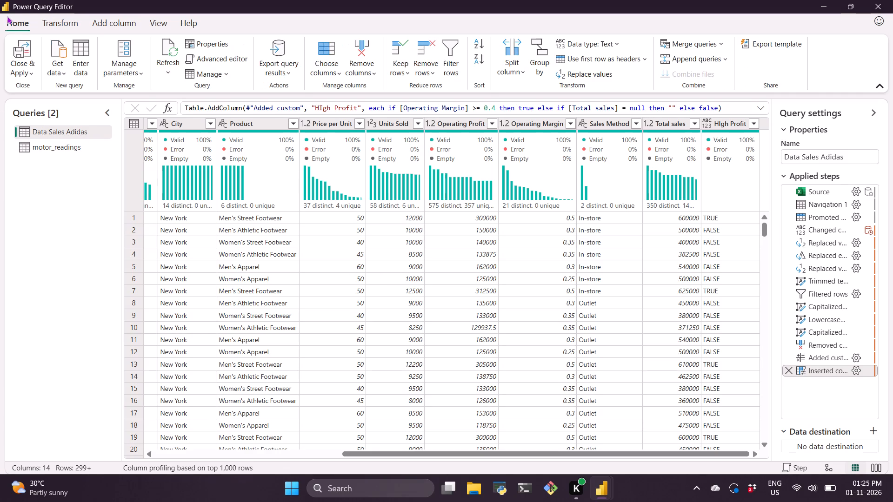
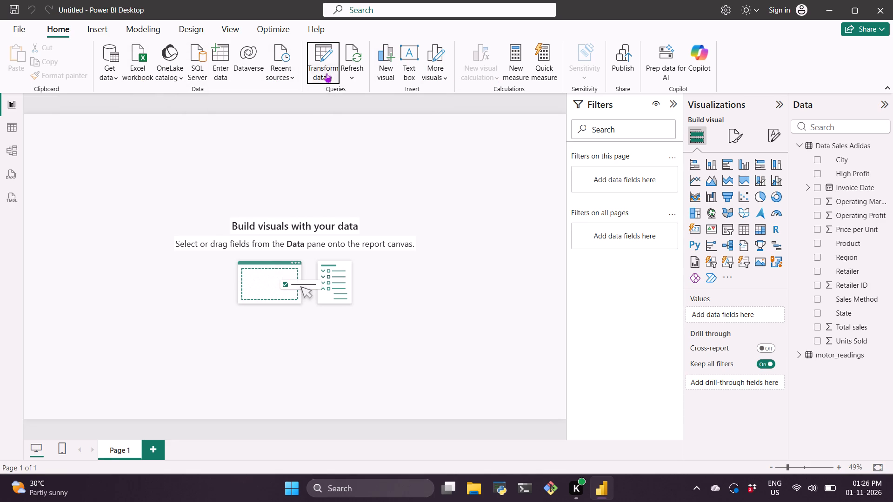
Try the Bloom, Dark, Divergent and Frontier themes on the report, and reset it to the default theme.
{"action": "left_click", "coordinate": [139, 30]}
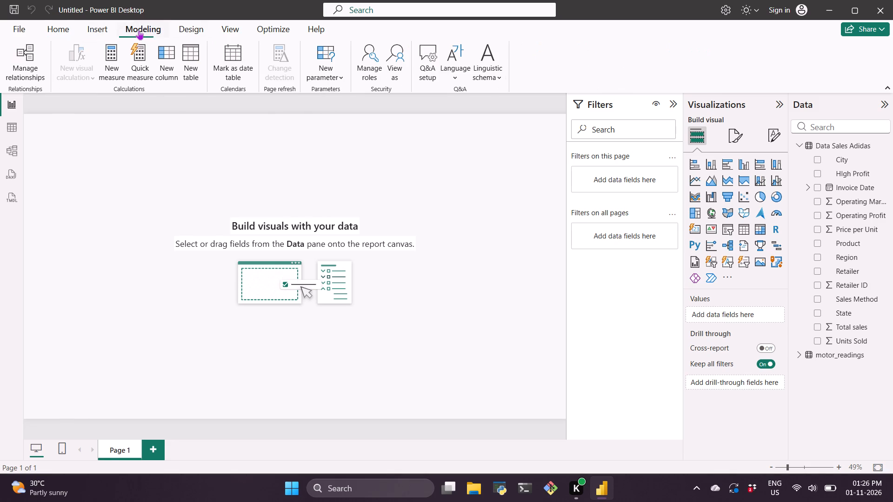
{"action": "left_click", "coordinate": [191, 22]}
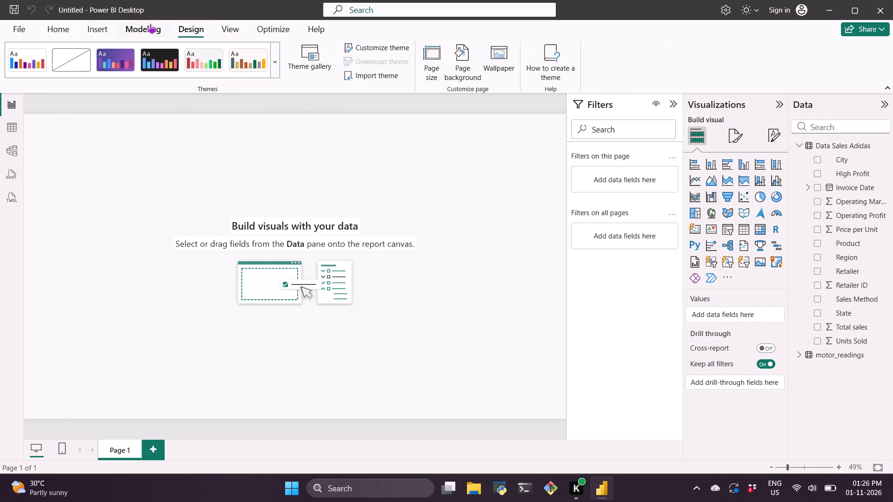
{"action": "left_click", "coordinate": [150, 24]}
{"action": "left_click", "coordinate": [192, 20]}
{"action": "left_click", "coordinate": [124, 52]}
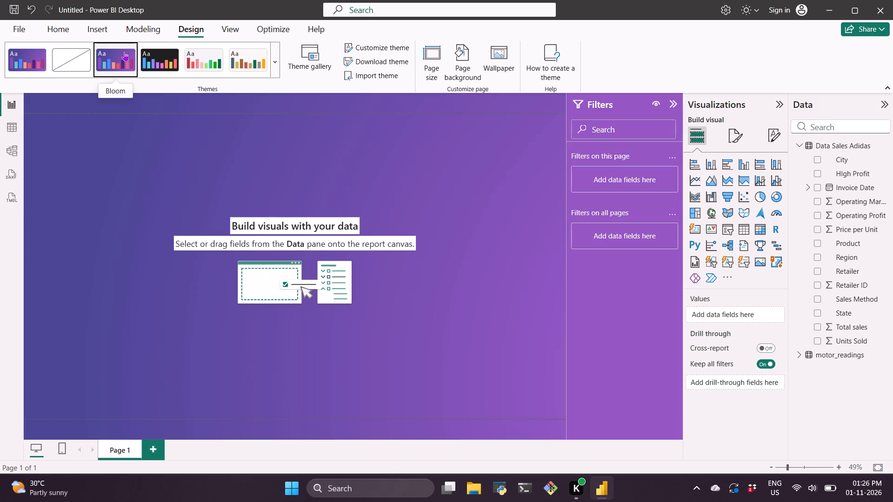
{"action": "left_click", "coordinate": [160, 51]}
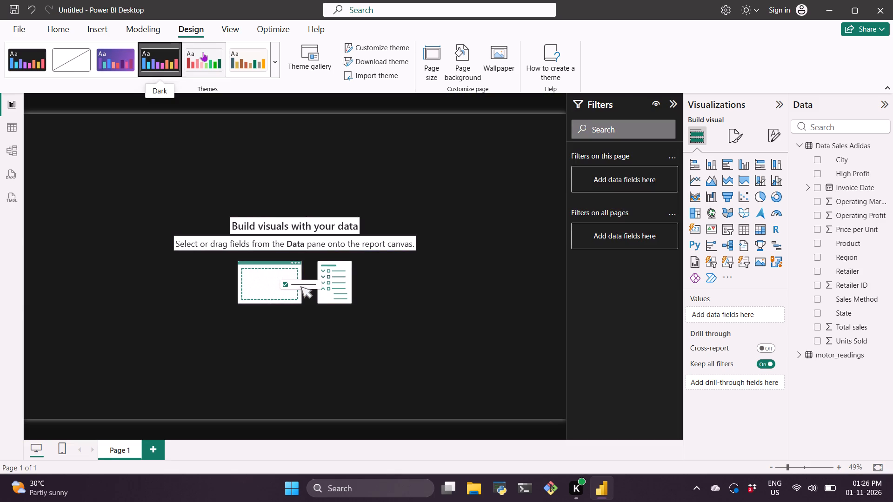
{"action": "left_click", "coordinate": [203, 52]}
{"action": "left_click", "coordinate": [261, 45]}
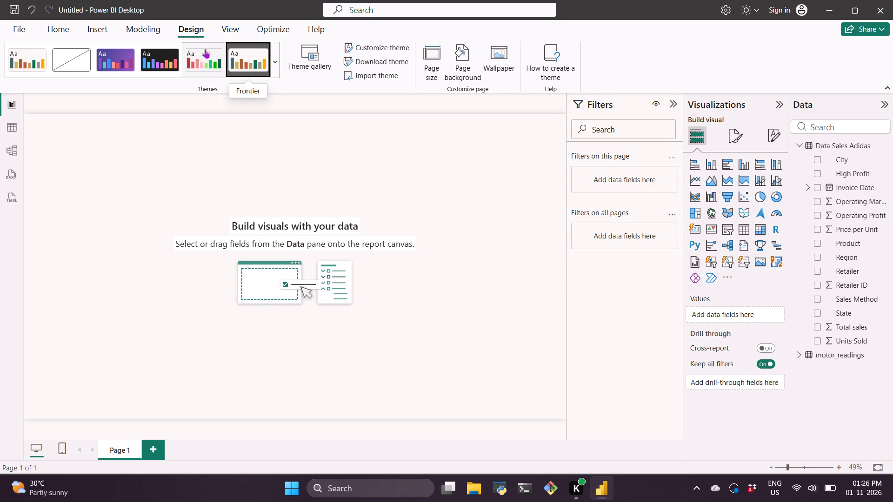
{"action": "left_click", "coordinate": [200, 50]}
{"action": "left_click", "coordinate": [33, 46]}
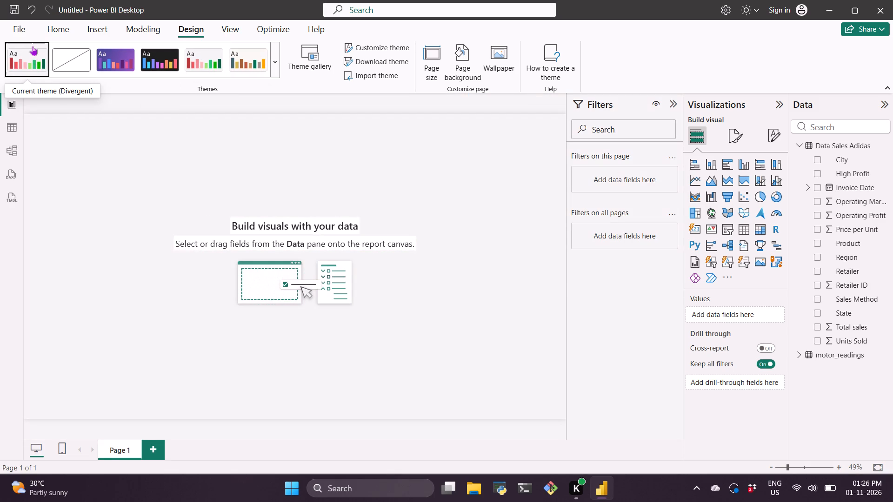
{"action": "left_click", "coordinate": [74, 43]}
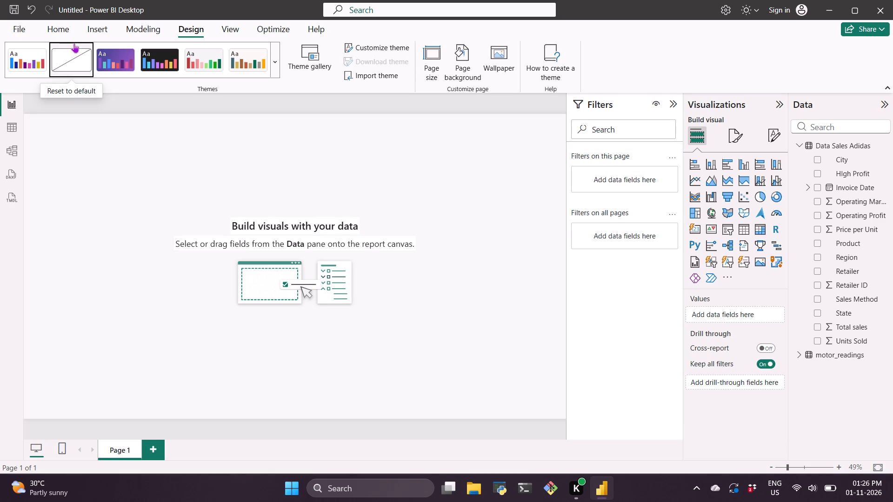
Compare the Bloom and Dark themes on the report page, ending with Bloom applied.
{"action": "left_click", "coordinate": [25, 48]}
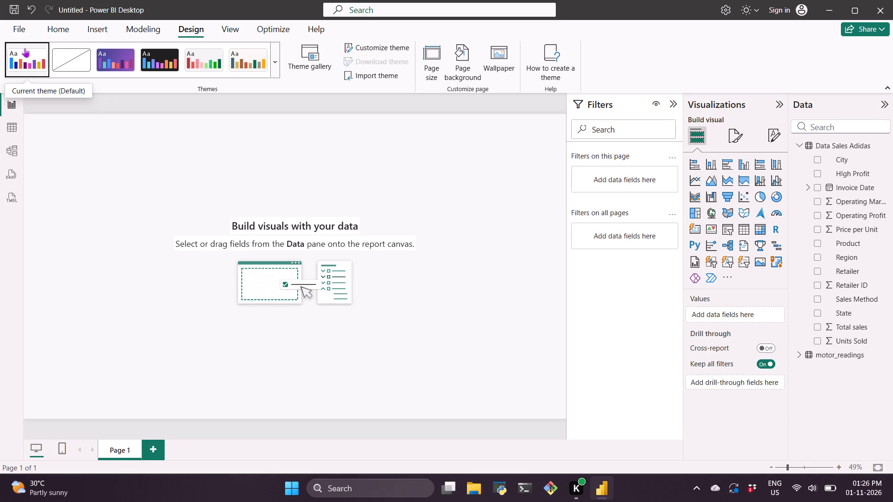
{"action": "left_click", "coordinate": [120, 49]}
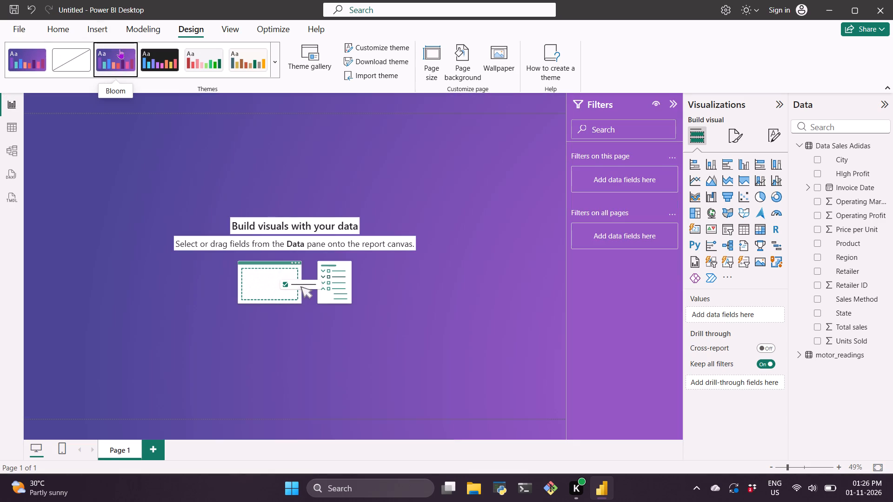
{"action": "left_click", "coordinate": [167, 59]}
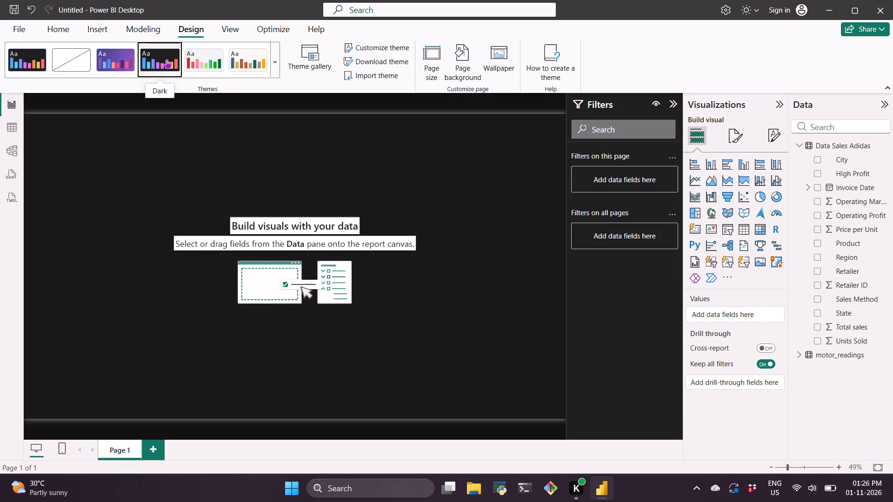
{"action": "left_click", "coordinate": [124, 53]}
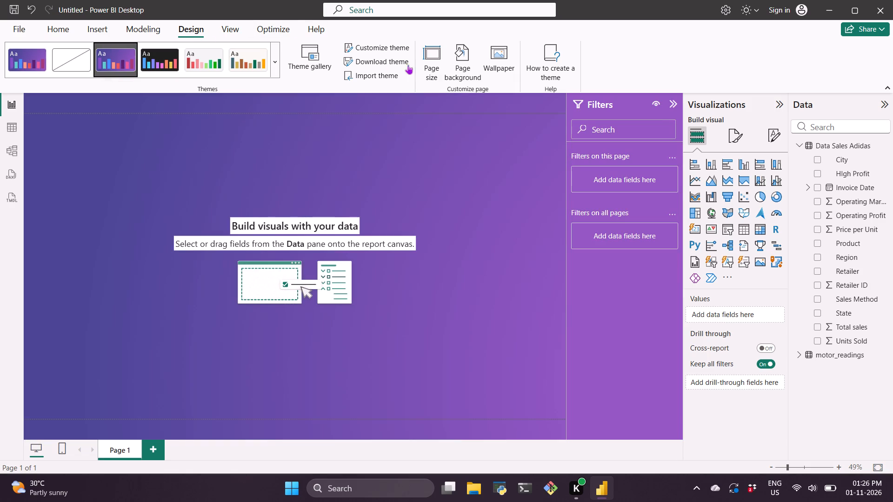
Open the theme customization options and look into the Theme settings group.
{"action": "left_click", "coordinate": [367, 42]}
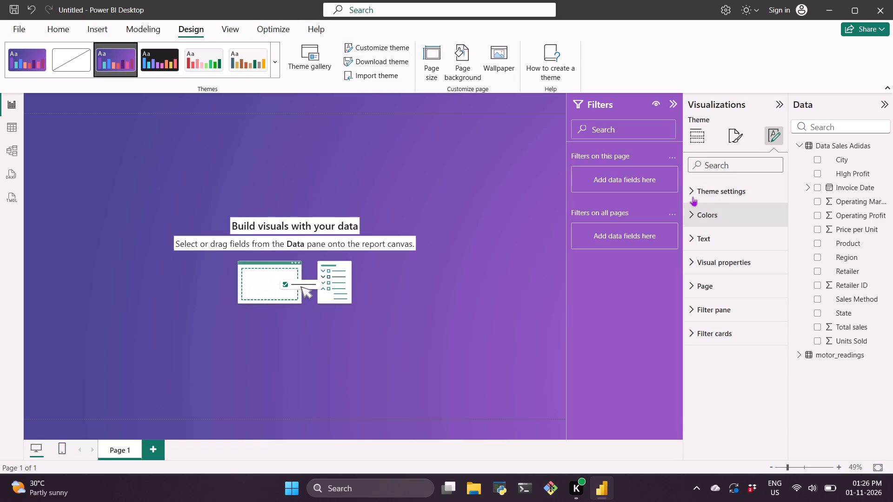
{"action": "left_click", "coordinate": [693, 197]}
{"action": "left_click", "coordinate": [693, 197]}
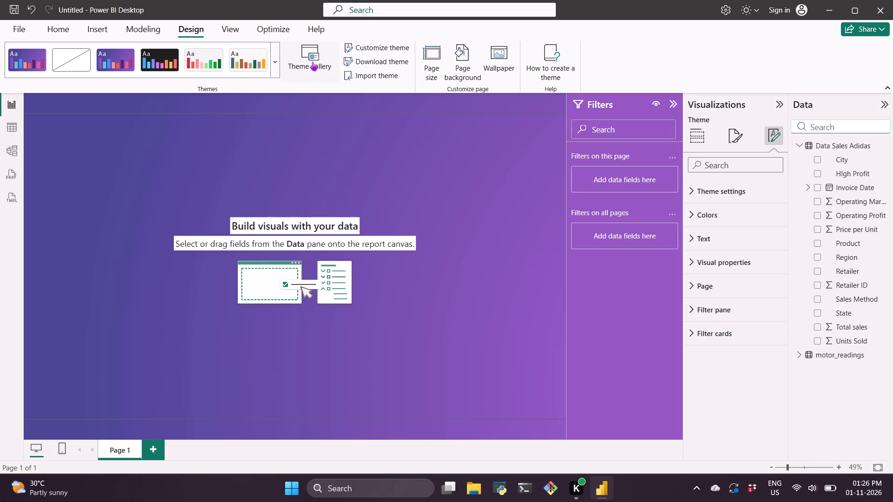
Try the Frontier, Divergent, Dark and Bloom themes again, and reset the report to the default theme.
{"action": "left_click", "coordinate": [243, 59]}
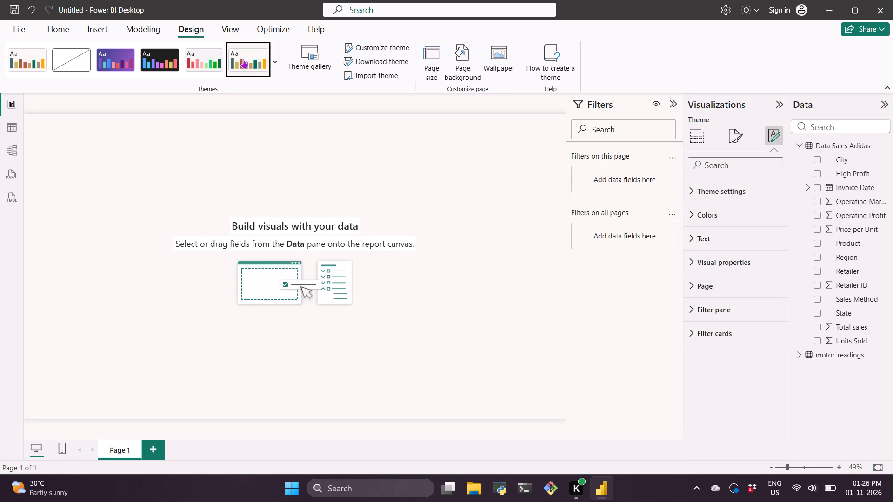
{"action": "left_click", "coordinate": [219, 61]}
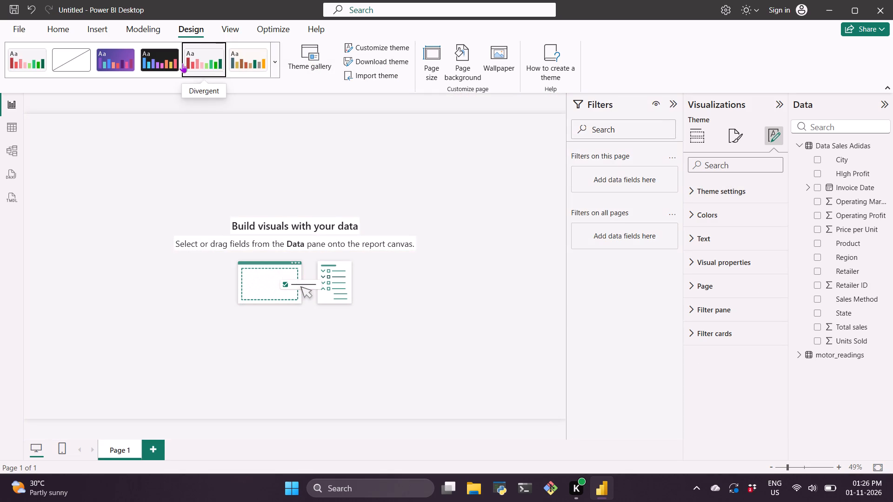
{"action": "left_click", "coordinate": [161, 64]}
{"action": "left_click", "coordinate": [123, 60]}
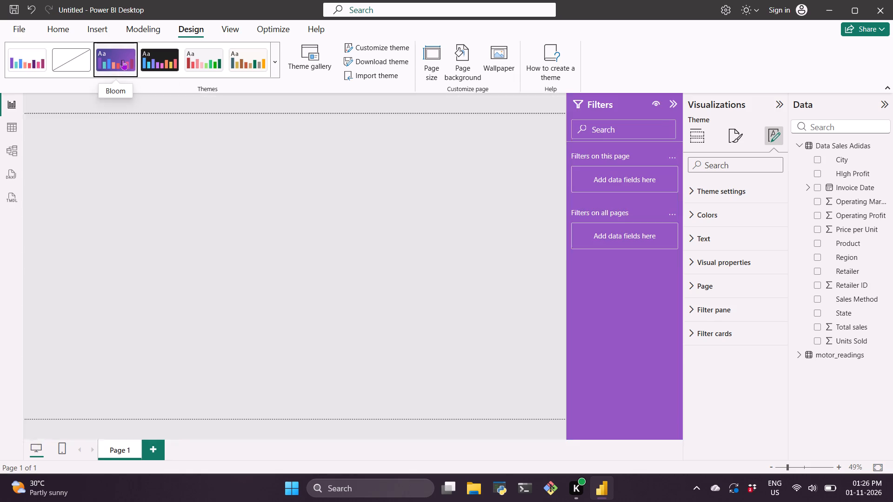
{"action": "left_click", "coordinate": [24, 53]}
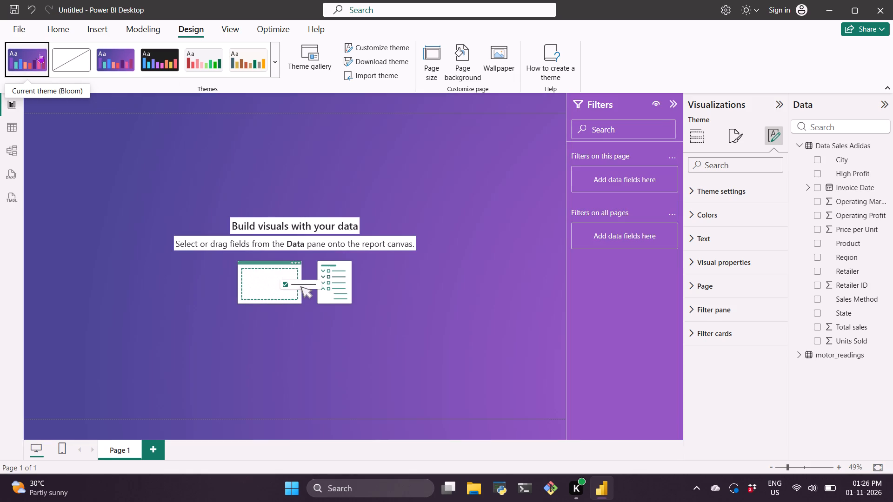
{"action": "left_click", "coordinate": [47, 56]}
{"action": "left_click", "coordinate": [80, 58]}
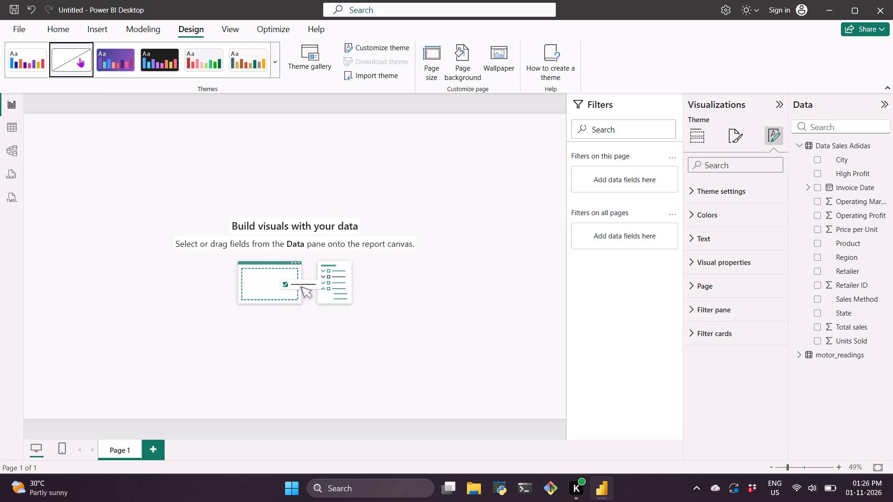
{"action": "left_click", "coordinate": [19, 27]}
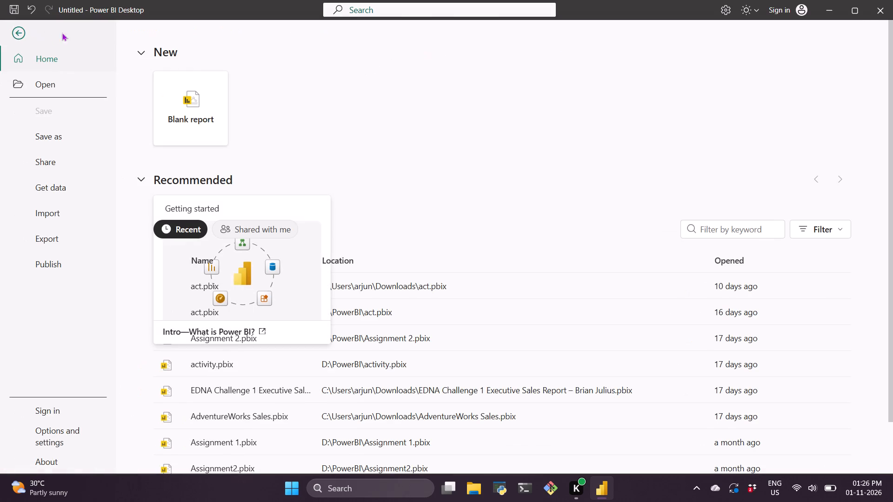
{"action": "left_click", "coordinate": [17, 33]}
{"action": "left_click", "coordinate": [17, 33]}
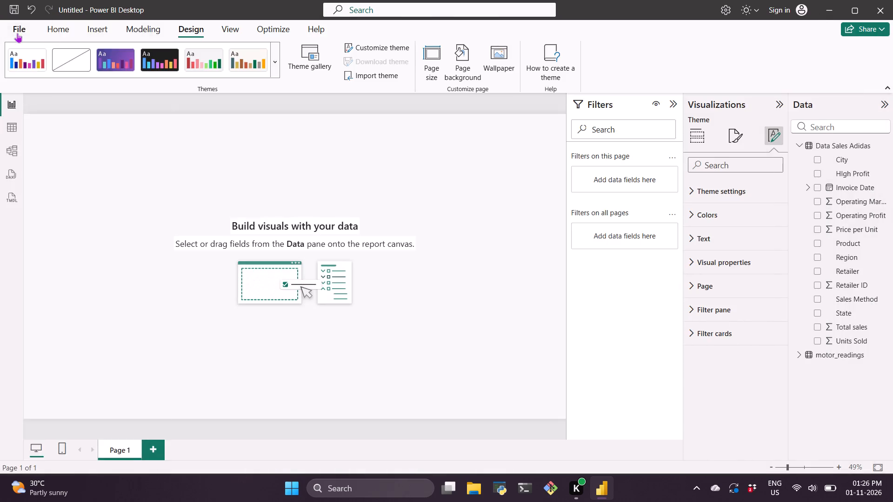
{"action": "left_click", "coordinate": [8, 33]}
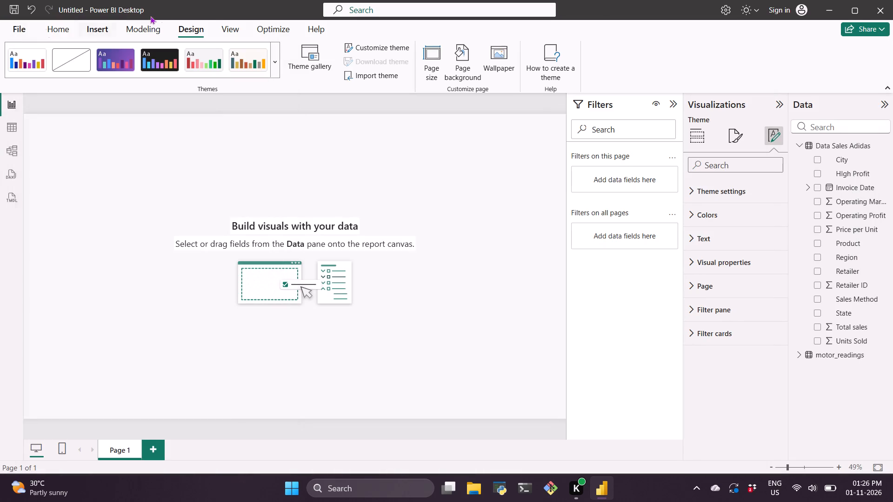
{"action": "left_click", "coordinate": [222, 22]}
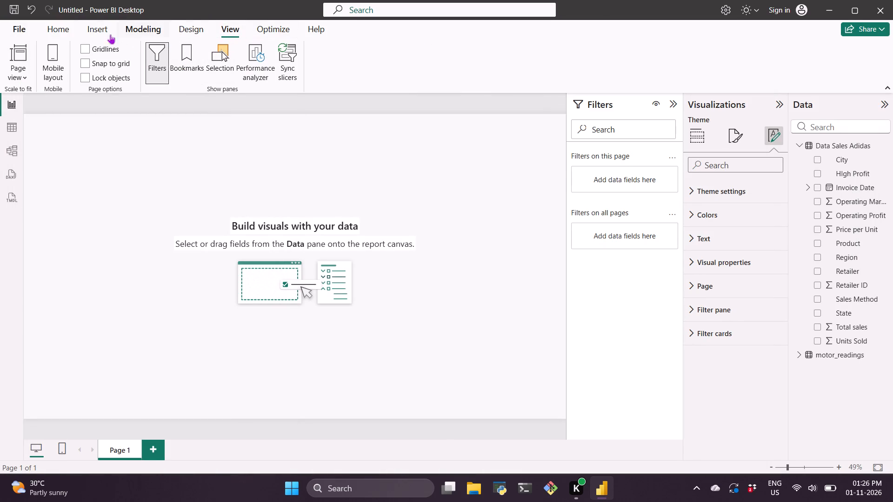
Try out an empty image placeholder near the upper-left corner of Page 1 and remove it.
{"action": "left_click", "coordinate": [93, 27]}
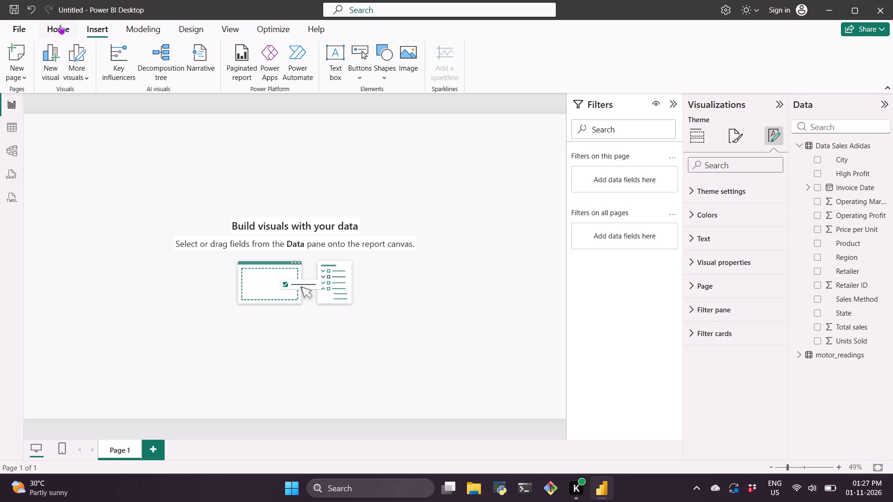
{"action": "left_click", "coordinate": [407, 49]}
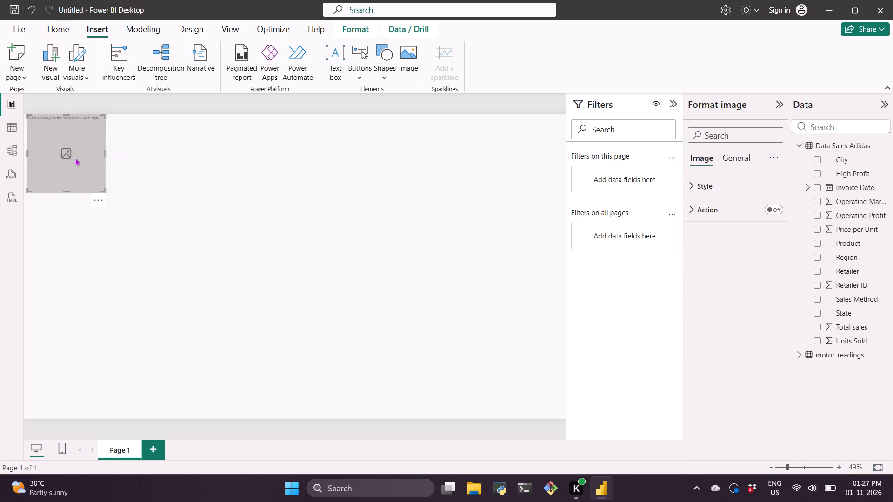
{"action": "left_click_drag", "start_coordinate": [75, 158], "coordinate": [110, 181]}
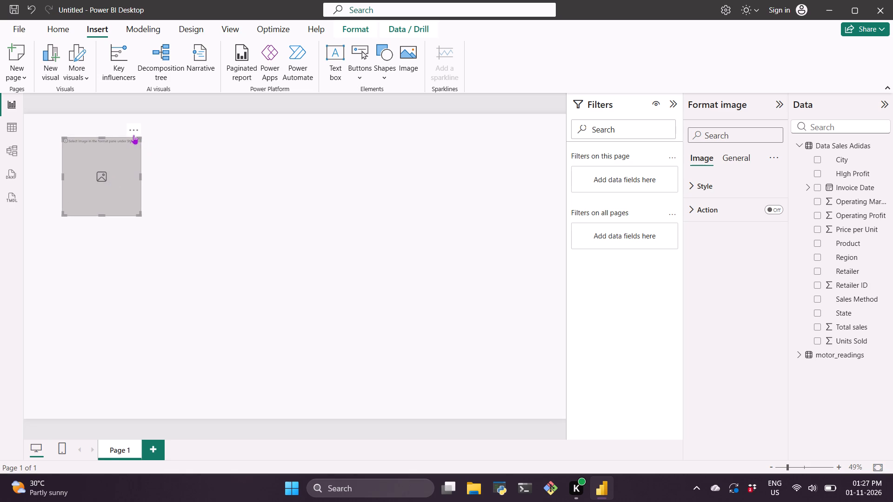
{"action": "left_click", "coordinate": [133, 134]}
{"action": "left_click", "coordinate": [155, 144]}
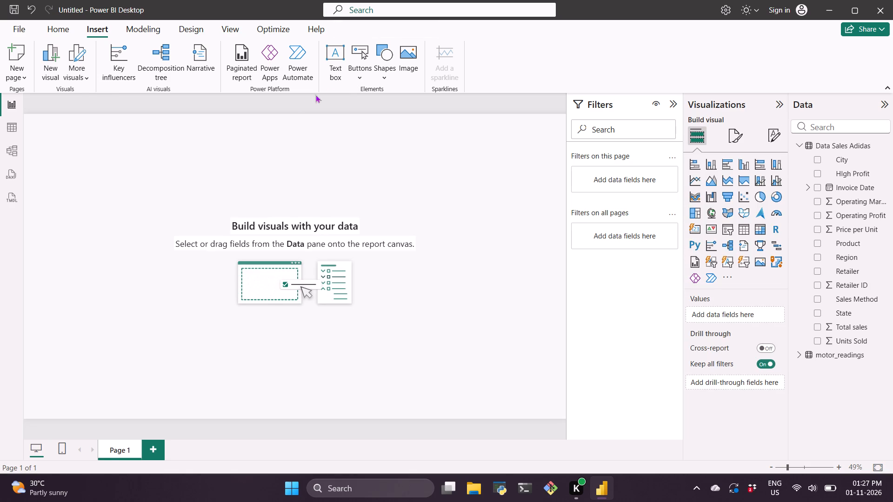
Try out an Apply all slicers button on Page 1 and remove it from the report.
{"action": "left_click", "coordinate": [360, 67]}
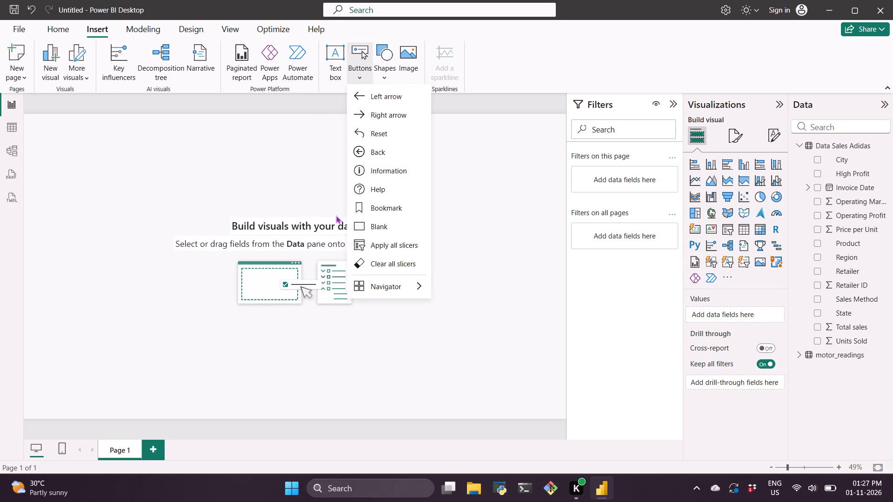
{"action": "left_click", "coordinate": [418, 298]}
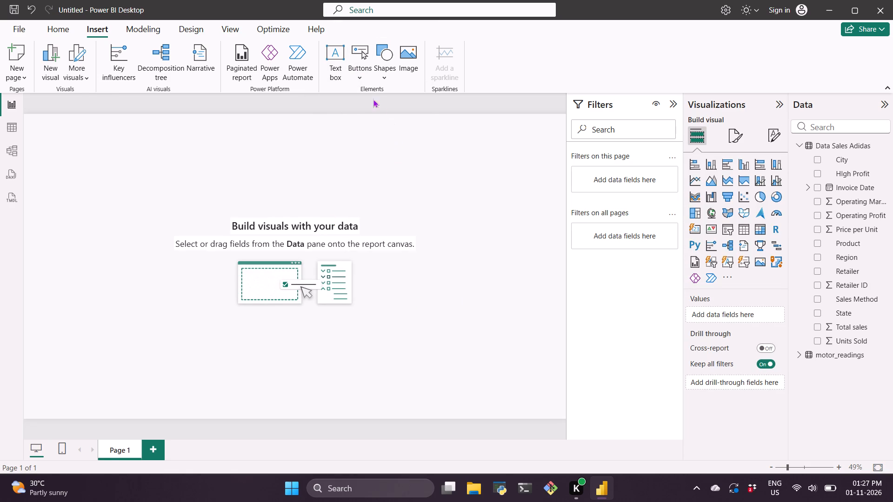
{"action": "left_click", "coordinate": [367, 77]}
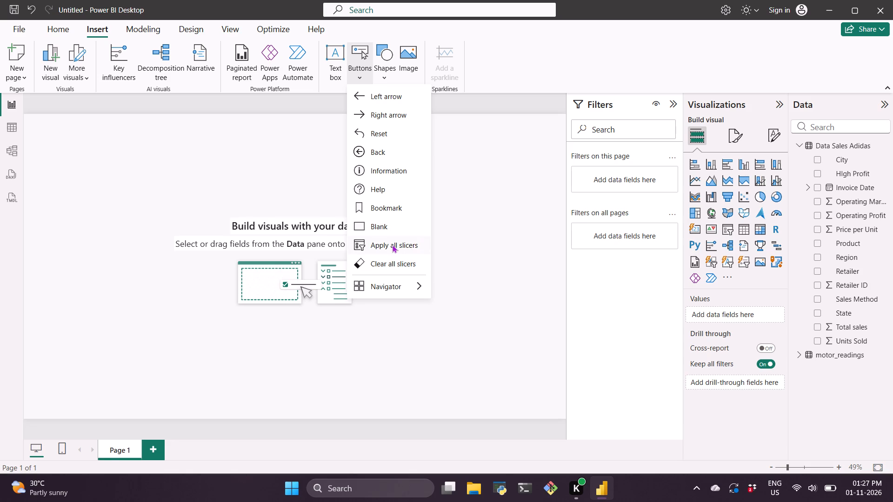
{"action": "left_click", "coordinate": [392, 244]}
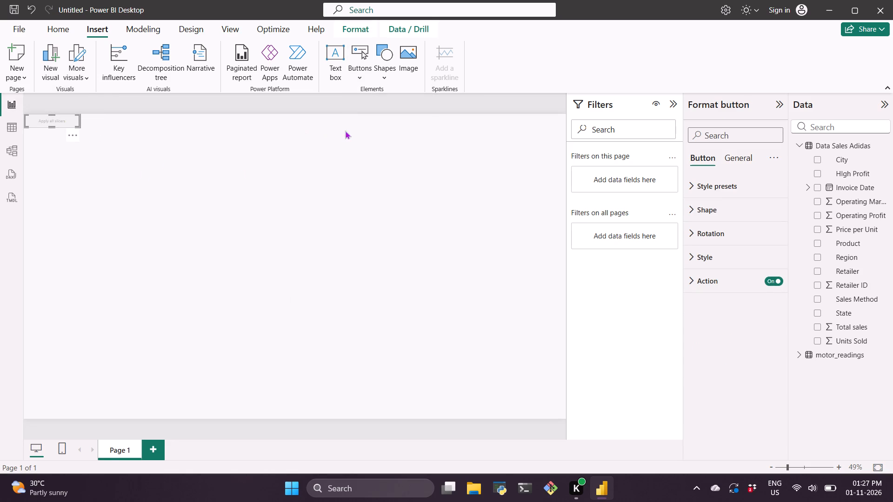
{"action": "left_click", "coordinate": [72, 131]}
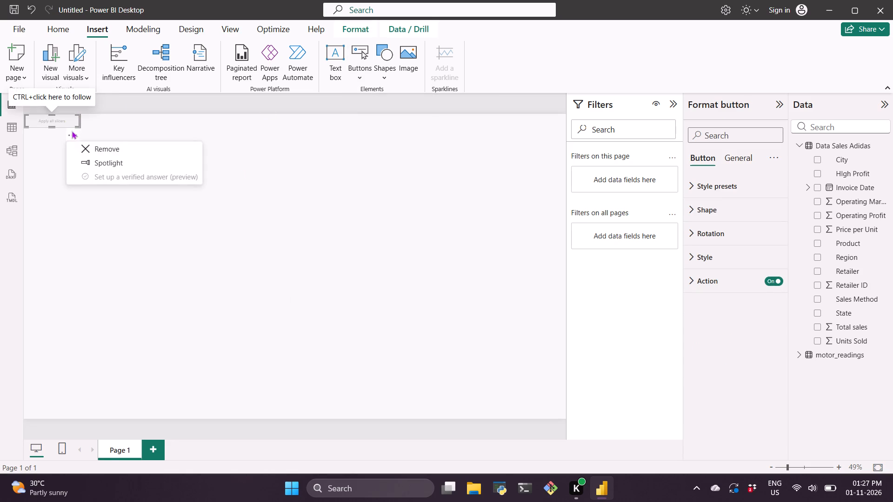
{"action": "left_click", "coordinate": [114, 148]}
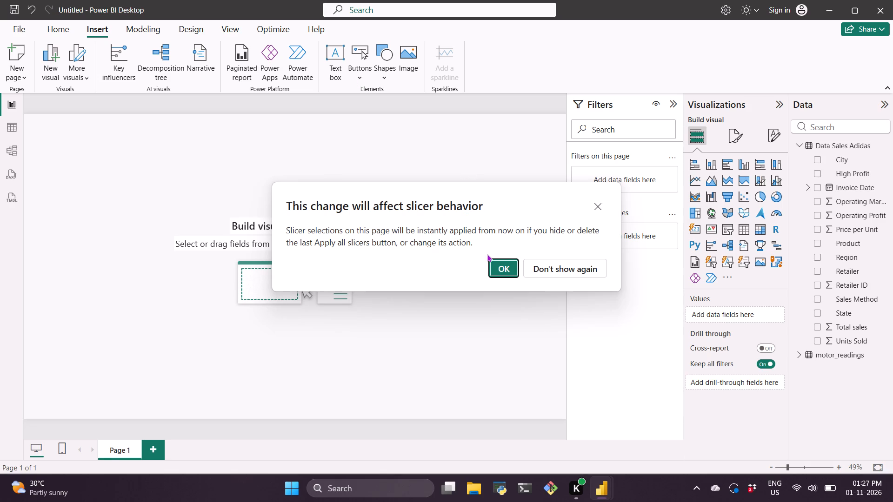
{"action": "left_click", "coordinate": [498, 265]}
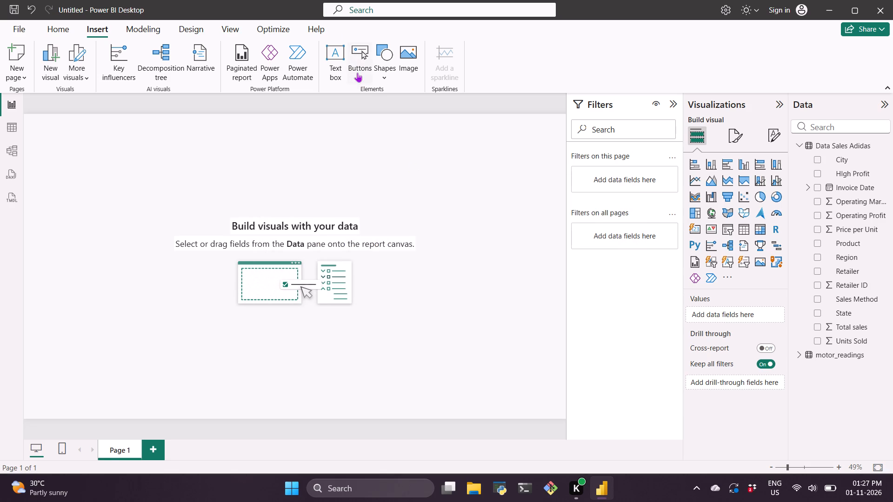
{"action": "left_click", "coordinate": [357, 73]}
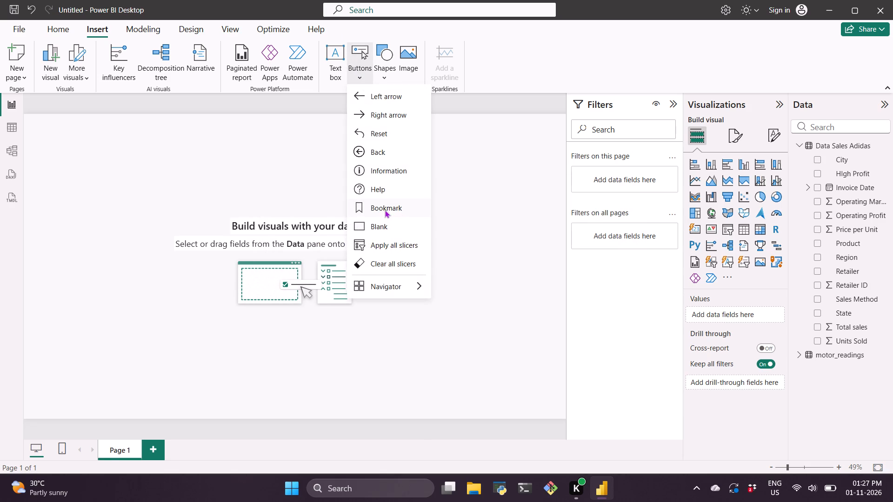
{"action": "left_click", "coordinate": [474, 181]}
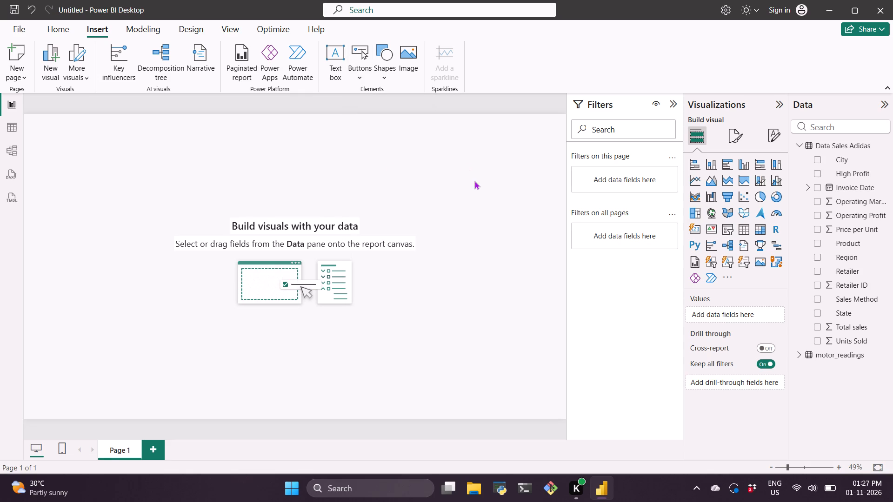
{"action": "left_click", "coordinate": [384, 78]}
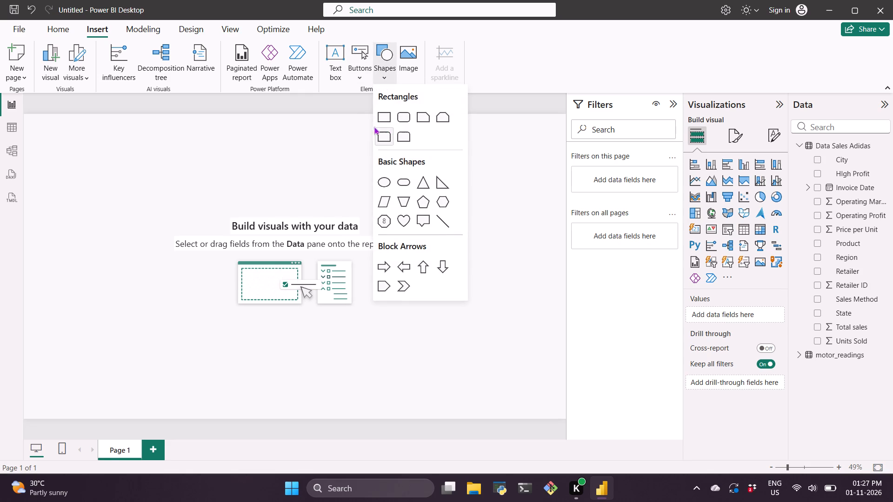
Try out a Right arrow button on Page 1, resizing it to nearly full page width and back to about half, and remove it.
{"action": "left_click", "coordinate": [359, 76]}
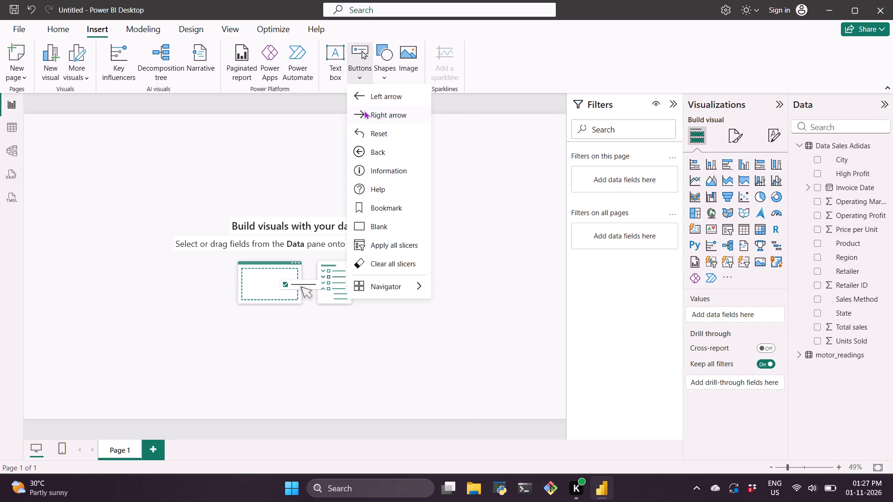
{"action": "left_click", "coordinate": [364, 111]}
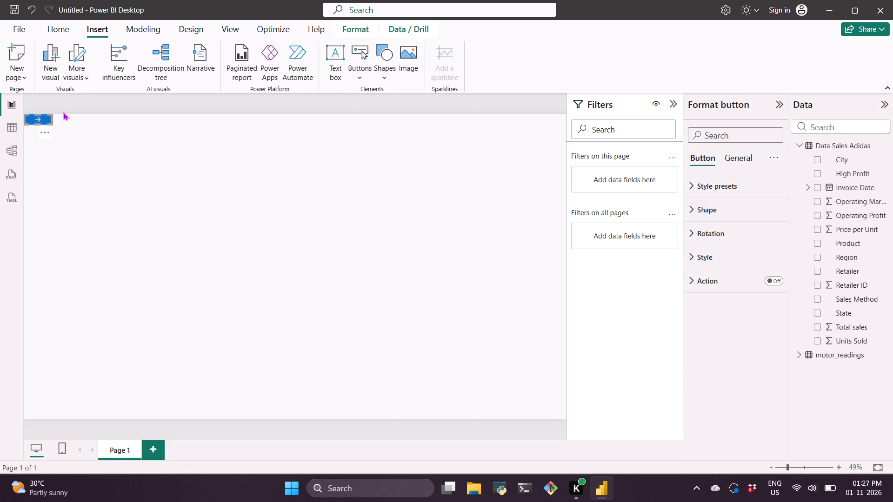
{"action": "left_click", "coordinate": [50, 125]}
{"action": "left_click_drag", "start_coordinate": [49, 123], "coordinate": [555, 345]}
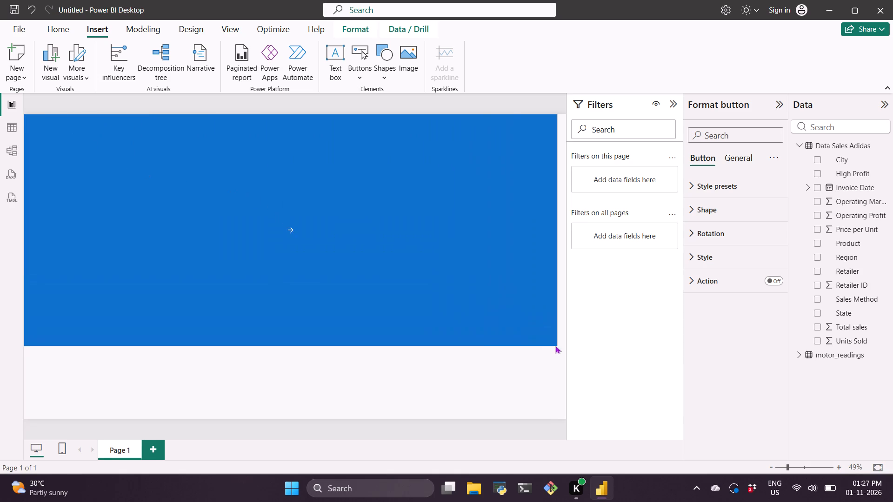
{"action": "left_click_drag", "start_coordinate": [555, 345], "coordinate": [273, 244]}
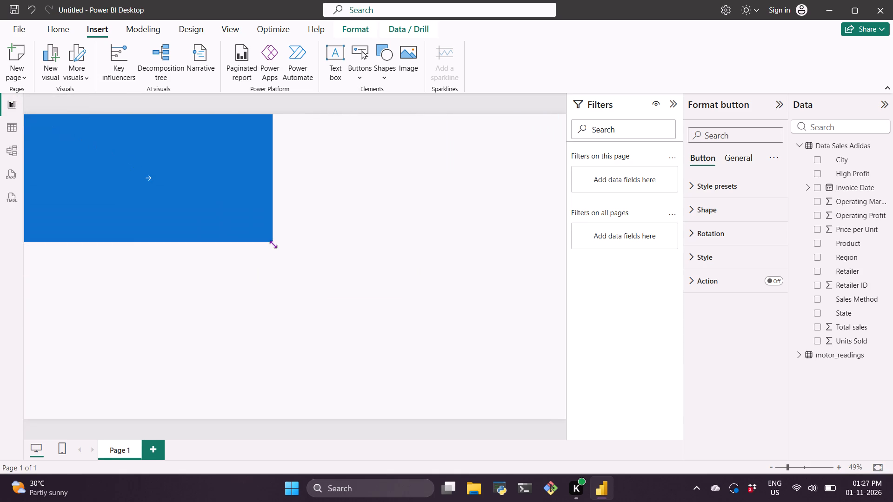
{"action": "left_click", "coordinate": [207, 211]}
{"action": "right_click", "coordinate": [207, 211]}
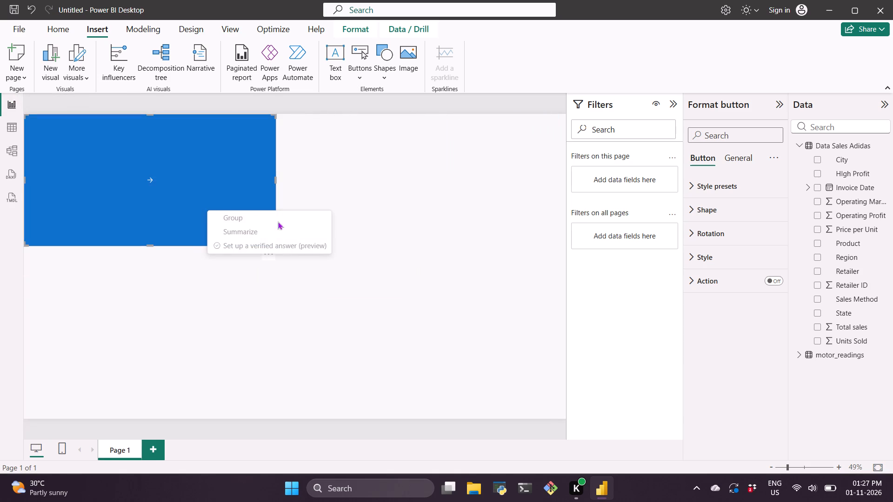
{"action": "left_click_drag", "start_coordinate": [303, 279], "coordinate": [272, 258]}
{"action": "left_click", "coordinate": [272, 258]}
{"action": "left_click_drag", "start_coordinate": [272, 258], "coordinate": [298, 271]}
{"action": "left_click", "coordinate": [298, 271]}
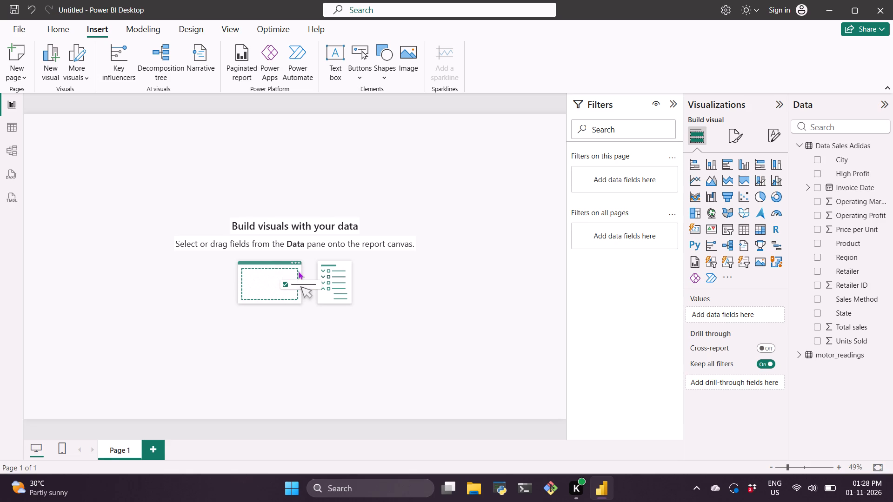
Open the Dataverse data source connection settings and look into the authentication kind options.
{"action": "left_click", "coordinate": [42, 20]}
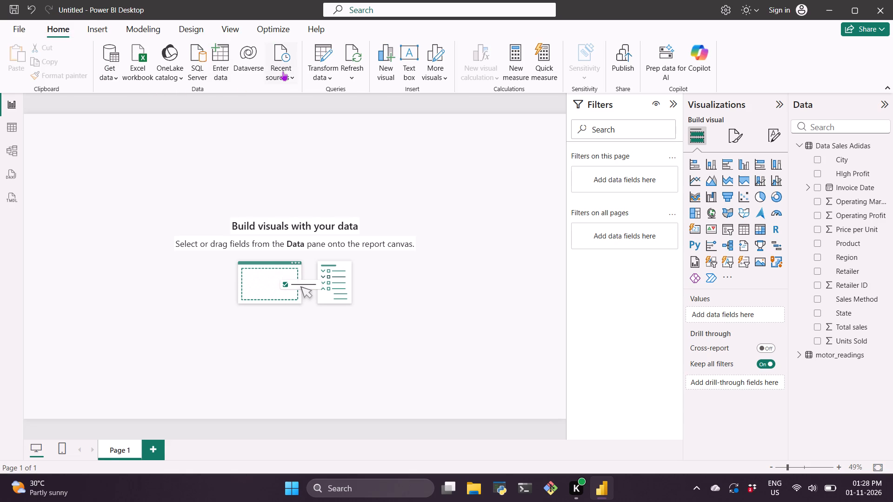
{"action": "left_click", "coordinate": [252, 65]}
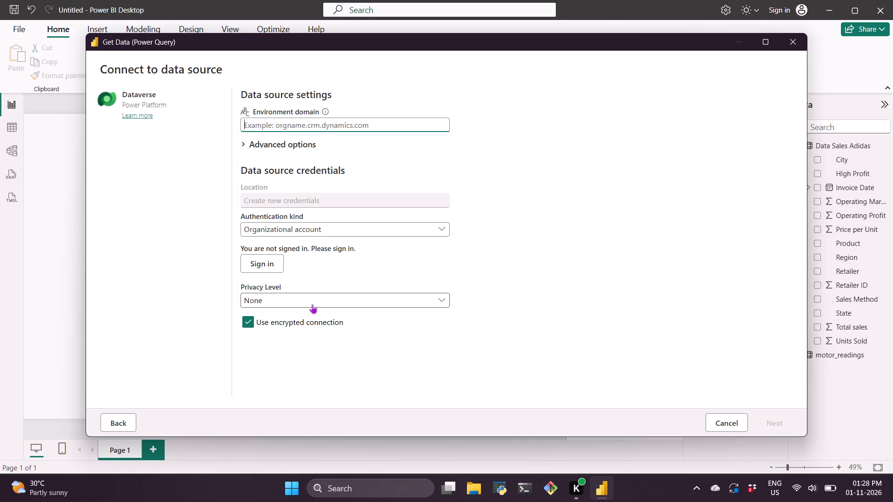
{"action": "left_click", "coordinate": [417, 233]}
{"action": "left_click", "coordinate": [417, 233]}
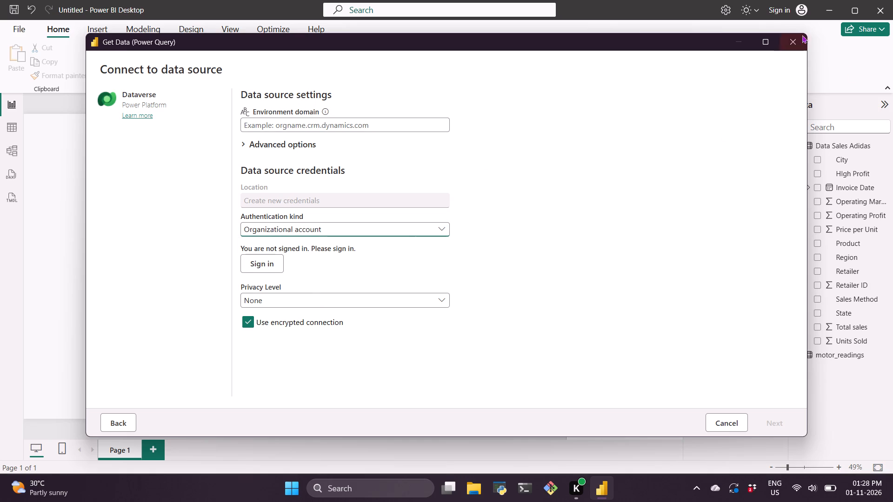
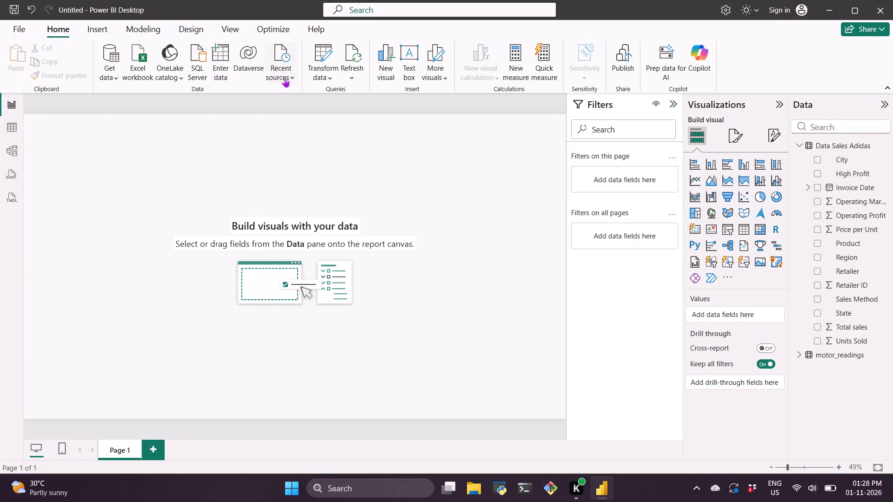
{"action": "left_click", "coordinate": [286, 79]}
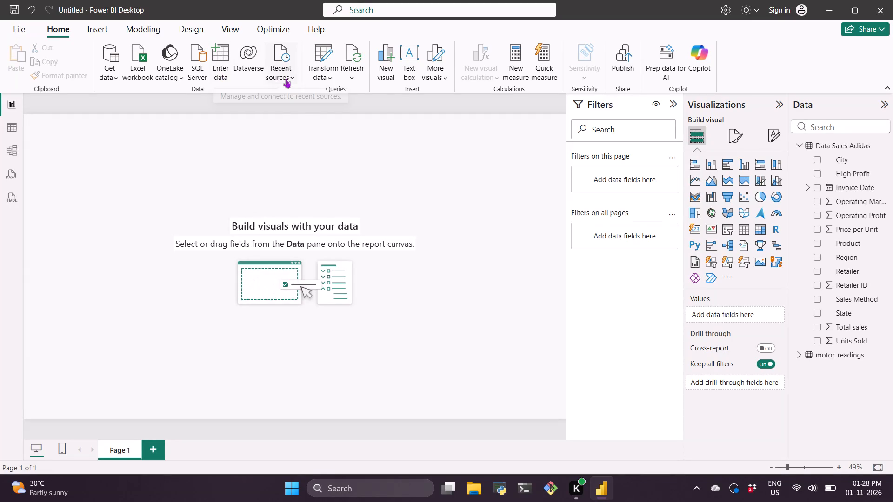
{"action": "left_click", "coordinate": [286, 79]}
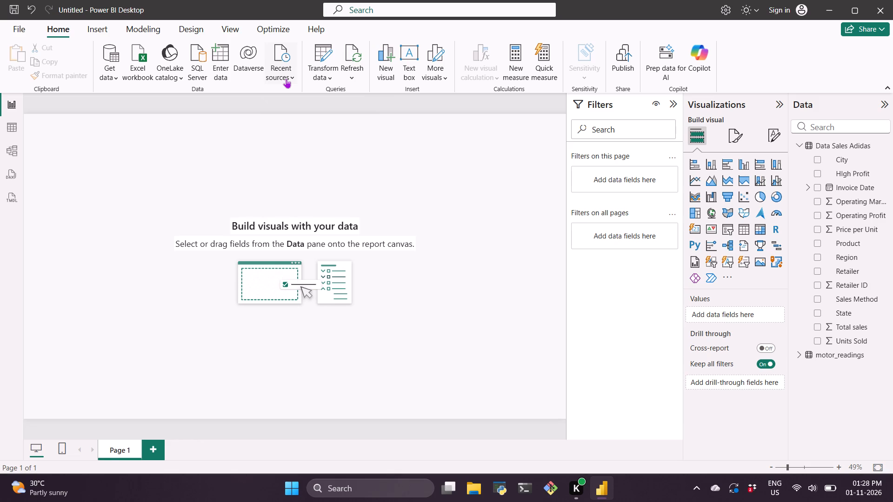
Collapse the Filters and Visualizations panes to give the Page 1 canvas more room.
{"action": "left_click", "coordinate": [675, 102]}
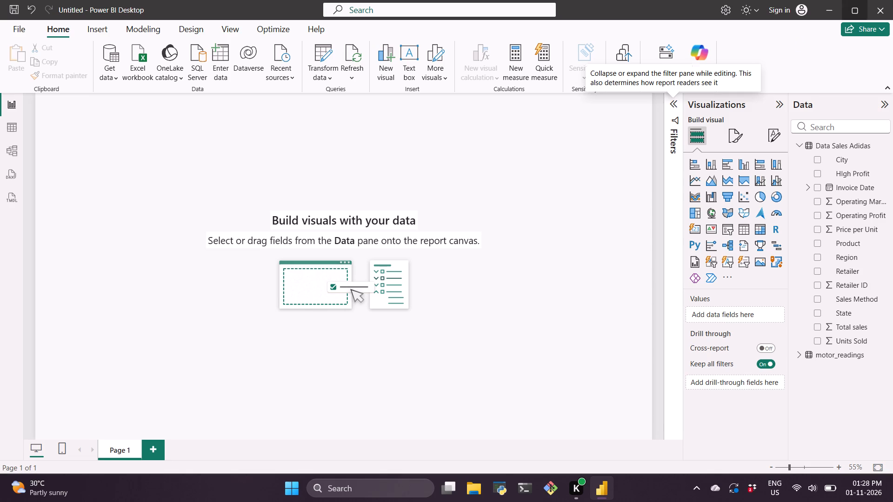
{"action": "left_click", "coordinate": [777, 106]}
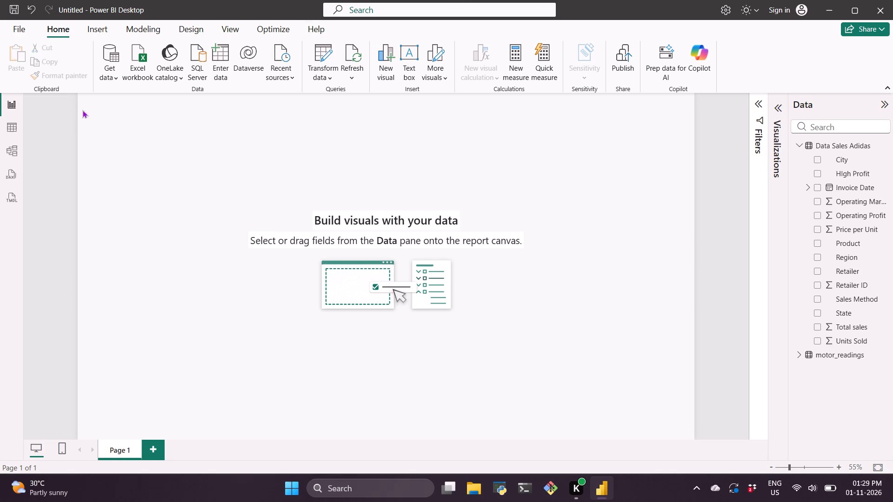
Examine the Data Sales Adidas rows in Table view and the properties of the motor_readings field acc_rms_g in Model view.
{"action": "left_click", "coordinate": [14, 130]}
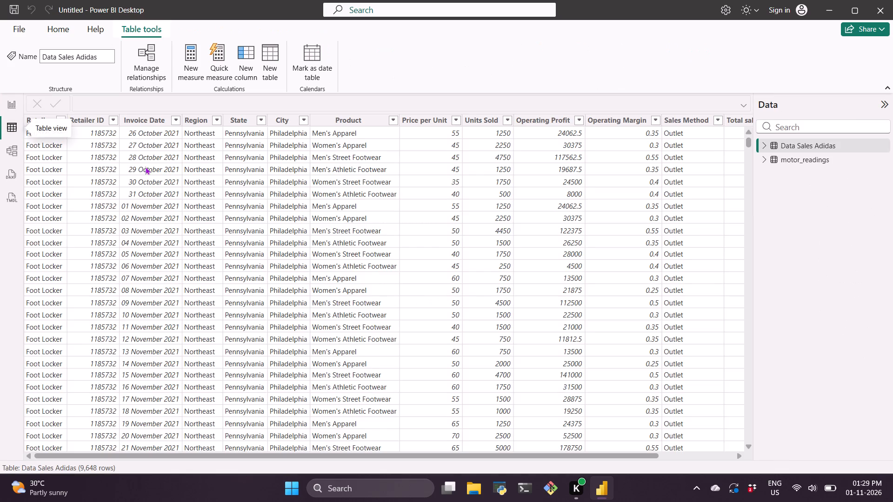
{"action": "scroll", "coordinate": [236, 303], "scroll_direction": "down", "scroll_amount": 2}
{"action": "scroll", "coordinate": [236, 303], "scroll_direction": "up", "scroll_amount": 3}
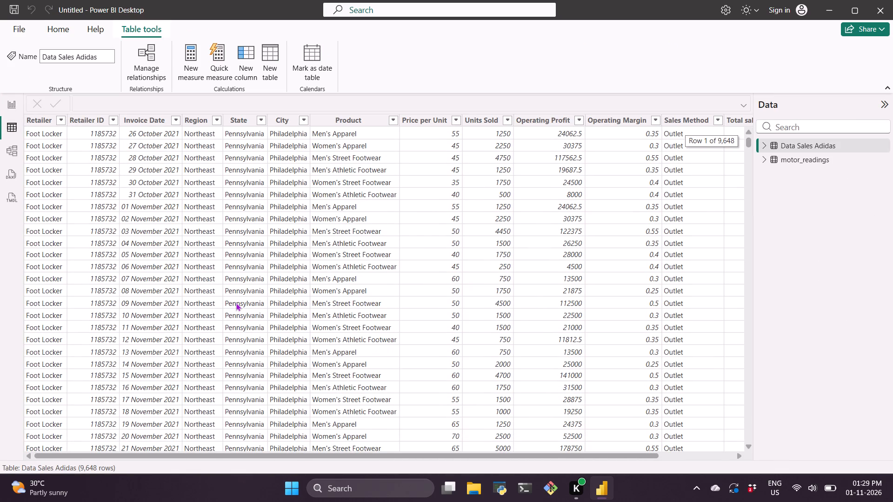
{"action": "left_click", "coordinate": [6, 143]}
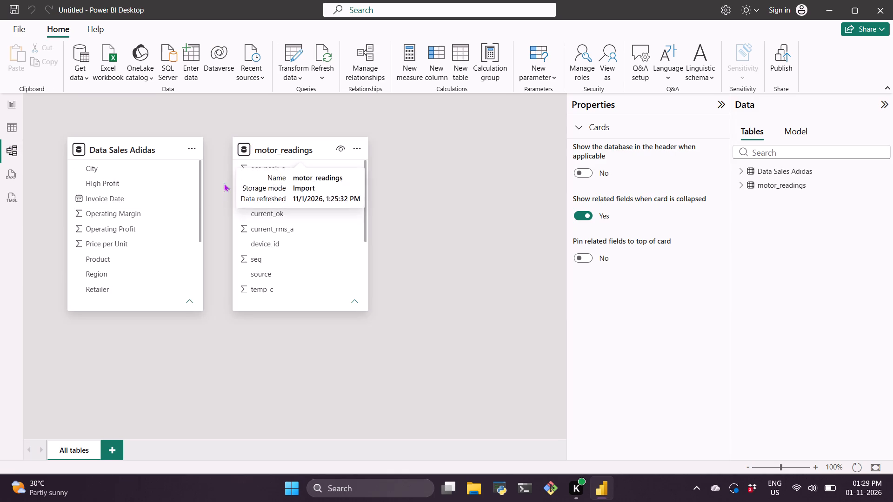
{"action": "left_click", "coordinate": [264, 183]}
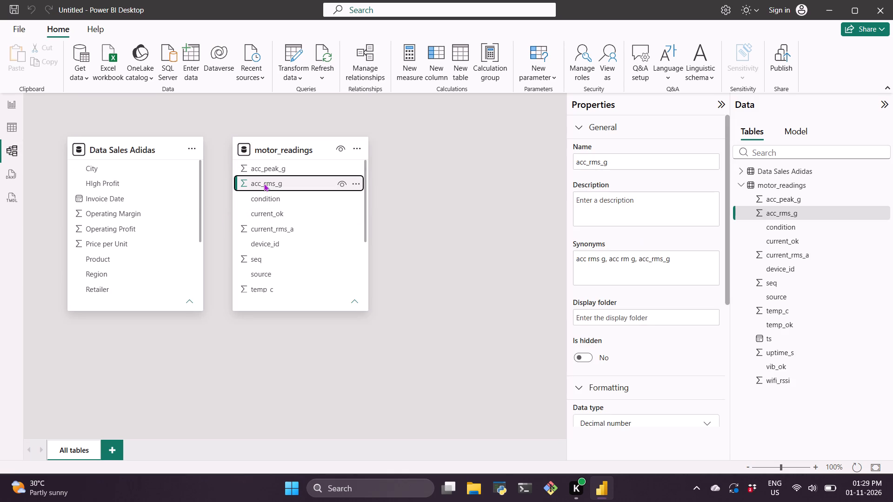
{"action": "left_click", "coordinate": [264, 183]}
Run autodetection of relationships between the Data Sales Adidas and motor_readings tables and close the relationship manager.
{"action": "left_click", "coordinate": [361, 77]}
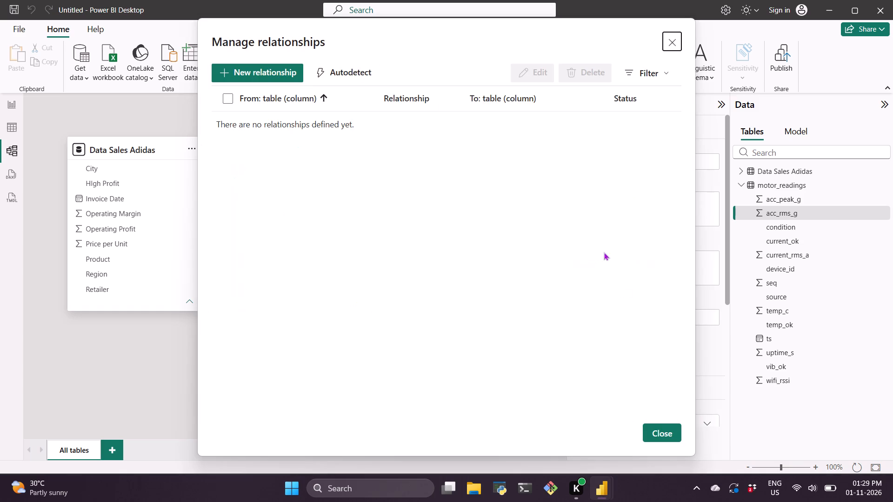
{"action": "left_click", "coordinate": [227, 99]}
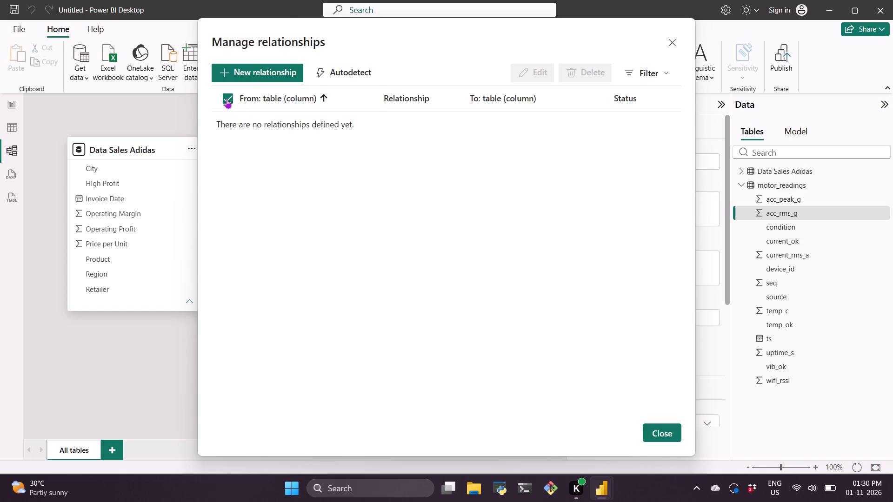
{"action": "left_click", "coordinate": [227, 99]}
{"action": "left_click", "coordinate": [343, 73]}
{"action": "left_click", "coordinate": [672, 48]}
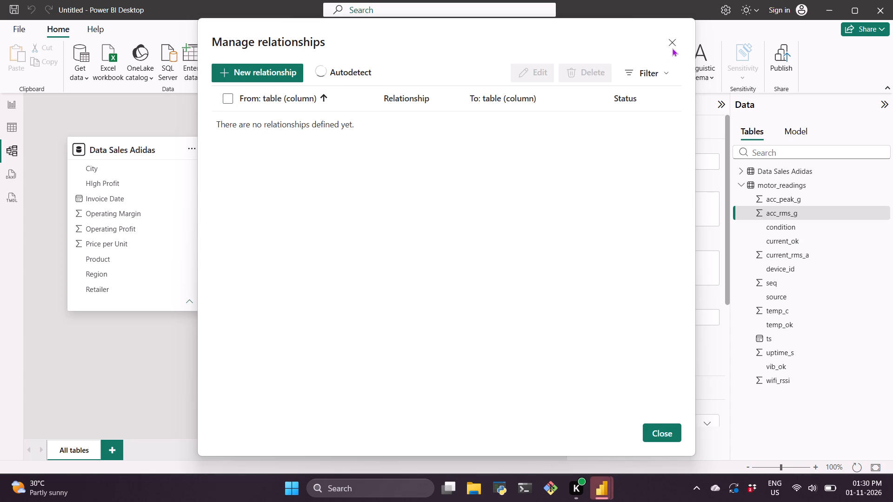
{"action": "left_click", "coordinate": [667, 41]}
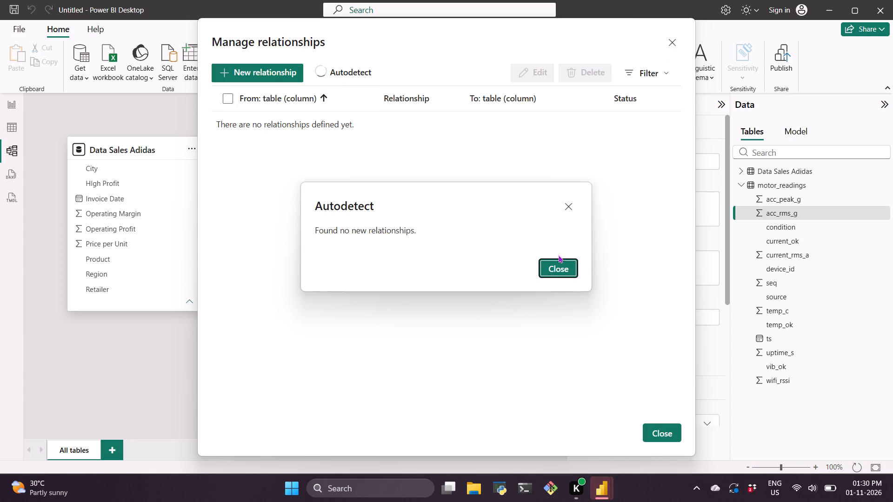
{"action": "left_click", "coordinate": [551, 274]}
{"action": "left_click", "coordinate": [661, 432]}
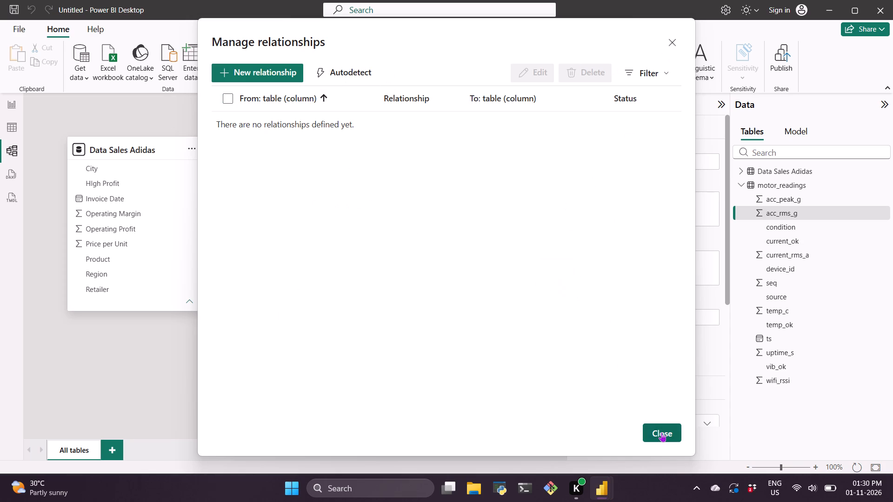
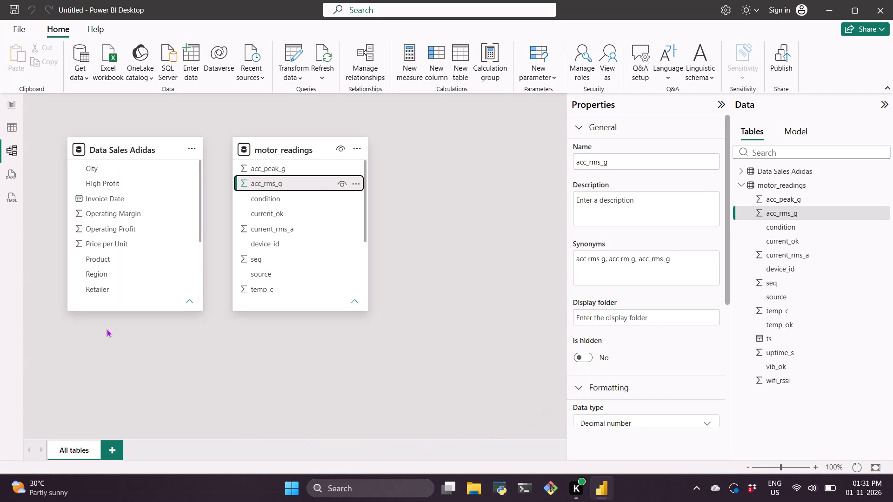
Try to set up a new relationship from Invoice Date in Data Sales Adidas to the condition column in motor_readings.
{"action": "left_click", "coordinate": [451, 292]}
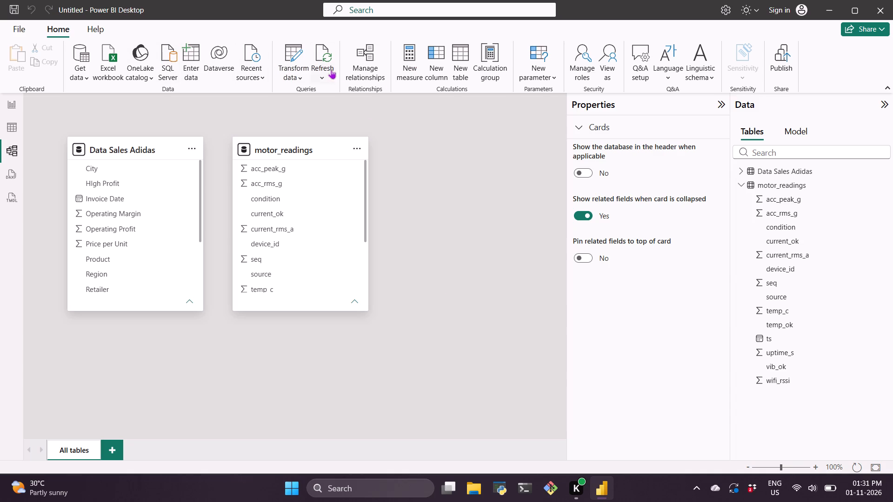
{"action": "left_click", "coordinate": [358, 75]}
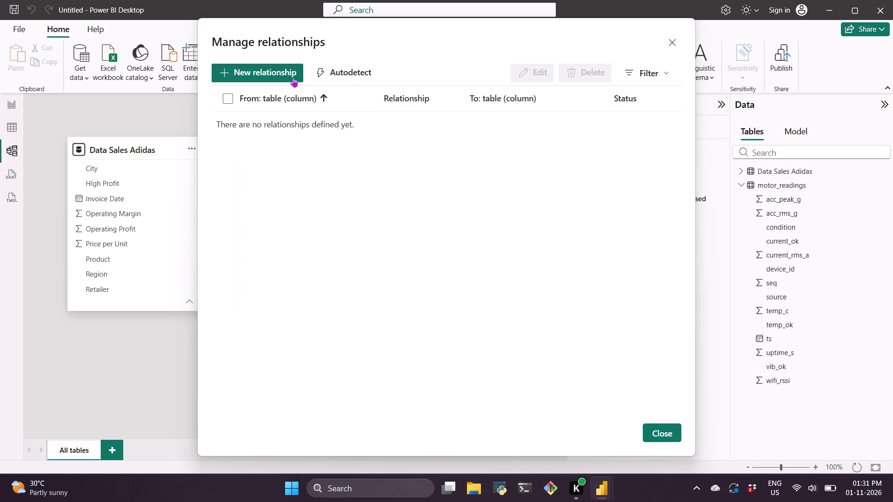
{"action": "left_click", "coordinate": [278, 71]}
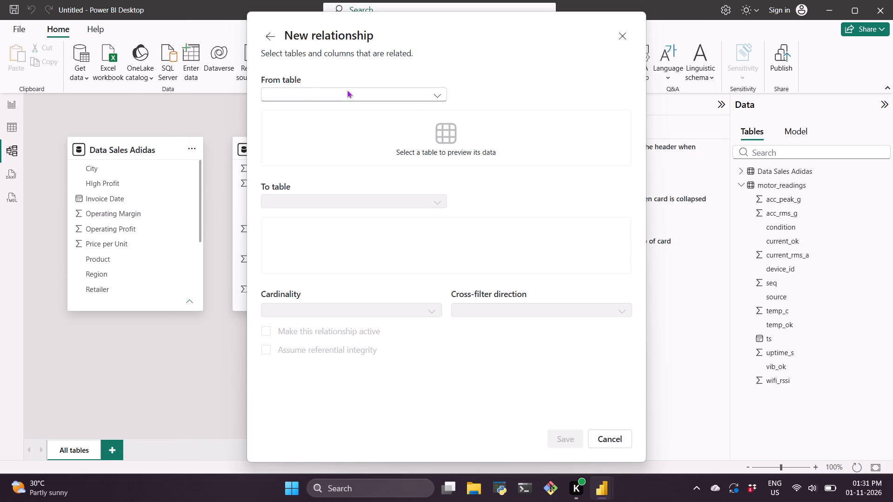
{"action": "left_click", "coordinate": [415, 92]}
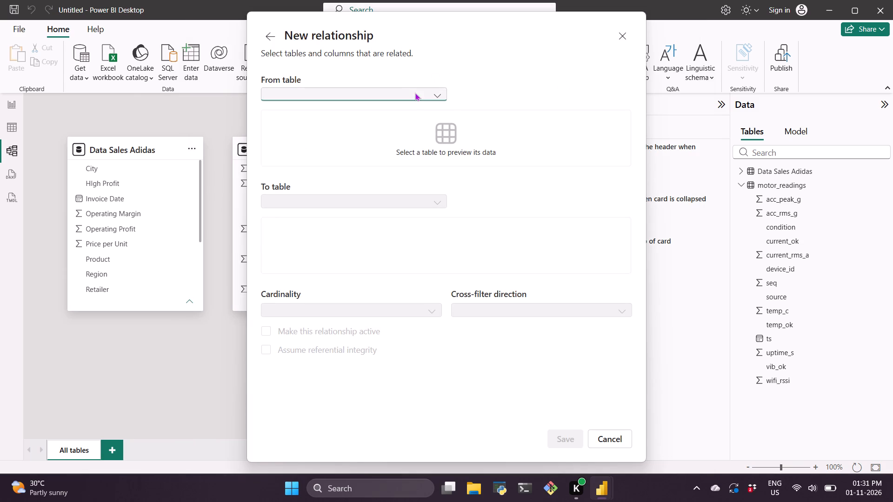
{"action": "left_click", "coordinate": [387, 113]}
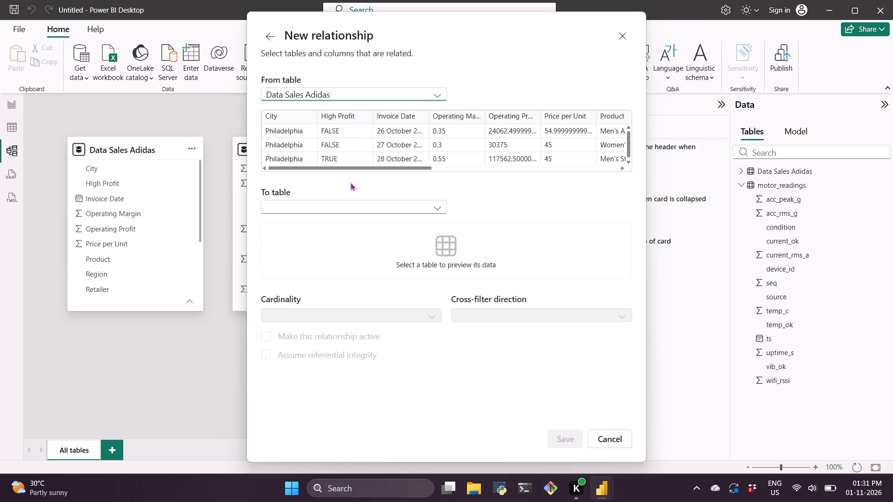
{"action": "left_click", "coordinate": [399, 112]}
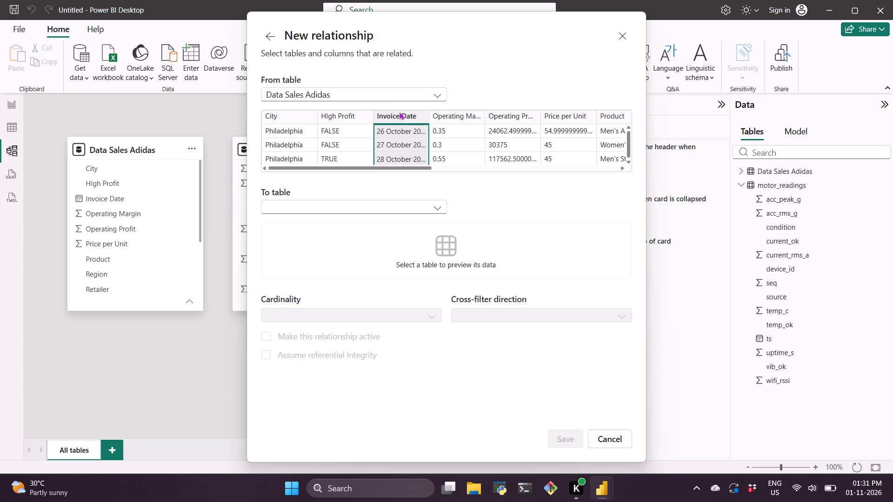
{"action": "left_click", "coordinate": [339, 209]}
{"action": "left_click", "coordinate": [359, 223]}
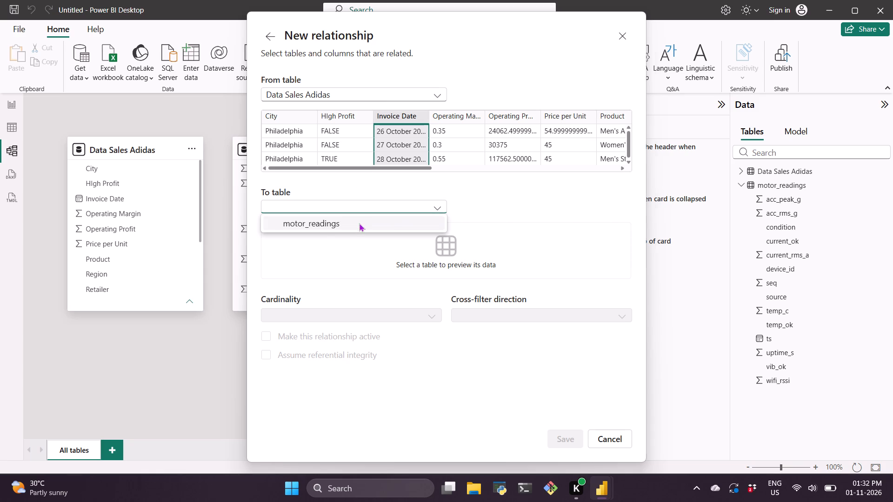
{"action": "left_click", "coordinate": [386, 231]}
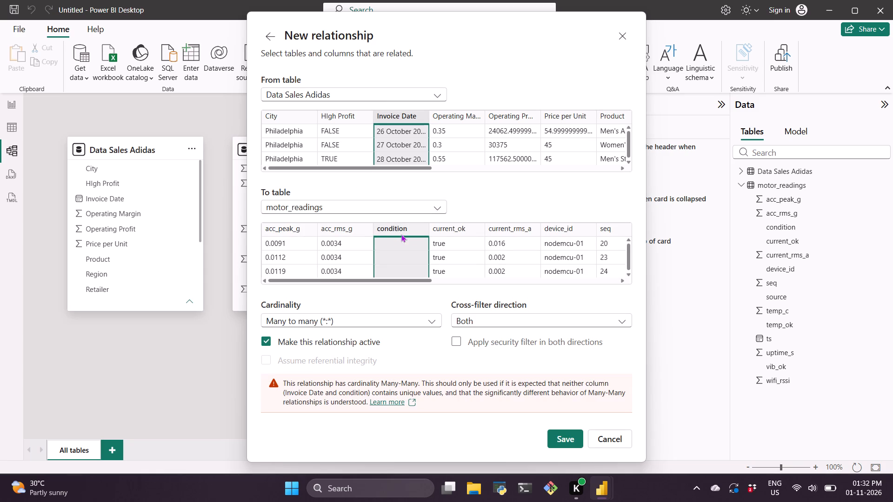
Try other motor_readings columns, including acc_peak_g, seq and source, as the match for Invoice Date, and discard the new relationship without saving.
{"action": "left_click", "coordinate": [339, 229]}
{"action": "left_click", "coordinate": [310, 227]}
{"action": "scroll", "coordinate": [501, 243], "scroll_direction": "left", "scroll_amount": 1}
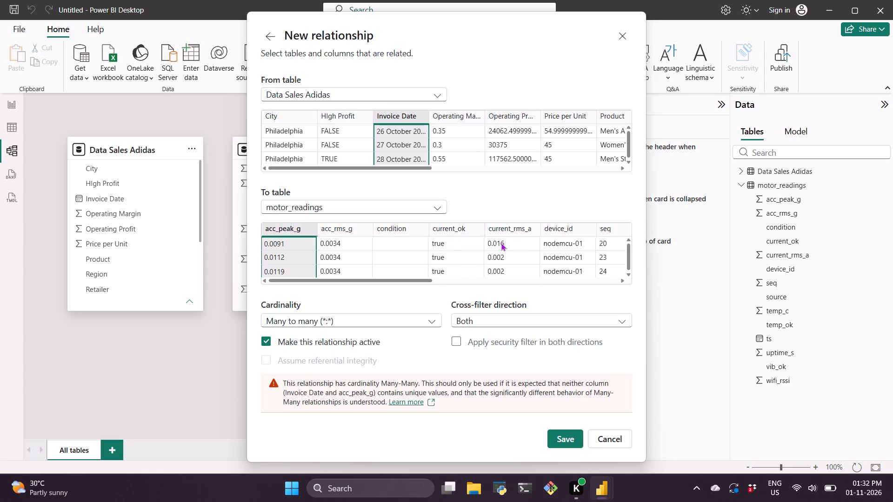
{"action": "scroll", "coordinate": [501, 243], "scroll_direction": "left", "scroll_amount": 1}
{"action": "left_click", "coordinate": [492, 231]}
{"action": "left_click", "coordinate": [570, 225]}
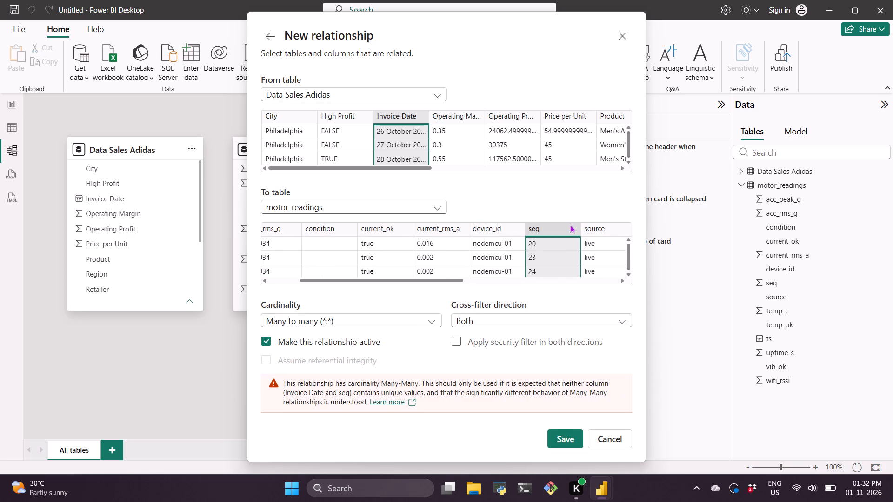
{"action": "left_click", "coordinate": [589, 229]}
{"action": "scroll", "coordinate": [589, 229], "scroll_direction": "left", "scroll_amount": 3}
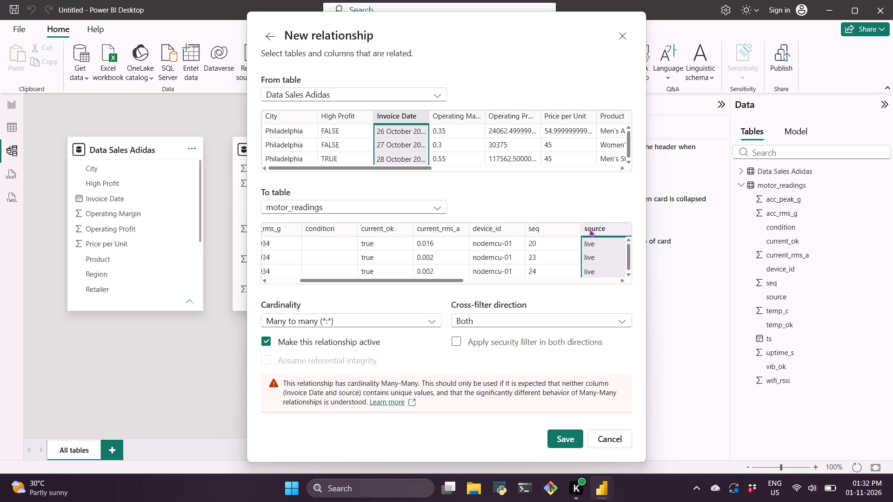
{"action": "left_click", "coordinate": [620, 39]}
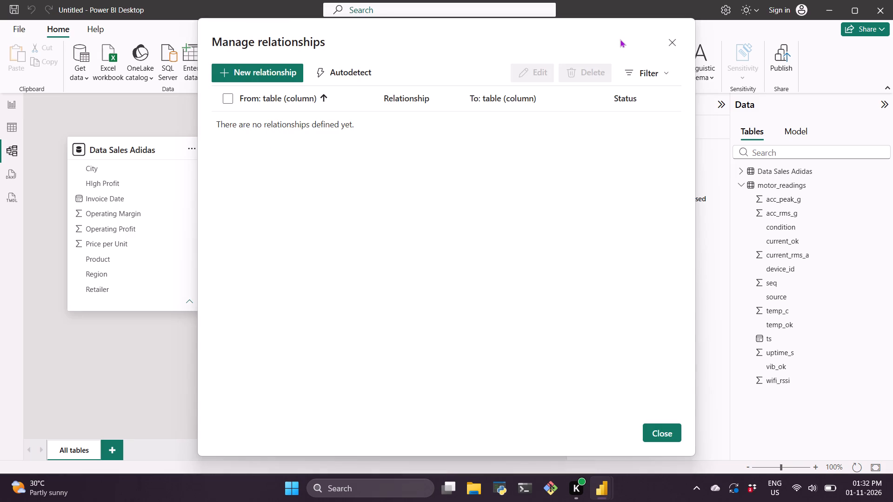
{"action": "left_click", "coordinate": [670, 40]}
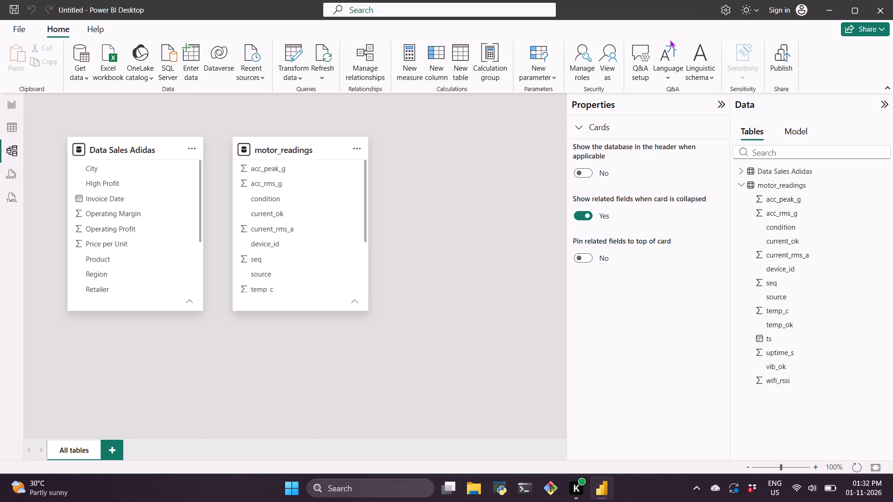
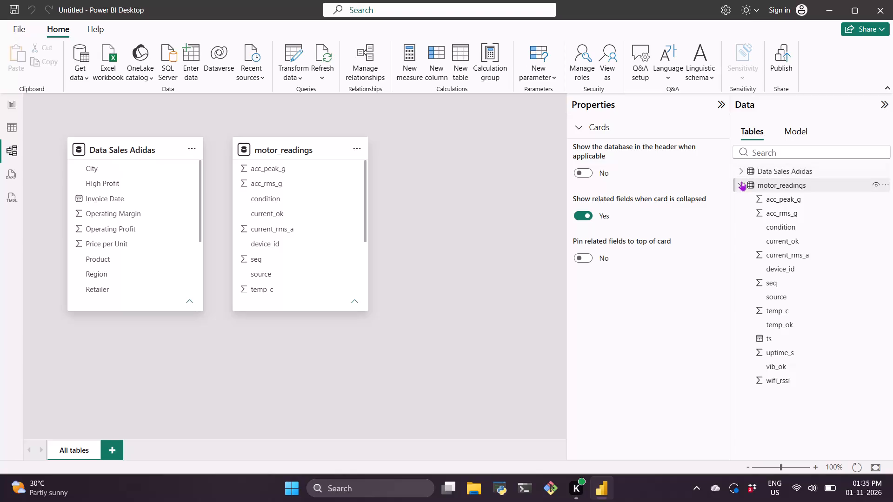
Delete the motor_readings table from the model.
{"action": "left_click", "coordinate": [883, 185]}
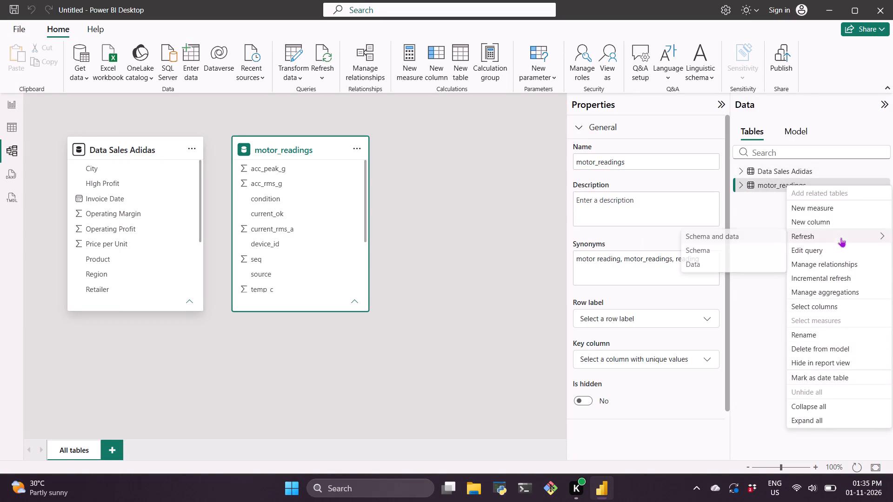
{"action": "left_click", "coordinate": [817, 347]}
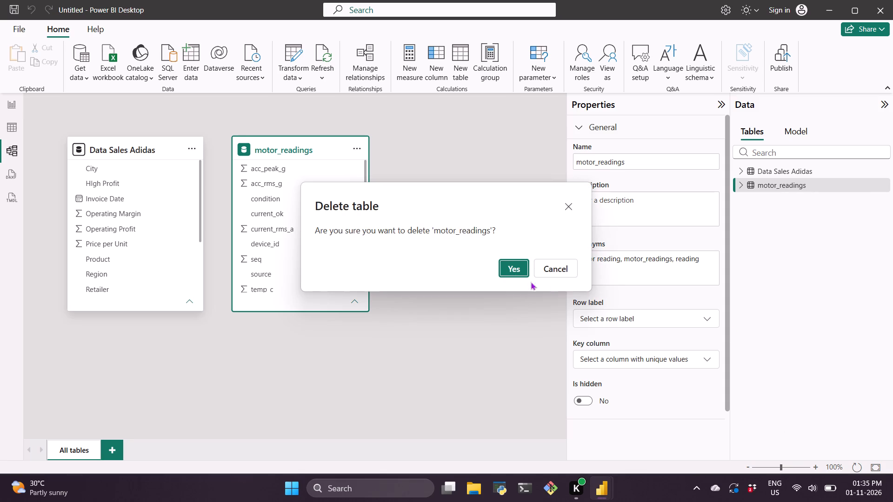
{"action": "left_click", "coordinate": [513, 263]}
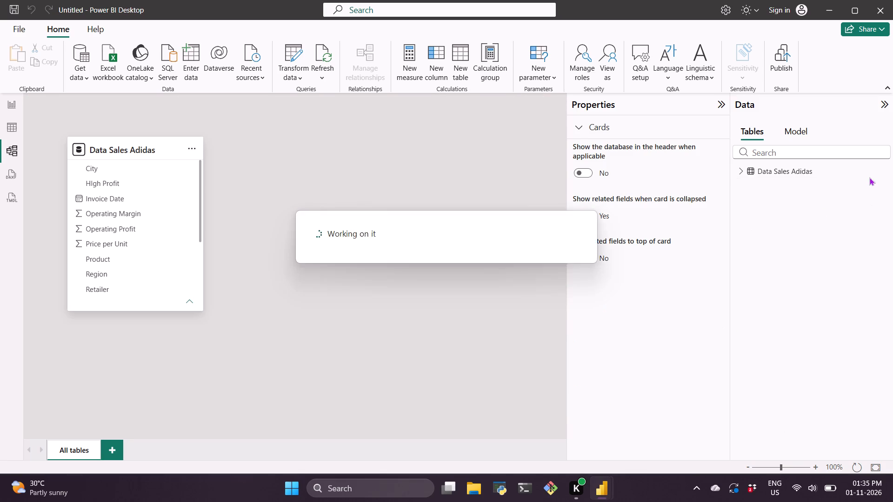
Display the Data Sales Adidas rows in table view and examine the Invoice Date column's filter and data type options.
{"action": "left_click", "coordinate": [886, 172]}
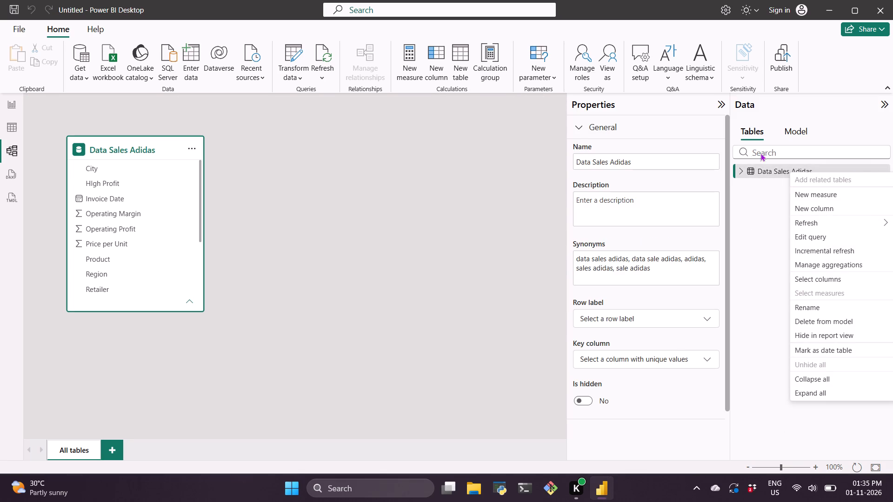
{"action": "left_click", "coordinate": [741, 170]}
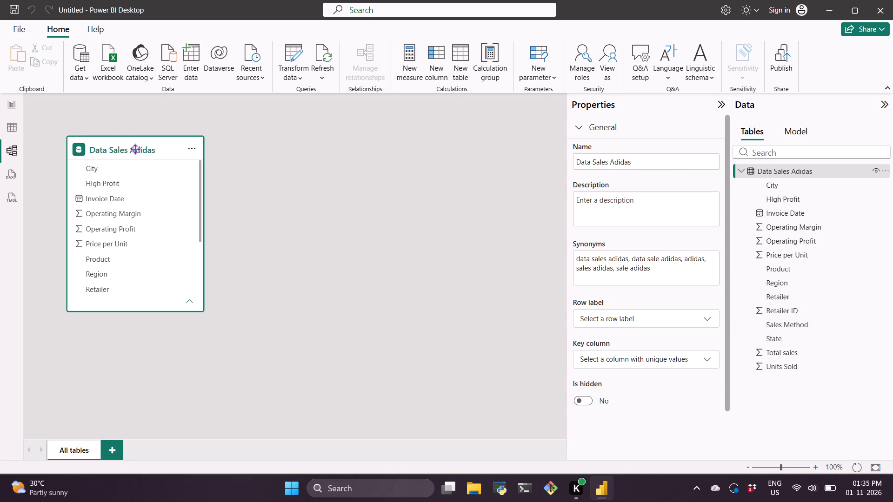
{"action": "left_click", "coordinate": [14, 120]}
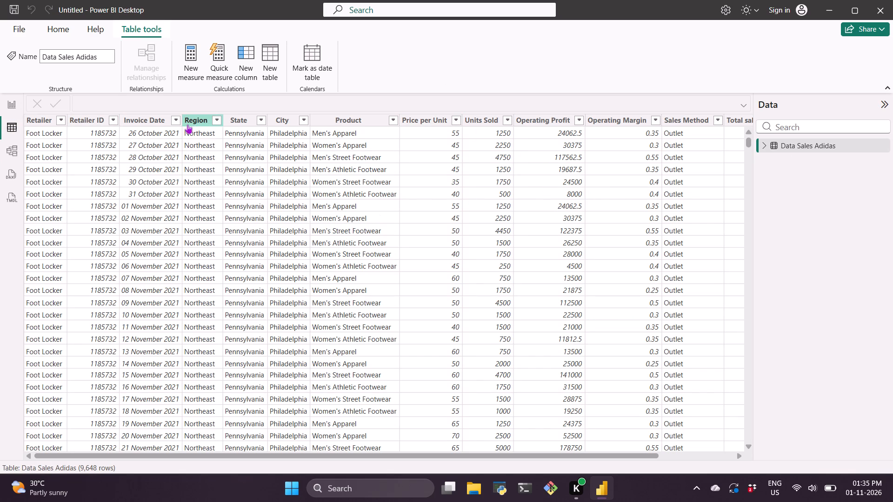
{"action": "left_click", "coordinate": [173, 121]}
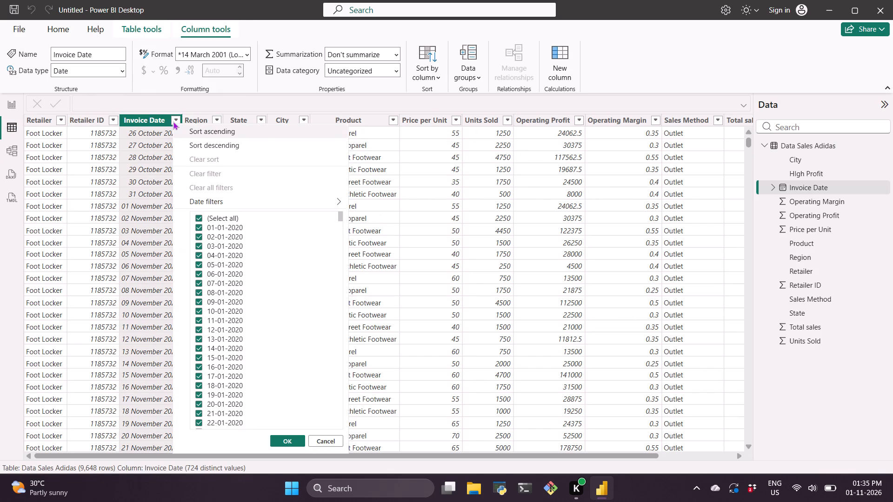
{"action": "left_click", "coordinate": [173, 121]}
{"action": "left_click", "coordinate": [173, 121]}
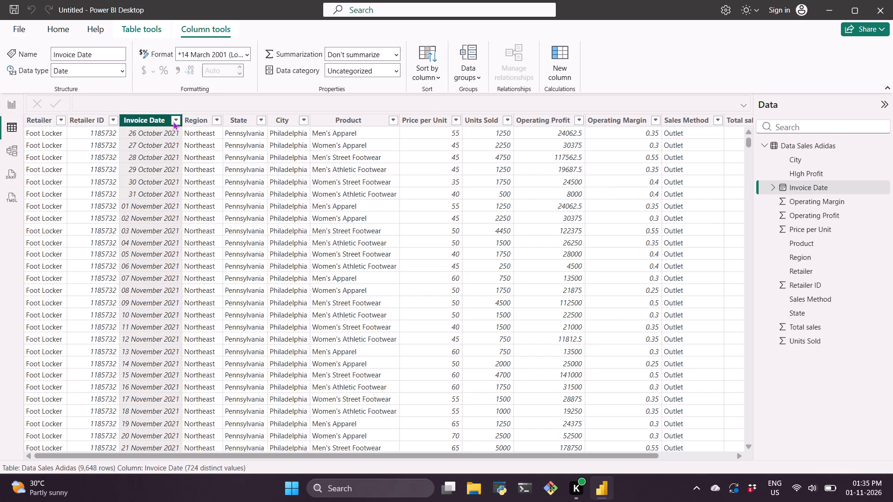
{"action": "left_click", "coordinate": [173, 121]}
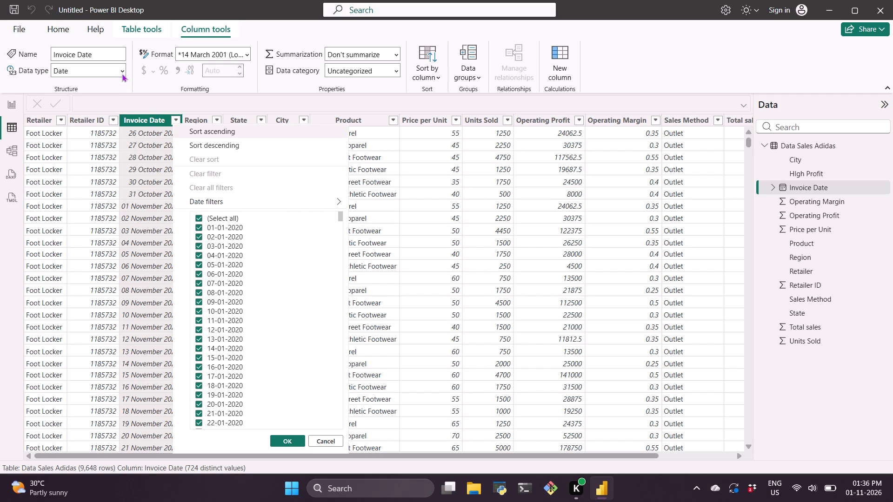
{"action": "left_click", "coordinate": [121, 71]}
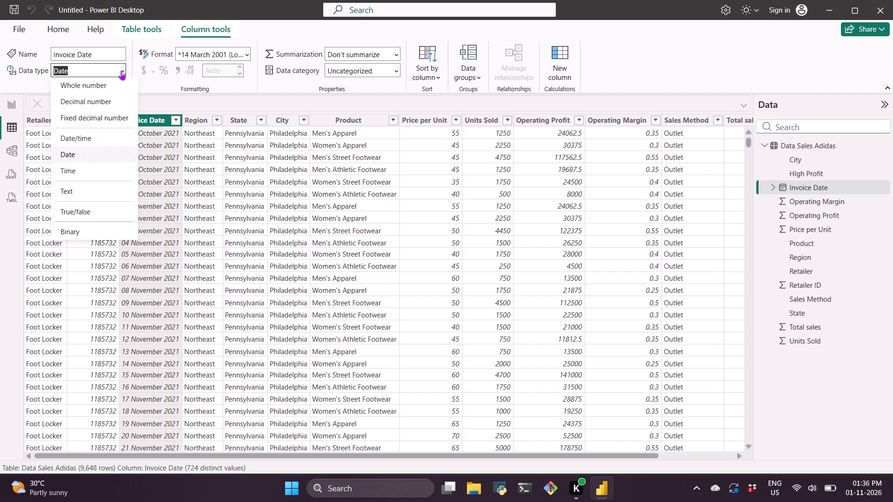
{"action": "left_click", "coordinate": [121, 71]}
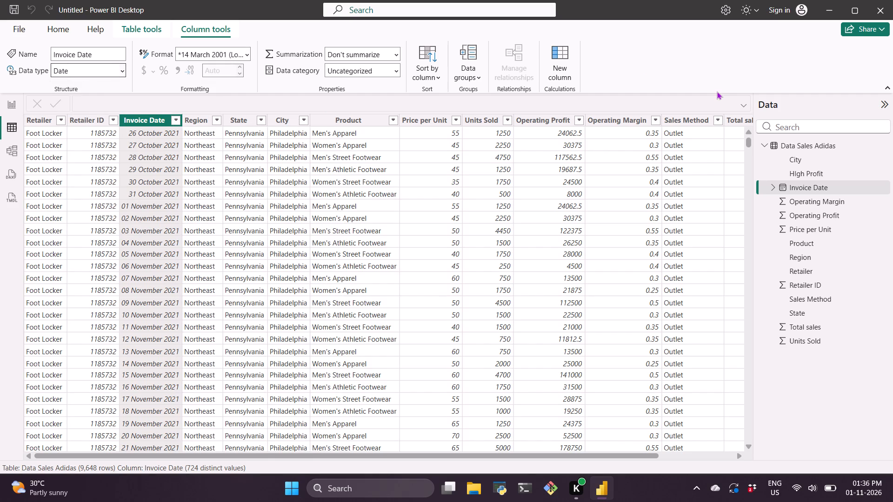
Expand Invoice Date's Date Hierarchy and examine its levels and the options available for Year.
{"action": "left_click", "coordinate": [774, 187]}
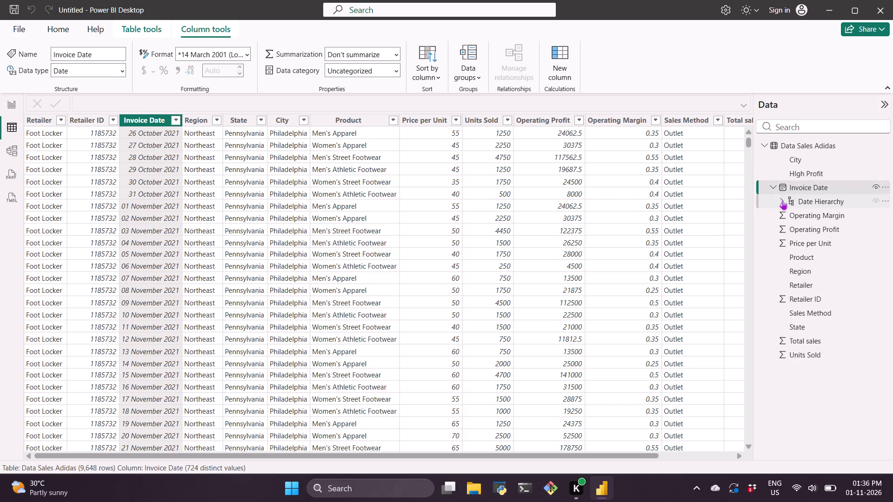
{"action": "left_click", "coordinate": [784, 200]}
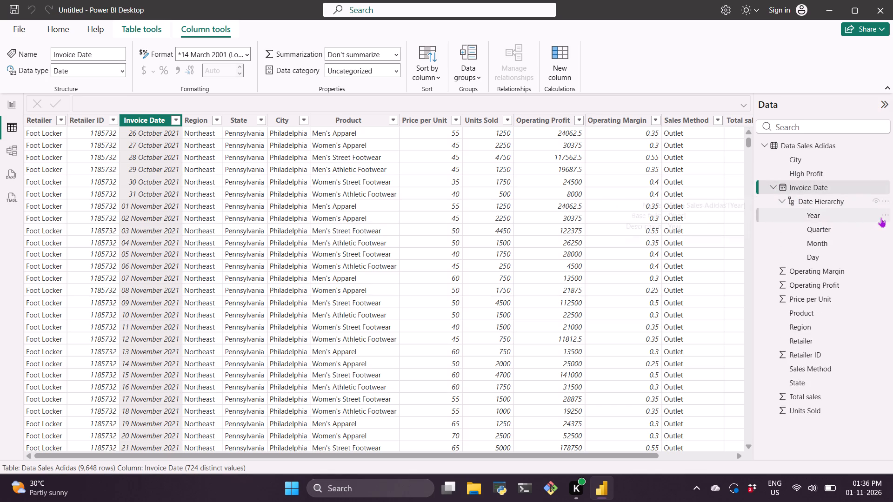
{"action": "left_click", "coordinate": [886, 216]}
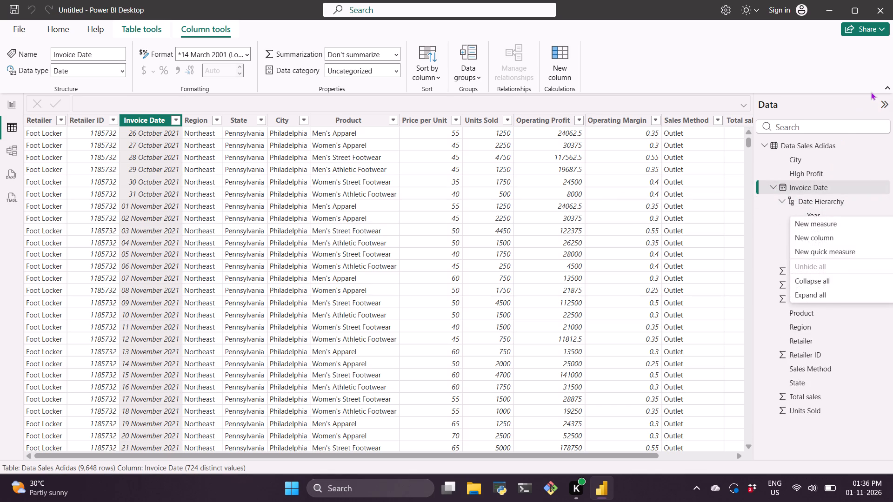
{"action": "left_click", "coordinate": [871, 92]}
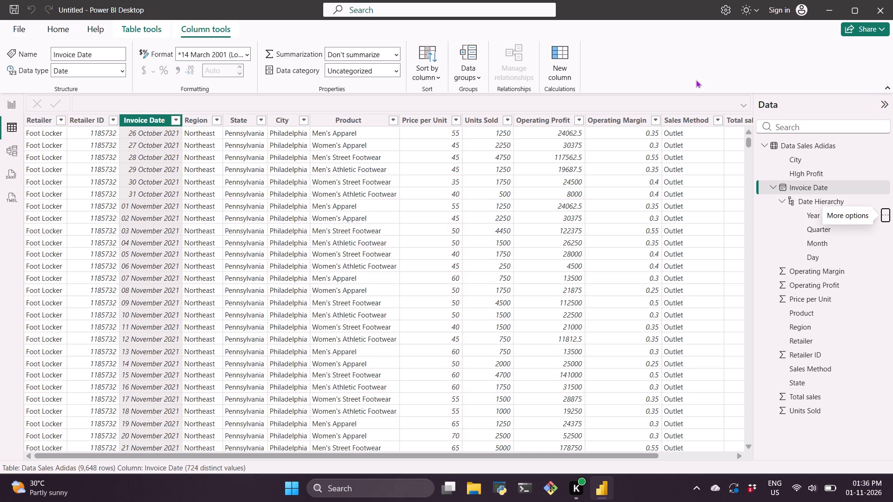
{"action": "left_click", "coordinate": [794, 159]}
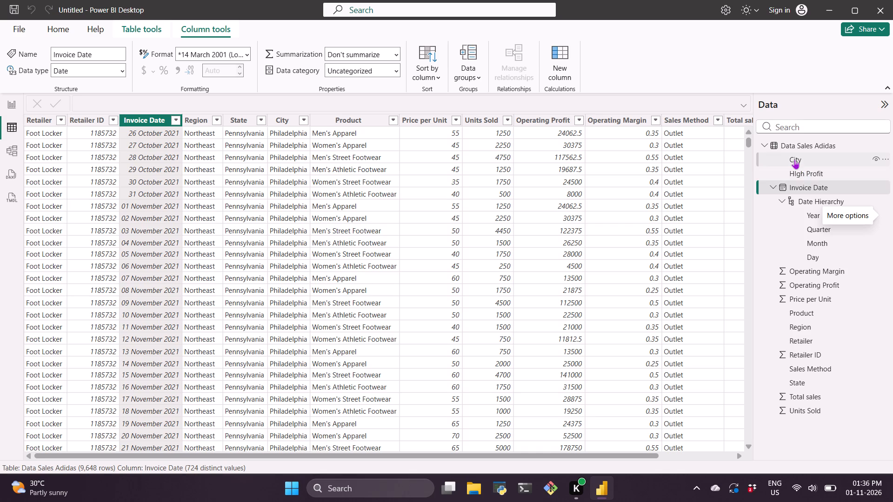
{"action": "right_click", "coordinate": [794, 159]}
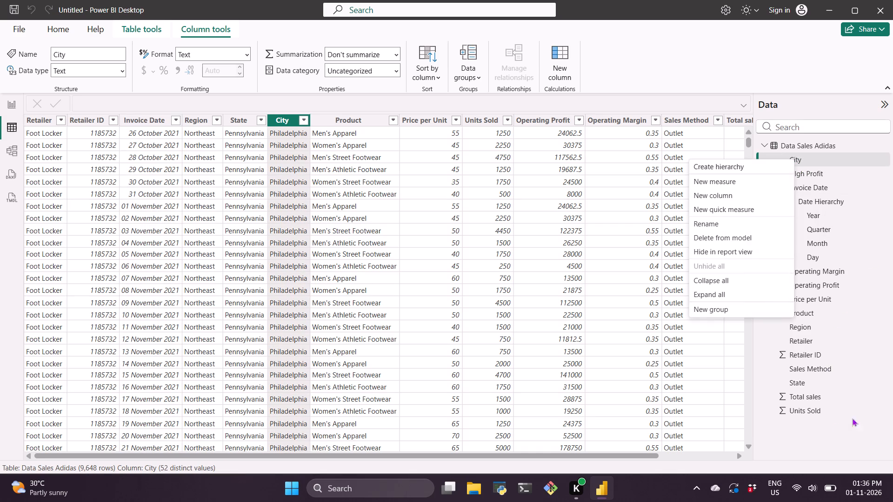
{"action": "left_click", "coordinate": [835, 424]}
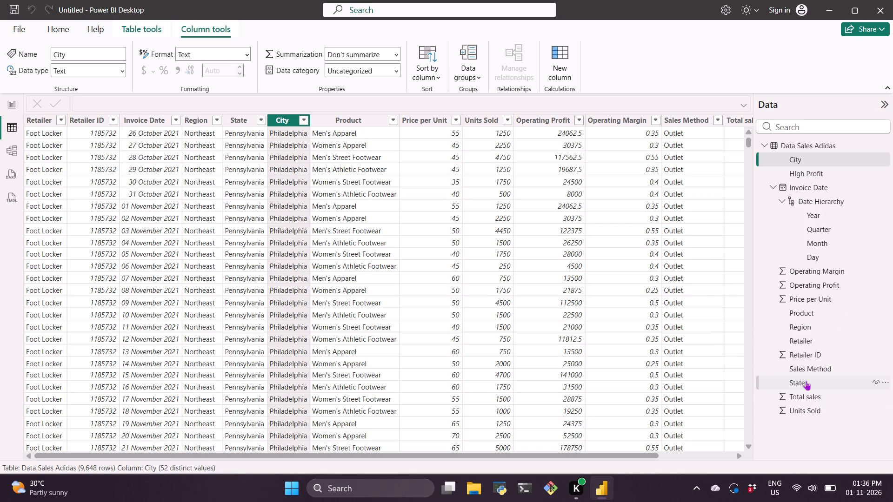
Create a hierarchy from the State column in Data Sales Adidas and expand it.
{"action": "left_click", "coordinate": [806, 381]}
{"action": "right_click", "coordinate": [806, 381]}
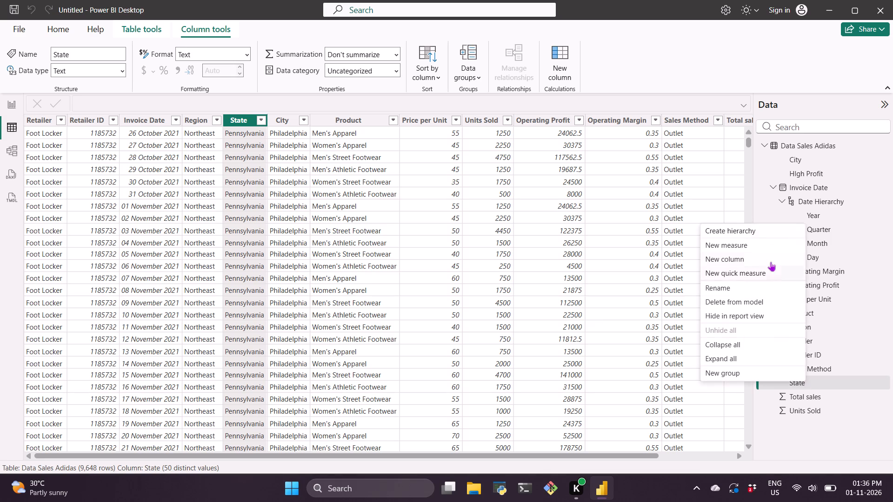
{"action": "left_click", "coordinate": [751, 225]}
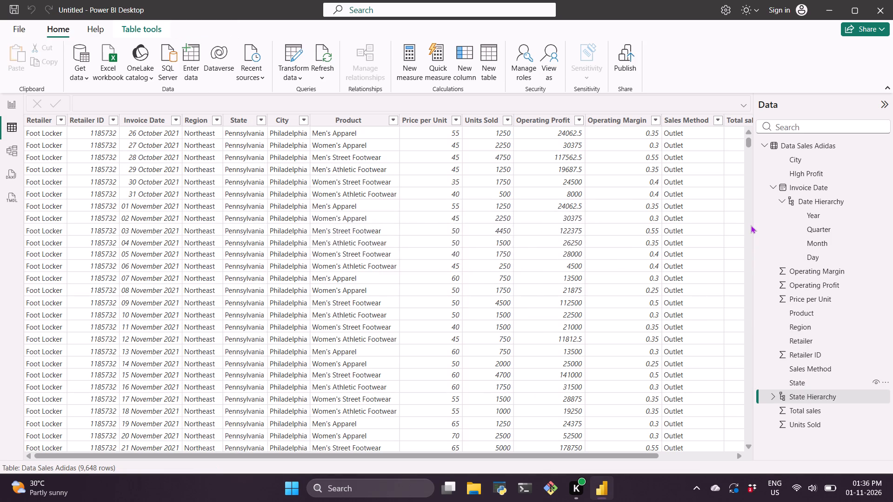
{"action": "left_click", "coordinate": [772, 391]}
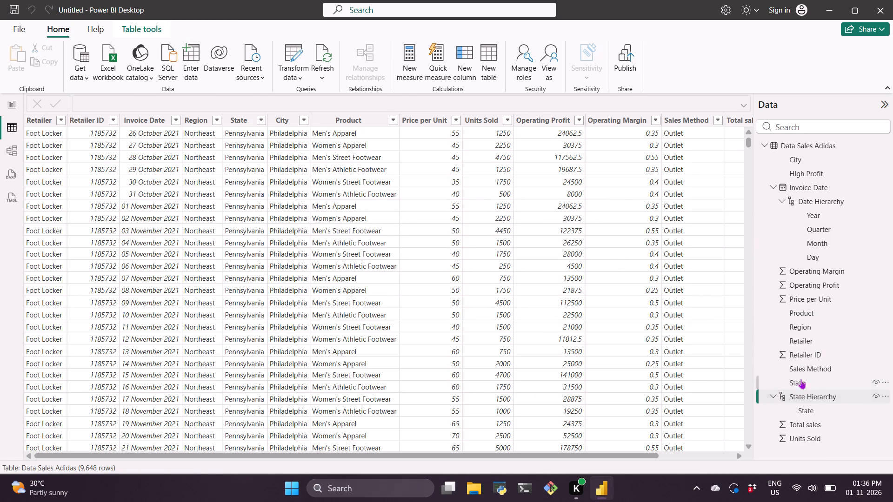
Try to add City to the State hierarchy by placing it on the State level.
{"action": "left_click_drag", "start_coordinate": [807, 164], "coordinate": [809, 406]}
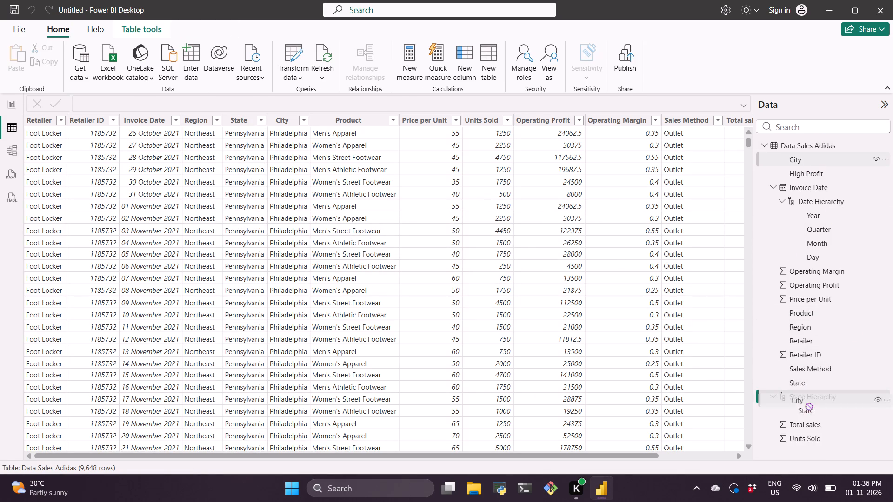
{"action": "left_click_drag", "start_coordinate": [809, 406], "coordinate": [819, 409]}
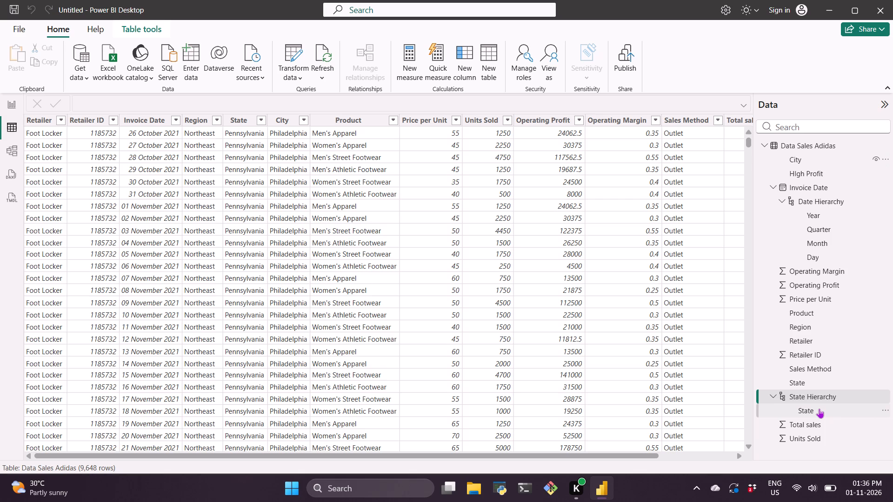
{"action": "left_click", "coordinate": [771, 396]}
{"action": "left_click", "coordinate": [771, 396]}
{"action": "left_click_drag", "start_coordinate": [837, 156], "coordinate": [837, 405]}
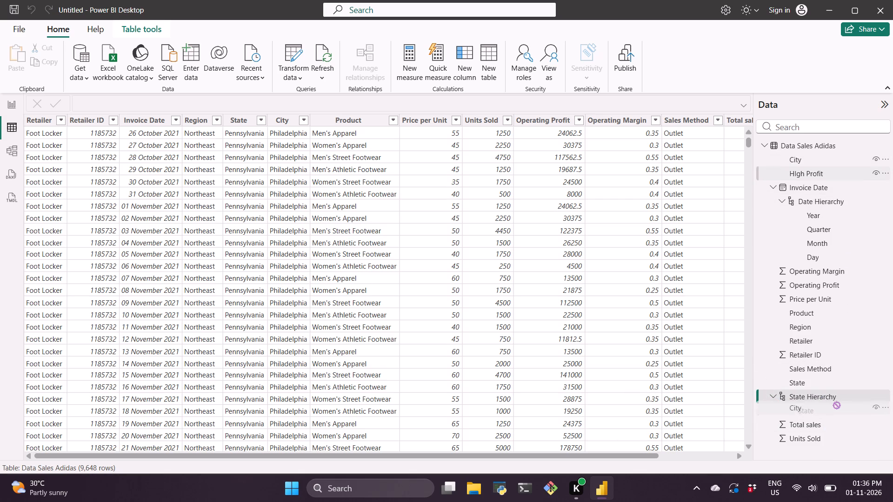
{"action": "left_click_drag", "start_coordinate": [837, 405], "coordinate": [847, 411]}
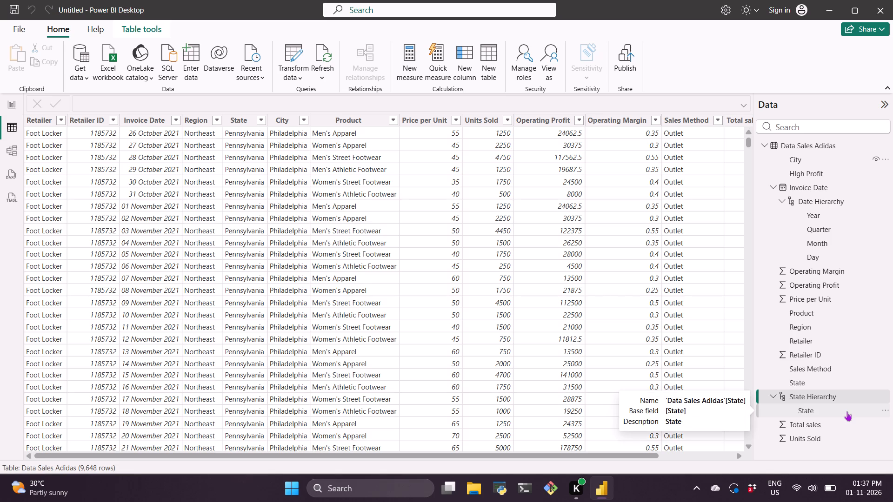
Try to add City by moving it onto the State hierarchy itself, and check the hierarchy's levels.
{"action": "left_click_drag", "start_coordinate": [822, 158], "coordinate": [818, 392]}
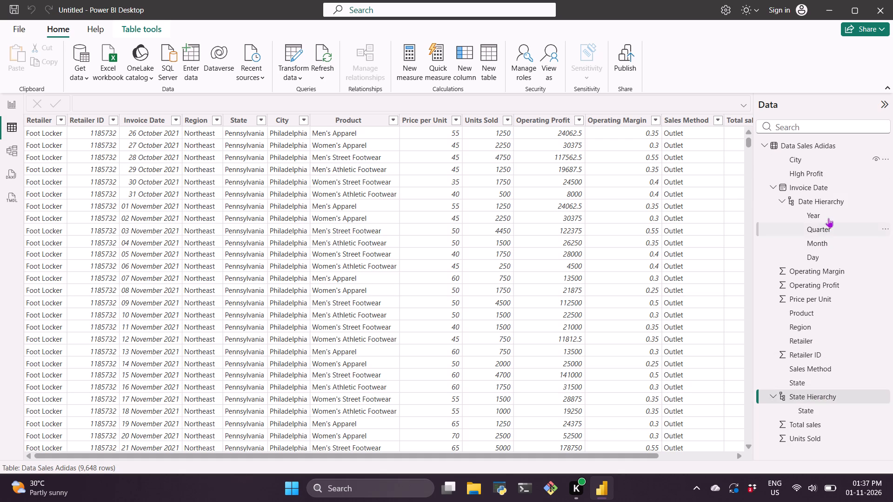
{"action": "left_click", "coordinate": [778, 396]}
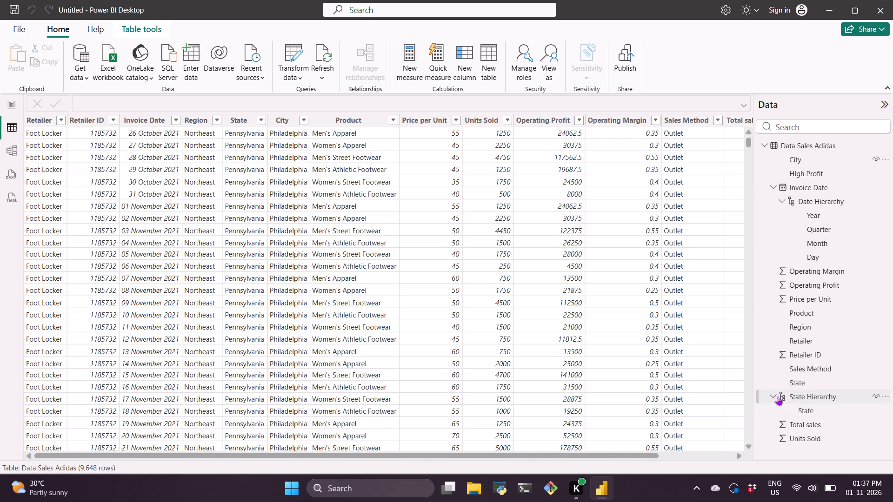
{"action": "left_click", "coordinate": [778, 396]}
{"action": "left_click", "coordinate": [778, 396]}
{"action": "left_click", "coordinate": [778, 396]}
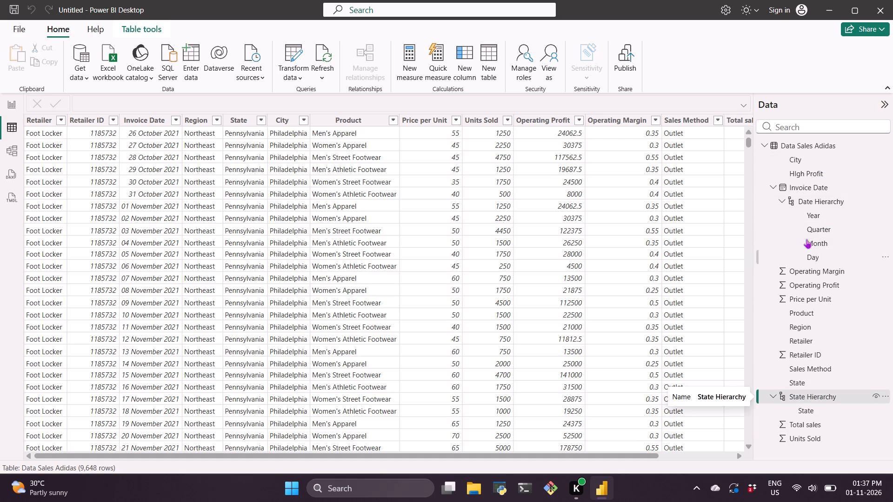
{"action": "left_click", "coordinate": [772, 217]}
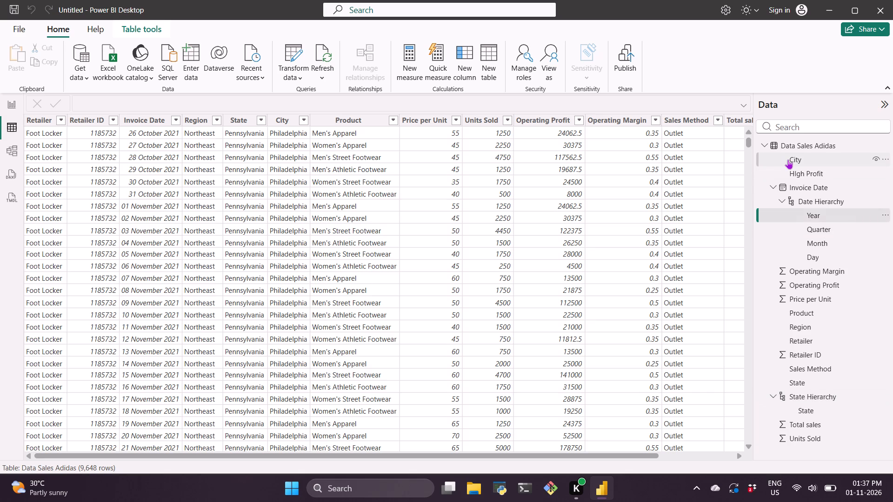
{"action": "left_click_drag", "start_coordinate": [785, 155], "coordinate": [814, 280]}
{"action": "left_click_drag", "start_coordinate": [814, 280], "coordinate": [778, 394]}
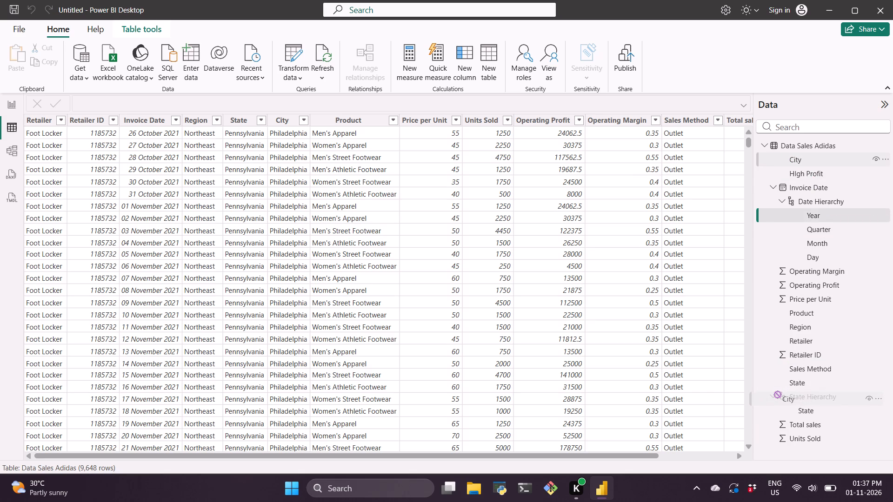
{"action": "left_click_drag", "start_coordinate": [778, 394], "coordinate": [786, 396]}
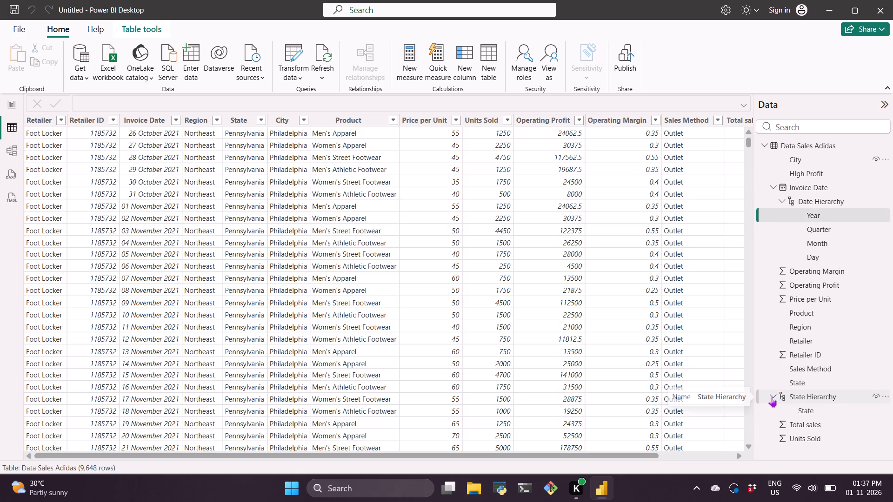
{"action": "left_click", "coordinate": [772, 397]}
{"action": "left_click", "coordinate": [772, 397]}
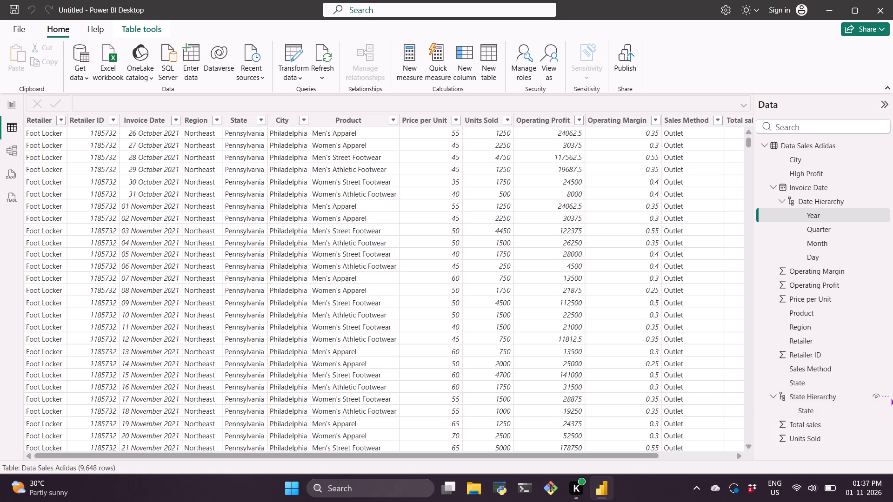
Delete the State Hierarchy from the Data Sales Adidas model.
{"action": "left_click", "coordinate": [890, 398]}
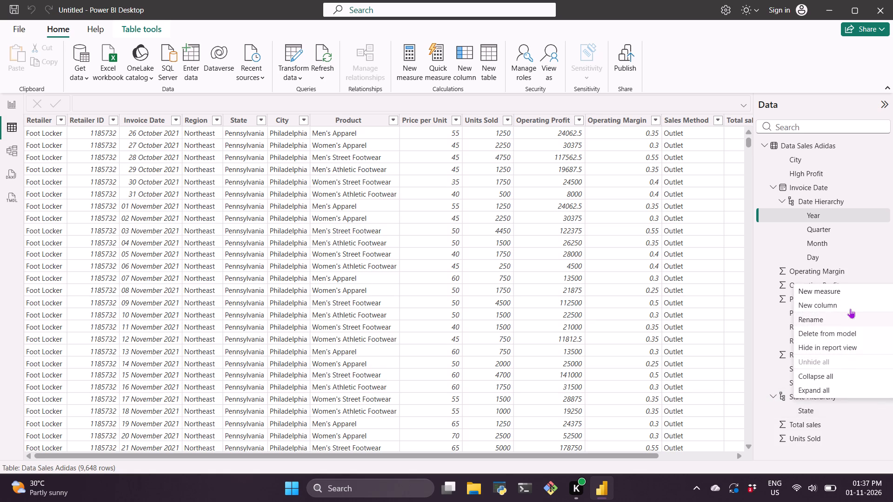
{"action": "left_click", "coordinate": [835, 337]}
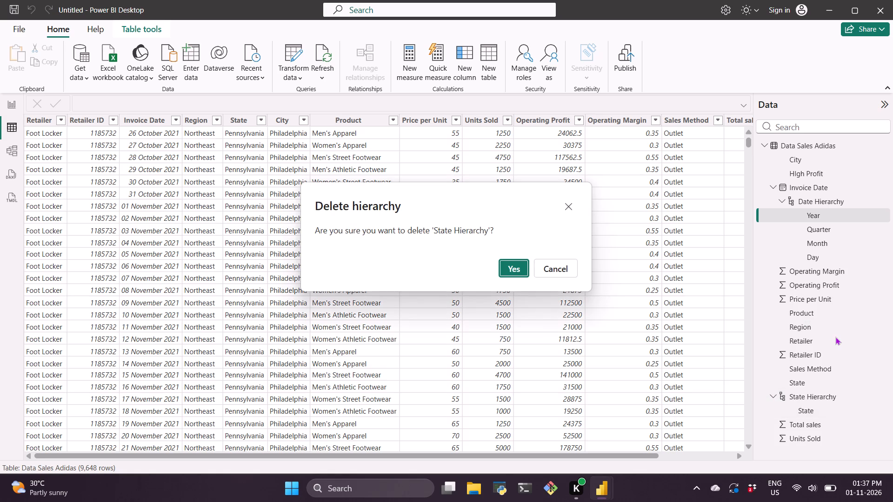
{"action": "left_click", "coordinate": [508, 273]}
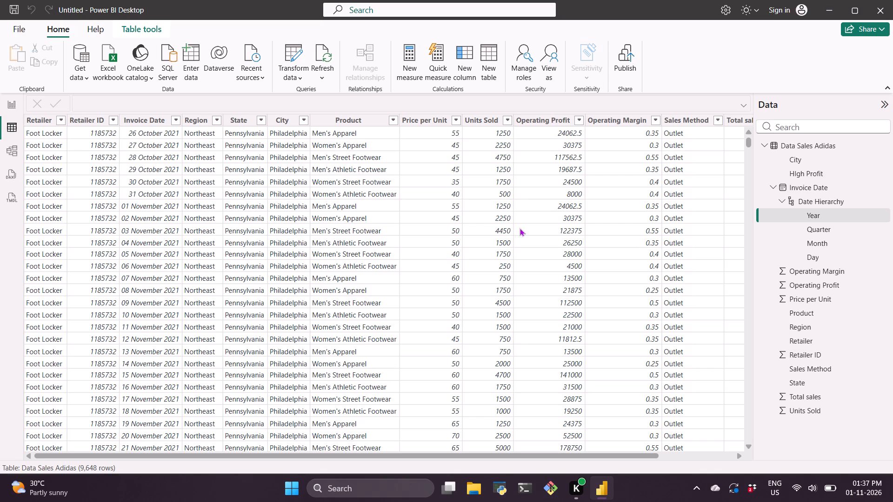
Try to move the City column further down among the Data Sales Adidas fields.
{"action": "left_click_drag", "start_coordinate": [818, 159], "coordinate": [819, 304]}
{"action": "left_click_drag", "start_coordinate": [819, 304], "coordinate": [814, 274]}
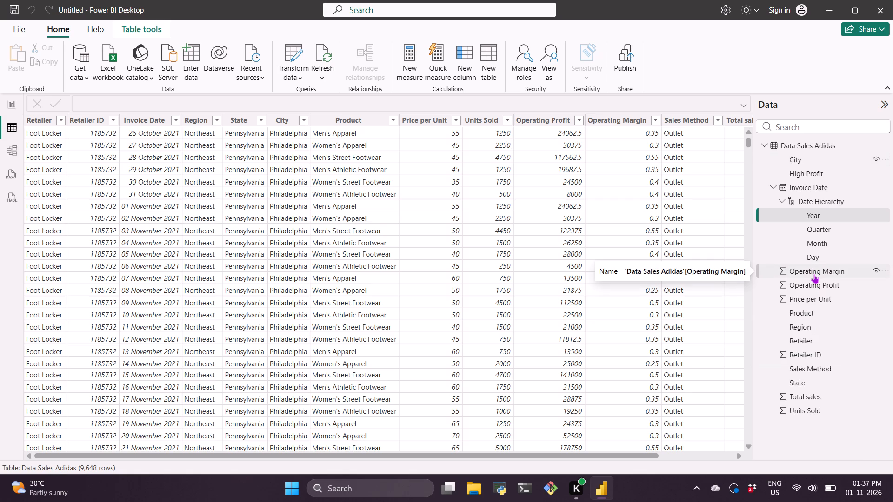
Add an empty matrix visual to Page 1 of the report and place it near the middle of the canvas.
{"action": "left_click", "coordinate": [7, 108]}
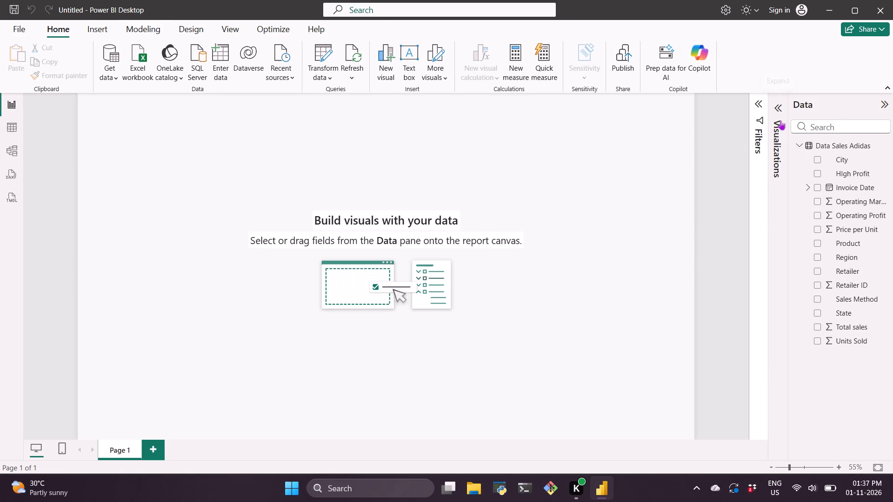
{"action": "left_click", "coordinate": [780, 120]}
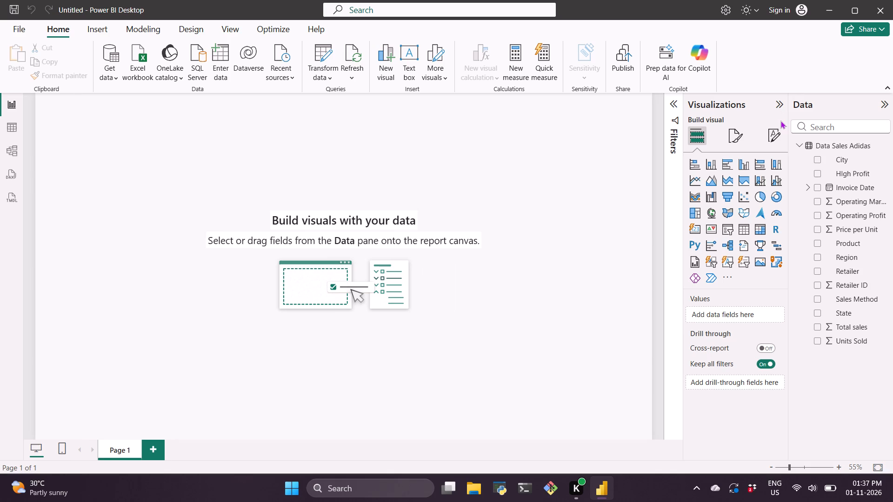
{"action": "left_click", "coordinate": [762, 231]}
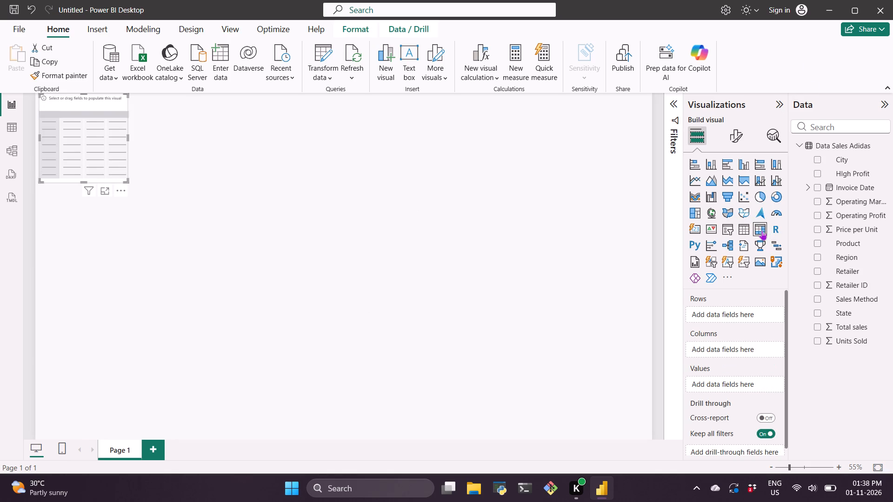
{"action": "left_click_drag", "start_coordinate": [75, 162], "coordinate": [323, 254]}
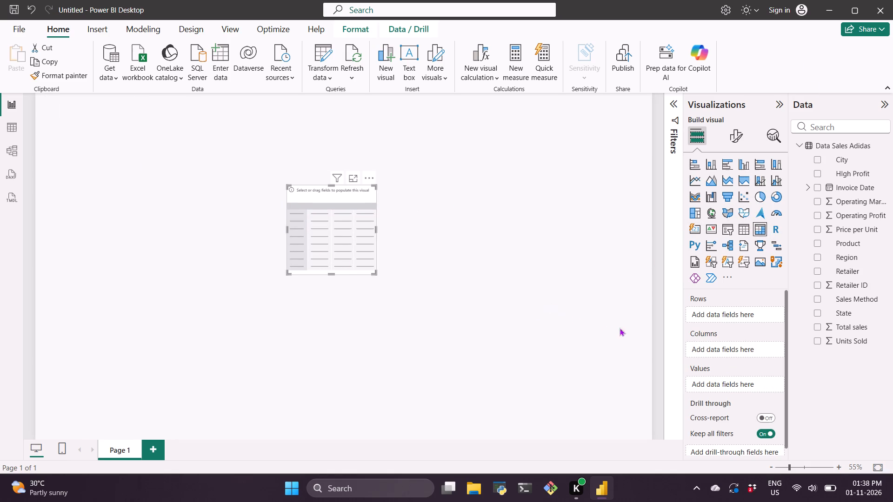
Populate the matrix with State as its rows and Retailer ID as its values.
{"action": "left_click_drag", "start_coordinate": [683, 293], "coordinate": [613, 286]}
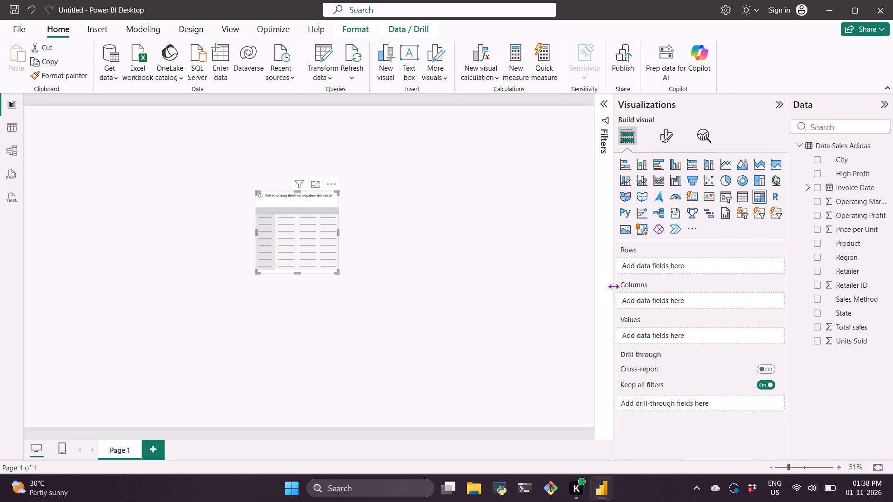
{"action": "scroll", "coordinate": [855, 273], "scroll_direction": "down", "scroll_amount": 1}
{"action": "left_click_drag", "start_coordinate": [855, 310], "coordinate": [702, 294]}
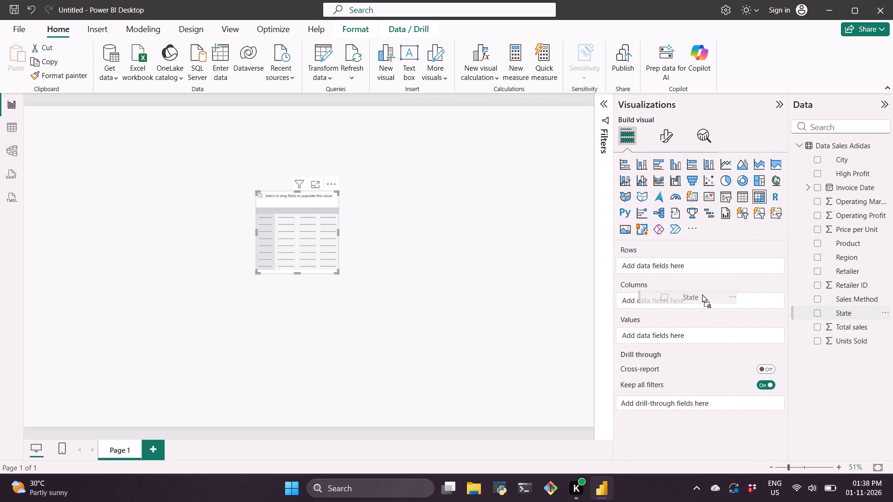
{"action": "left_click_drag", "start_coordinate": [702, 294], "coordinate": [688, 262]}
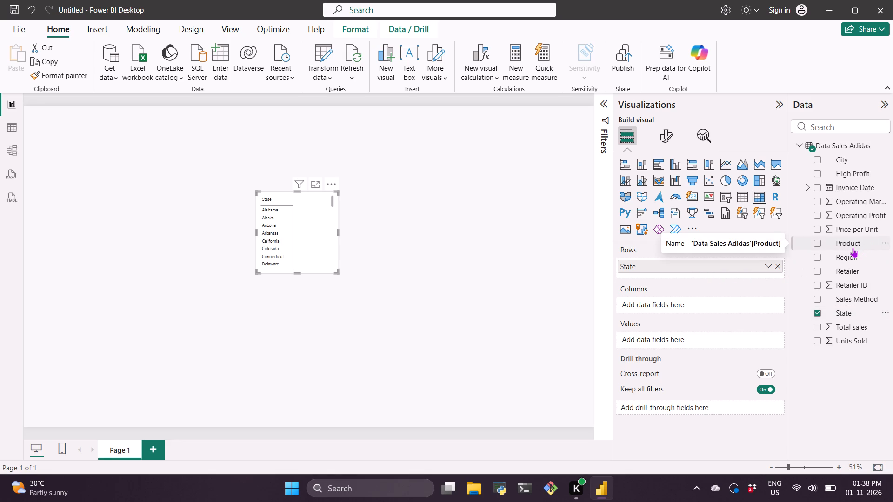
{"action": "left_click_drag", "start_coordinate": [853, 283], "coordinate": [686, 308]}
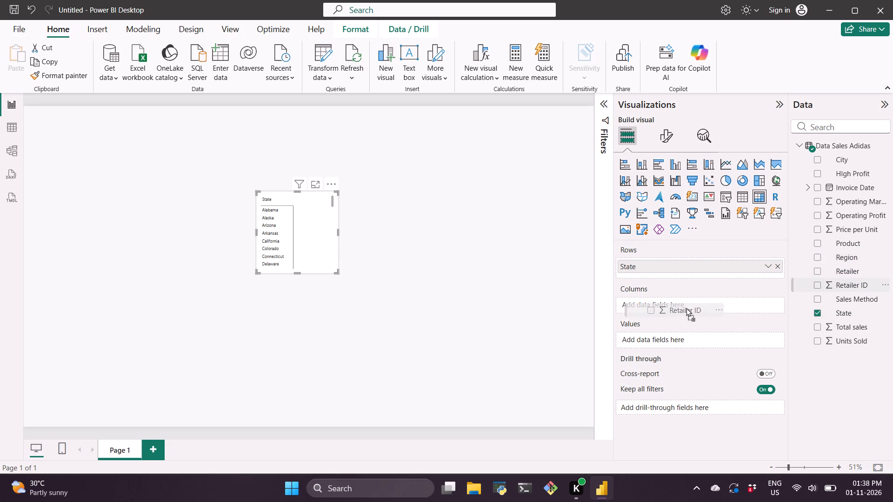
{"action": "left_click_drag", "start_coordinate": [686, 308], "coordinate": [676, 345]}
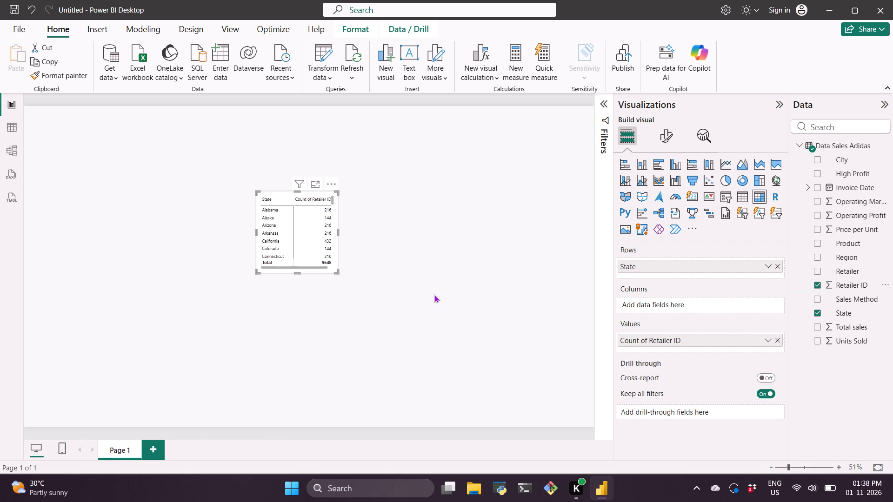
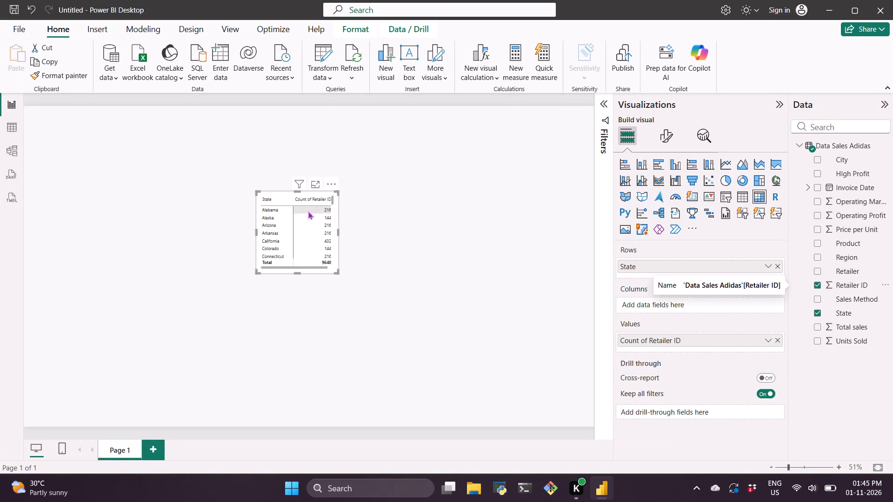
Move the State matrix from the middle of Page 1 to the upper-left corner of the report canvas.
{"action": "left_click_drag", "start_coordinate": [313, 220], "coordinate": [70, 140]}
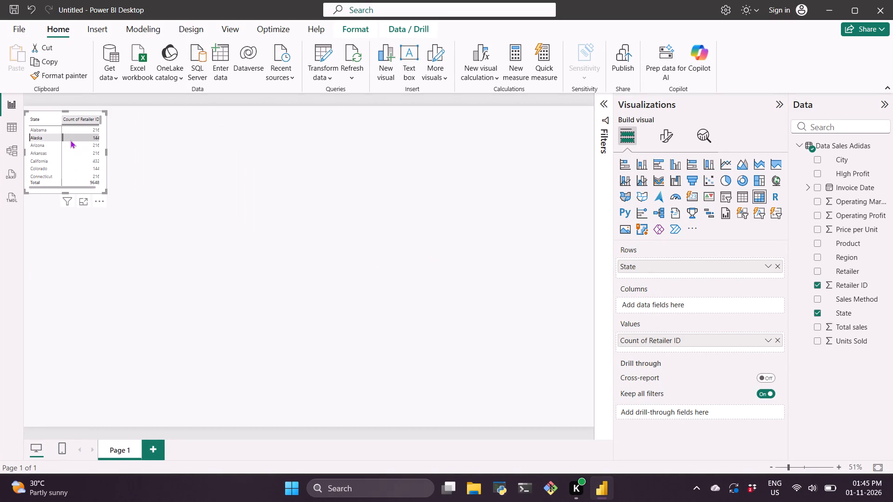
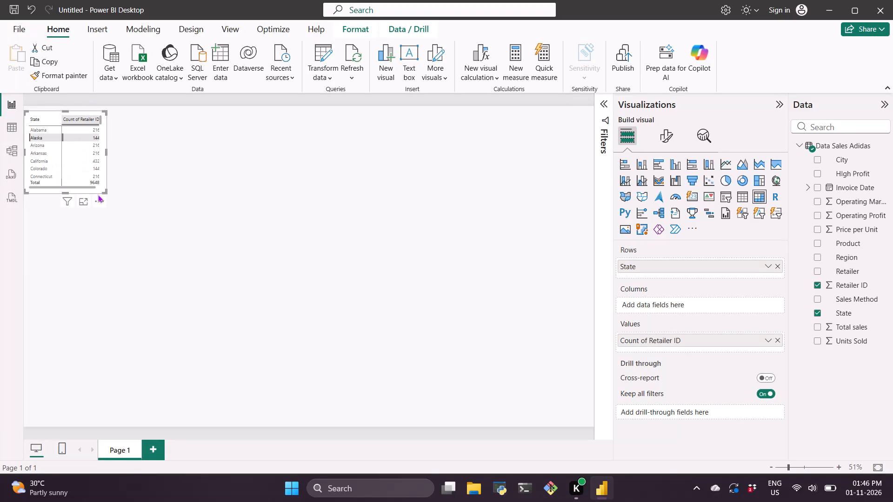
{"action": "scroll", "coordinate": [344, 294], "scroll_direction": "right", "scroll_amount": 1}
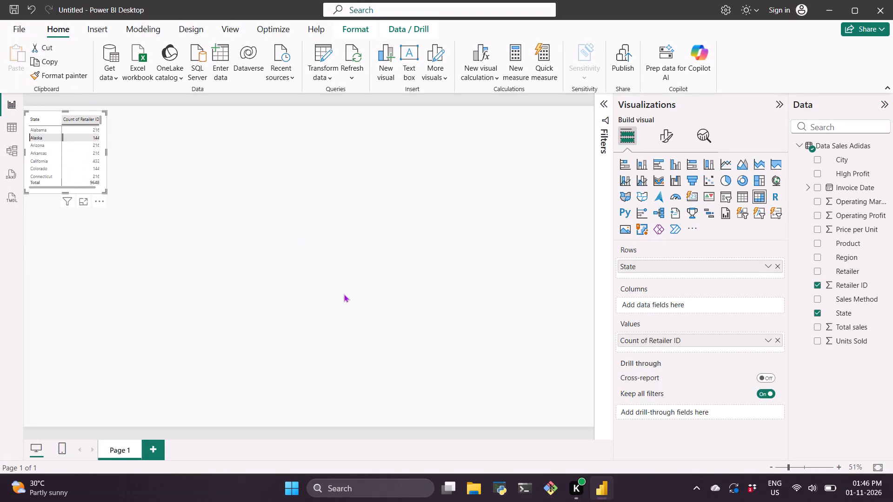
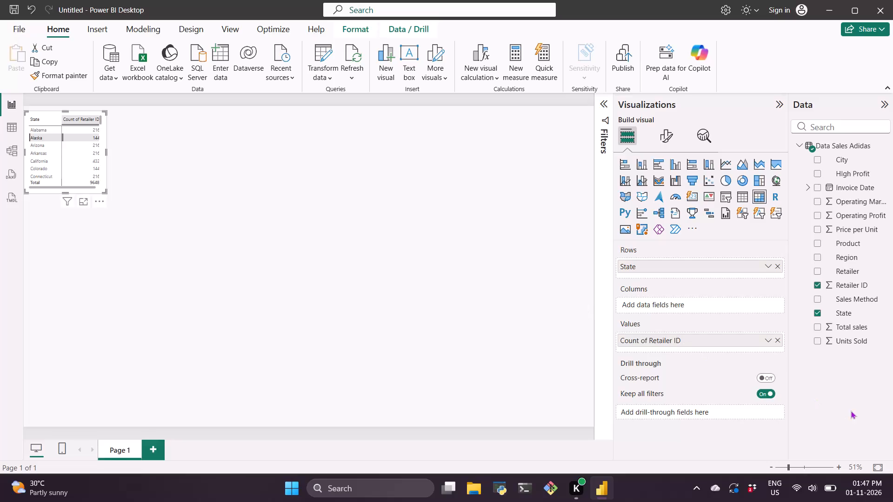
Add a new measure to the Data Sales Adidas table.
{"action": "right_click", "coordinate": [849, 392]}
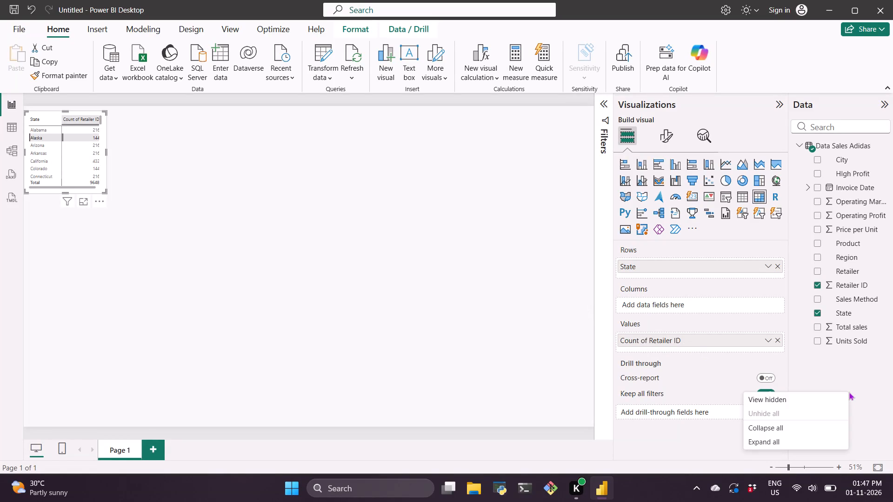
{"action": "left_click", "coordinate": [867, 369]}
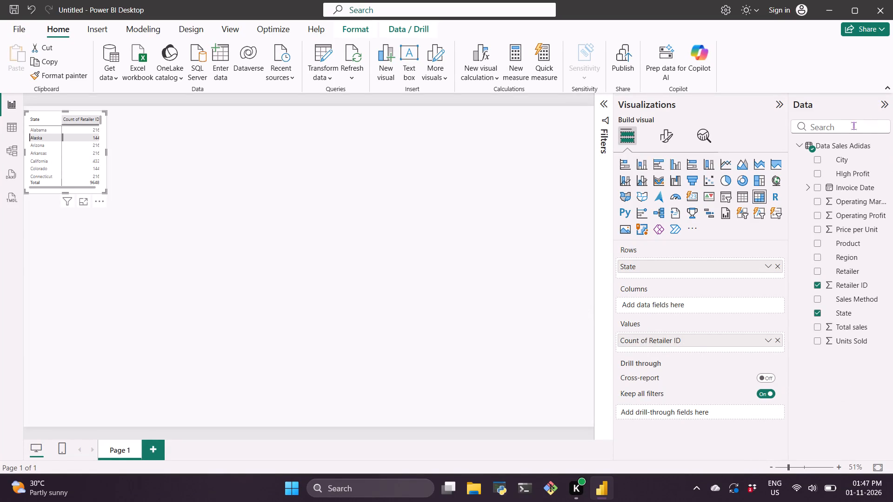
{"action": "left_click", "coordinate": [837, 146]}
{"action": "right_click", "coordinate": [837, 146]}
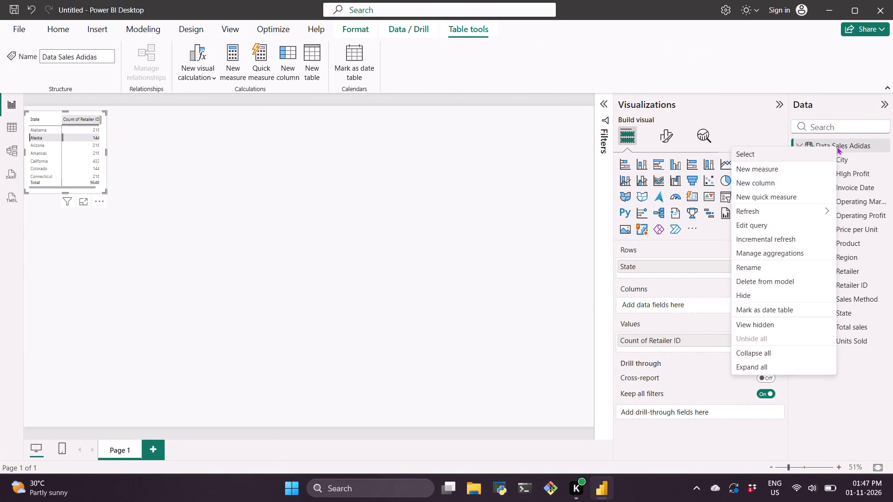
{"action": "left_click", "coordinate": [794, 164]}
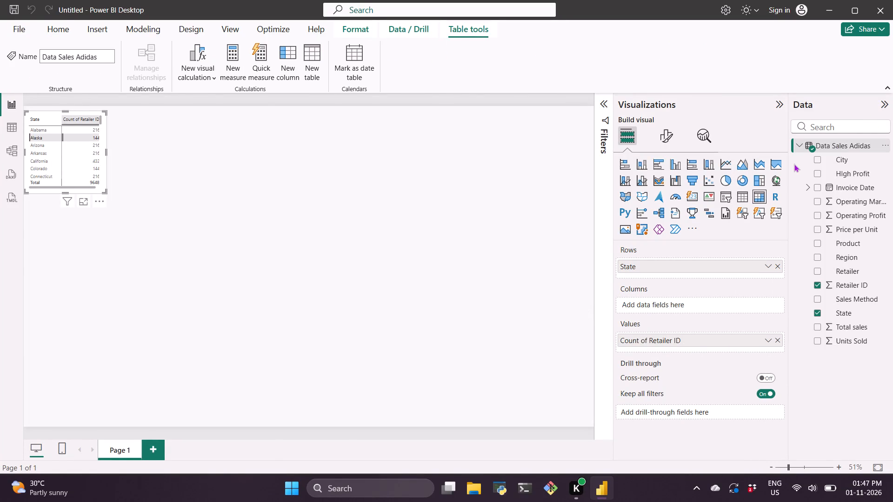
{"action": "left_click", "coordinate": [209, 103]}
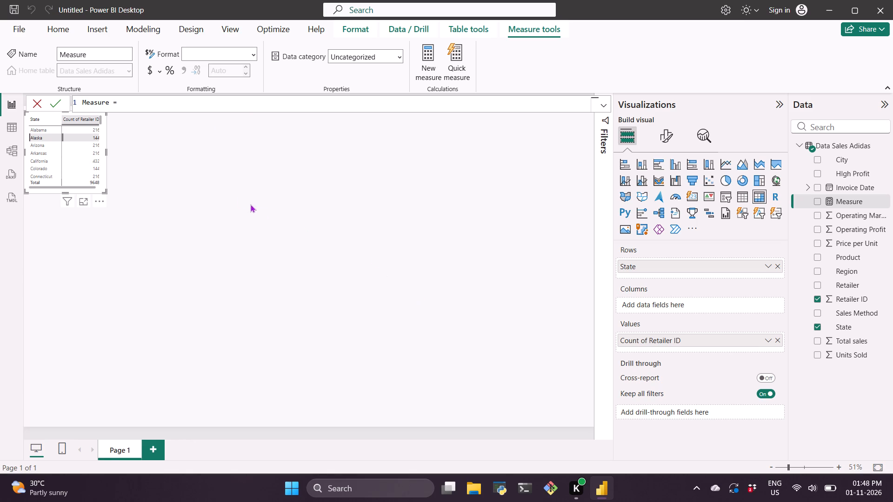
Replace the new measure's default name with Total Retailer in its formula.
{"action": "double_click", "coordinate": [96, 102]}
{"action": "key", "text": "BackSpace"}
{"action": "left_click_drag", "start_coordinate": [96, 102], "coordinate": [159, 205]}
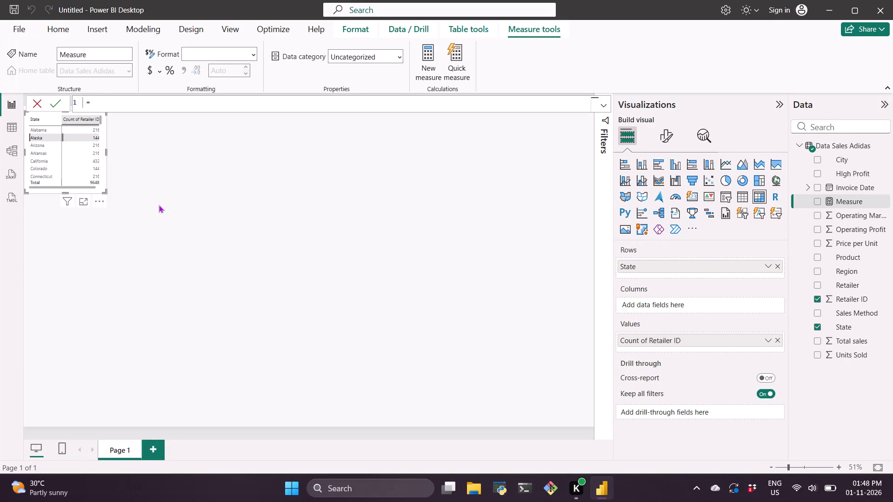
{"action": "key", "text": "BackSpace"}
{"action": "key", "text": "BackSpace"}
{"action": "key", "text": "BackSpace"}
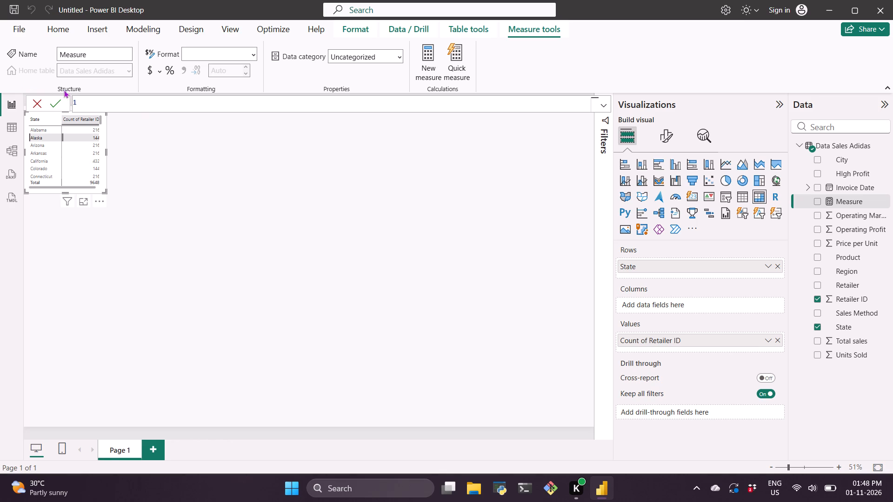
{"action": "left_click", "coordinate": [100, 105]}
{"action": "type", "text": "Total"}
{"action": "key", "text": "space"}
{"action": "type", "text": "RE"}
{"action": "key", "text": "BackSpace"}
{"action": "type", "text": "etau"}
{"action": "key", "text": "BackSpace"}
{"action": "type", "text": "iler ="}
{"action": "key", "text": "space"}
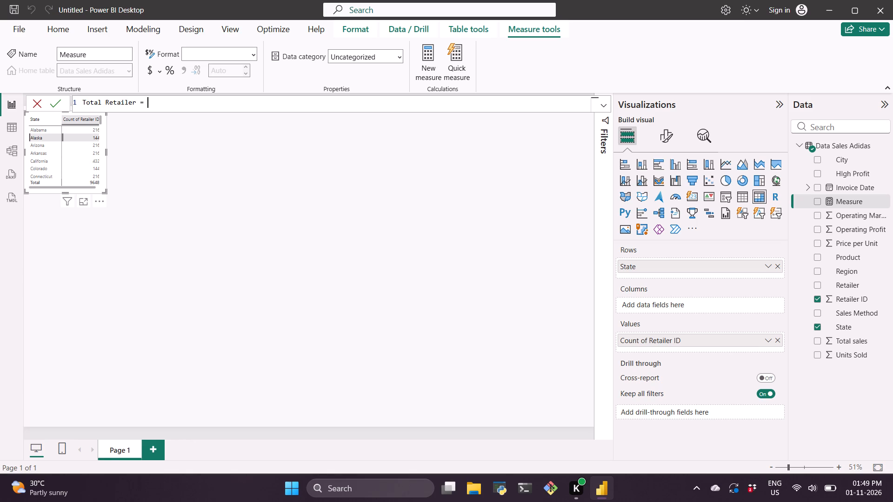
Define Total Retailer as COUNT('Data Sales Adidas'[Retailer ID]).
{"action": "key", "text": "shift+c"}
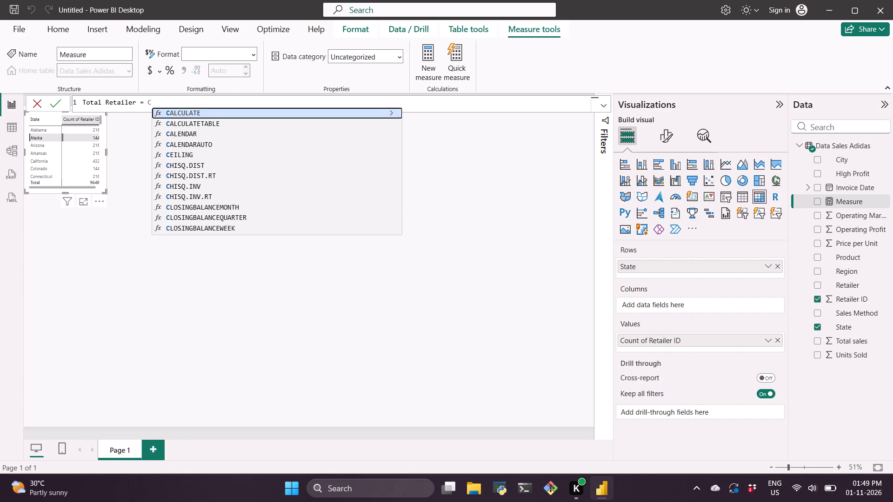
{"action": "type", "text": "OU"}
{"action": "key", "text": "Return"}
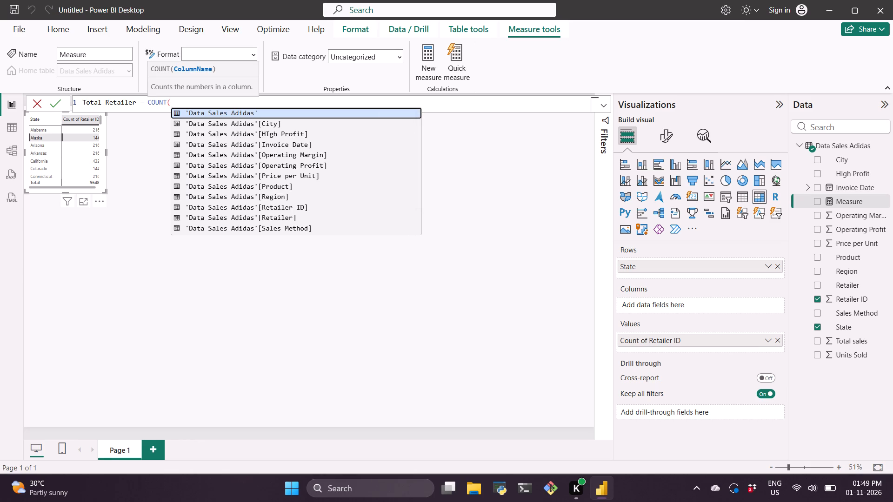
{"action": "key", "text": "Down"}
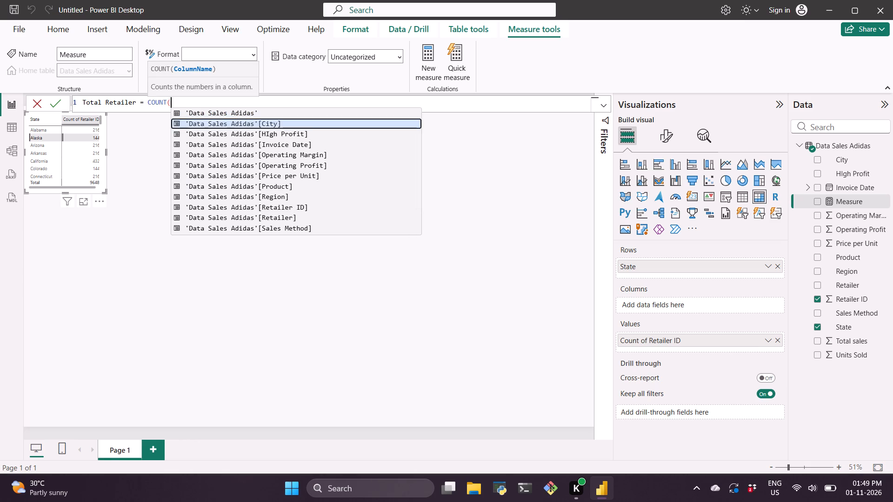
{"action": "key", "text": "Down"}
{"action": "key", "text": "Down"}
{"action": "key", "text": "Down"}
{"action": "key", "text": "Down"}
{"action": "key", "text": "Down"}
{"action": "key", "text": "Down"}
{"action": "key", "text": "Down"}
{"action": "key", "text": "Down"}
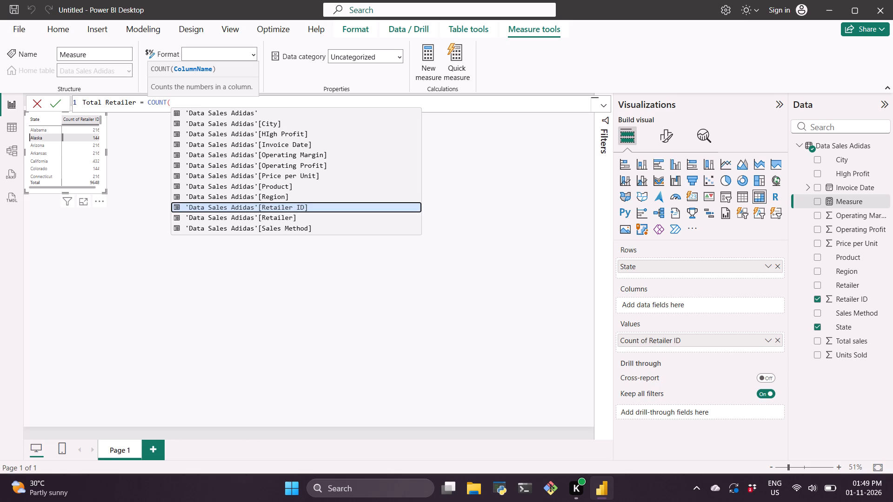
{"action": "key", "text": "Return"}
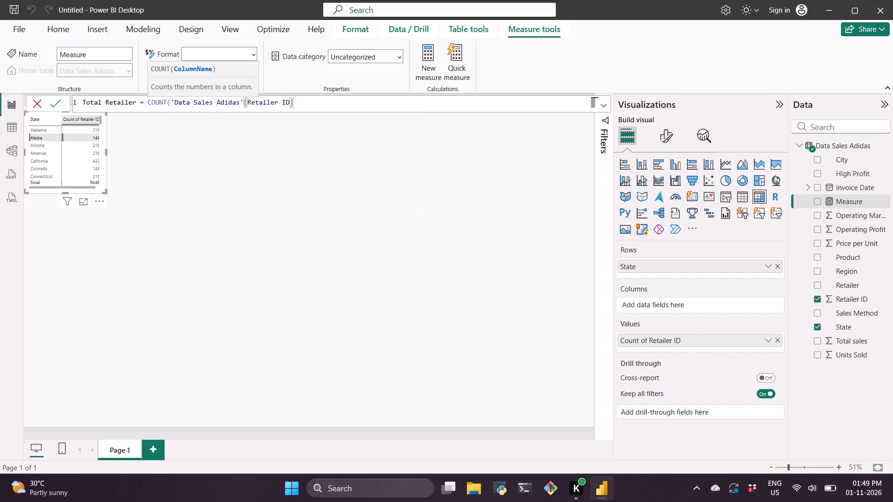
{"action": "key", "text": "shift+parenright"}
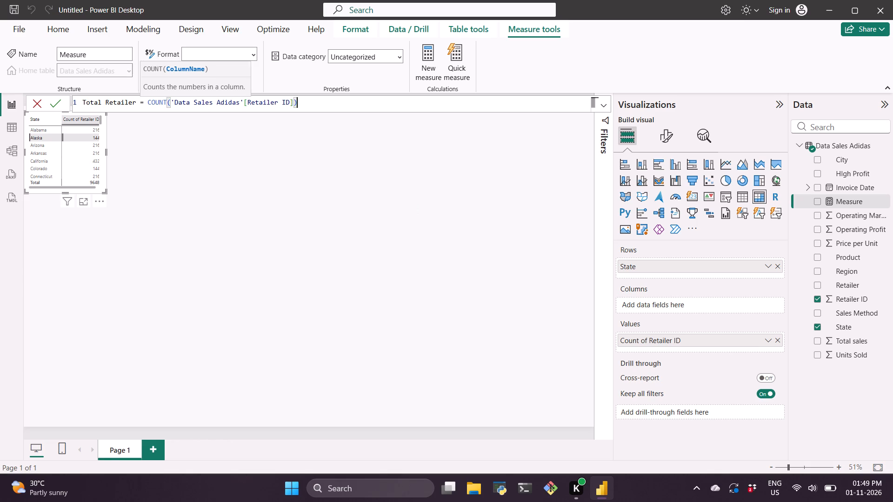
Check the Data Sales Adidas columns in the table view and the Total Retailer formula in the model view.
{"action": "left_click", "coordinate": [11, 148]}
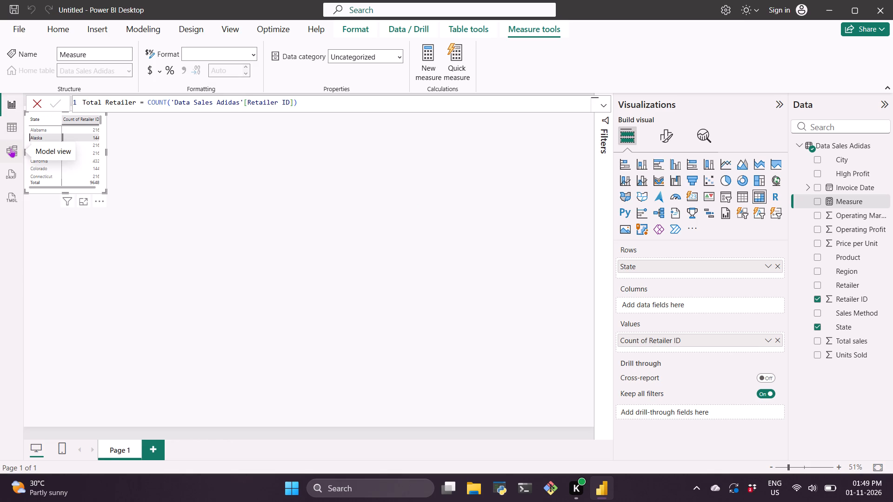
{"action": "left_click", "coordinate": [8, 123]}
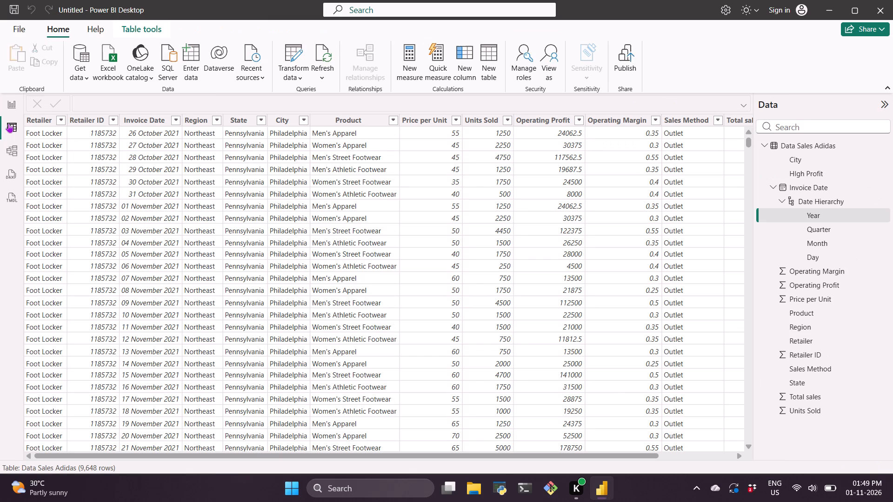
{"action": "scroll", "coordinate": [549, 192], "scroll_direction": "left", "scroll_amount": 2}
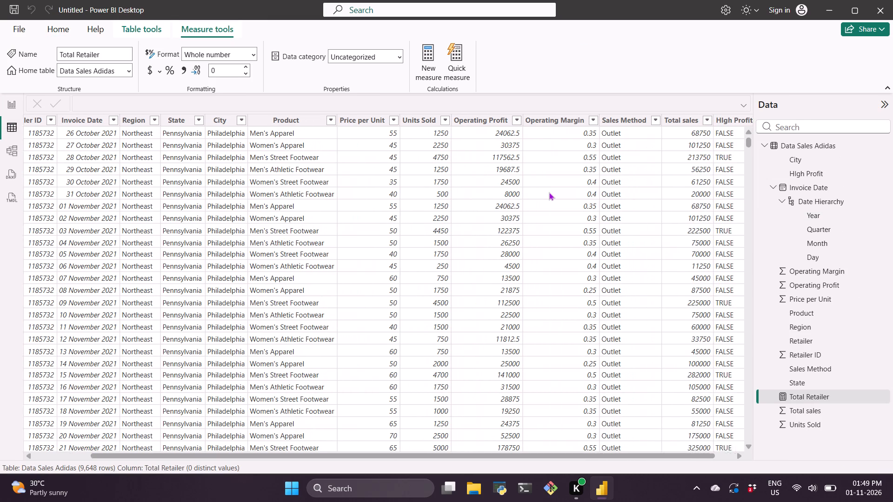
{"action": "scroll", "coordinate": [549, 192], "scroll_direction": "left", "scroll_amount": 1}
{"action": "scroll", "coordinate": [549, 192], "scroll_direction": "right", "scroll_amount": 3}
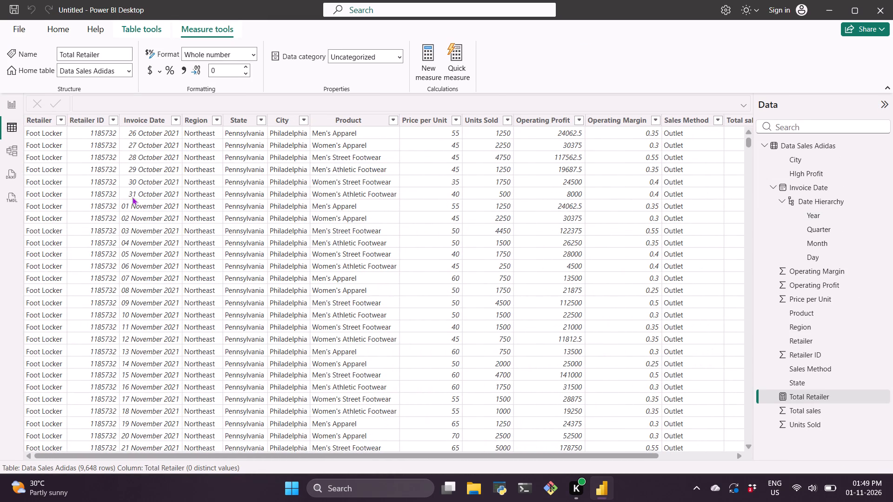
{"action": "left_click", "coordinate": [14, 104]}
{"action": "left_click", "coordinate": [10, 125]}
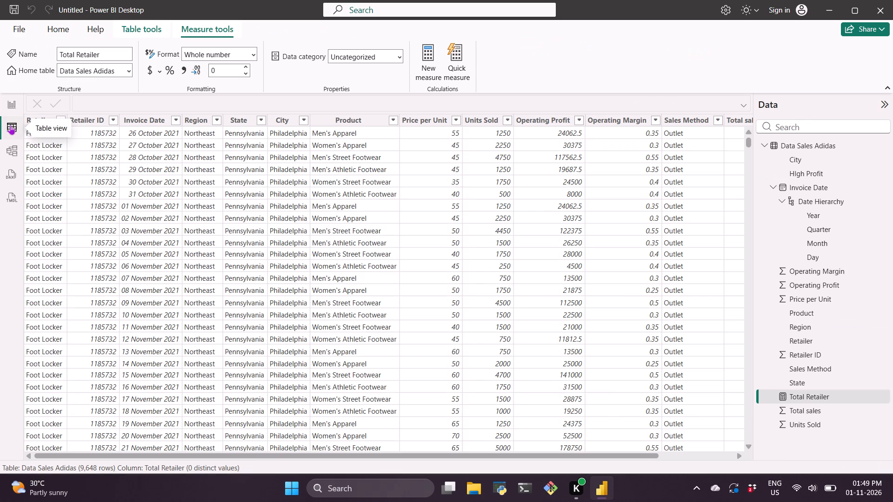
{"action": "left_click", "coordinate": [5, 150]}
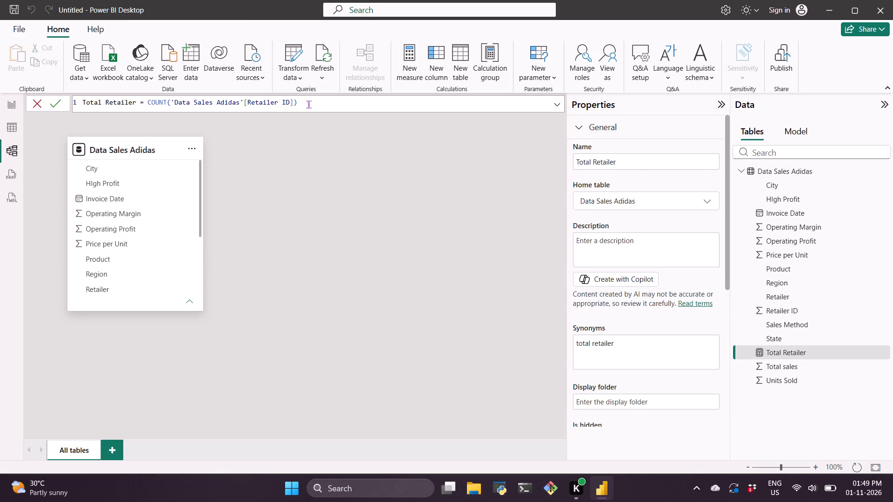
{"action": "left_click", "coordinate": [308, 104]}
{"action": "left_click", "coordinate": [47, 105]}
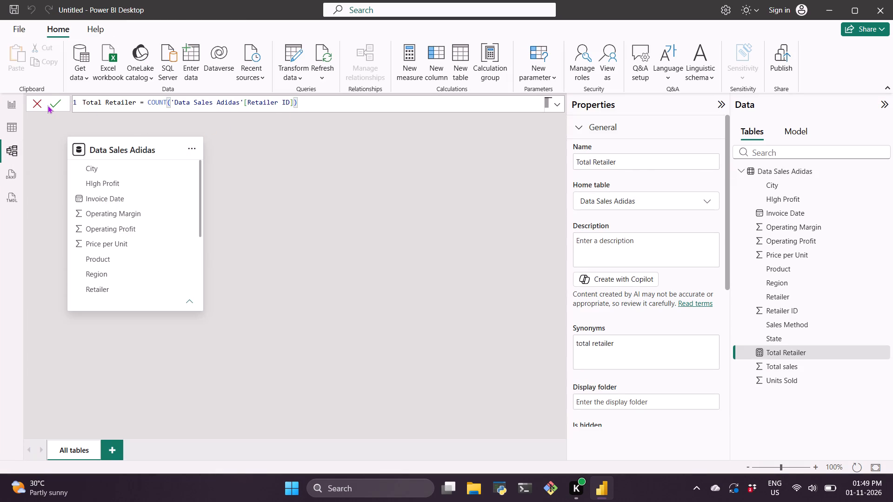
{"action": "left_click", "coordinate": [50, 105]}
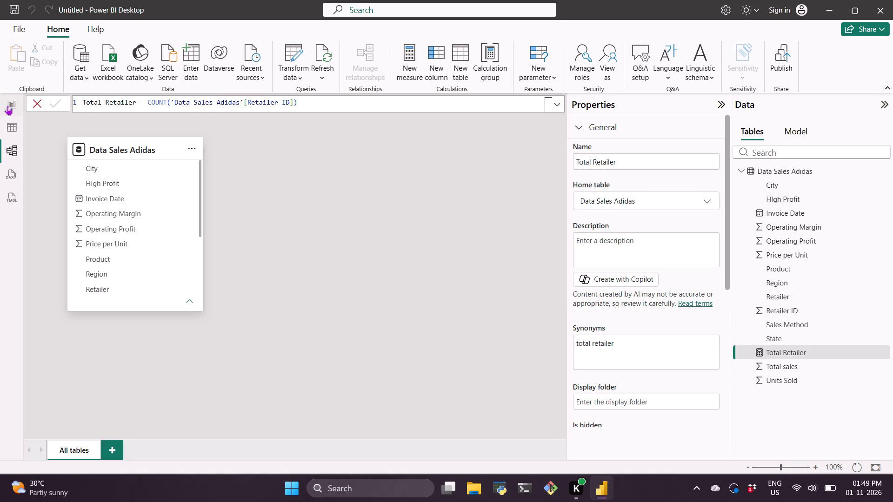
Add a KPI visual to report Page 1 with the Total Retailer measure as its value.
{"action": "left_click", "coordinate": [7, 106]}
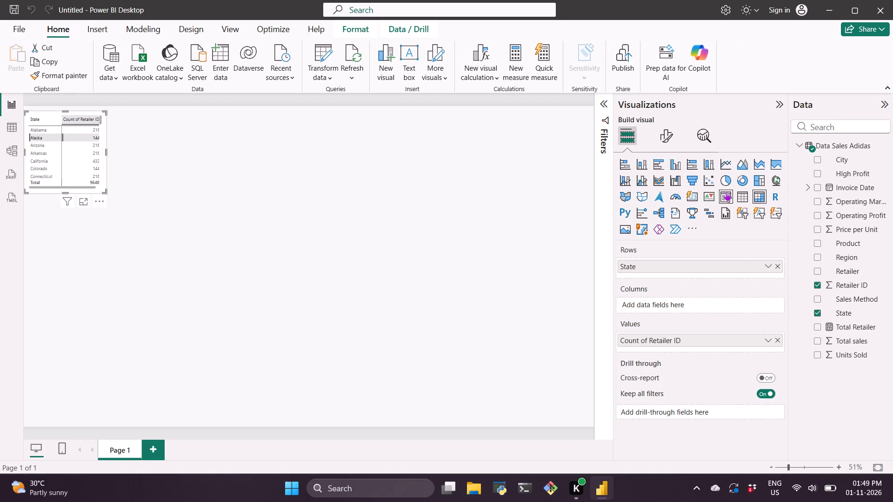
{"action": "left_click", "coordinate": [495, 173]}
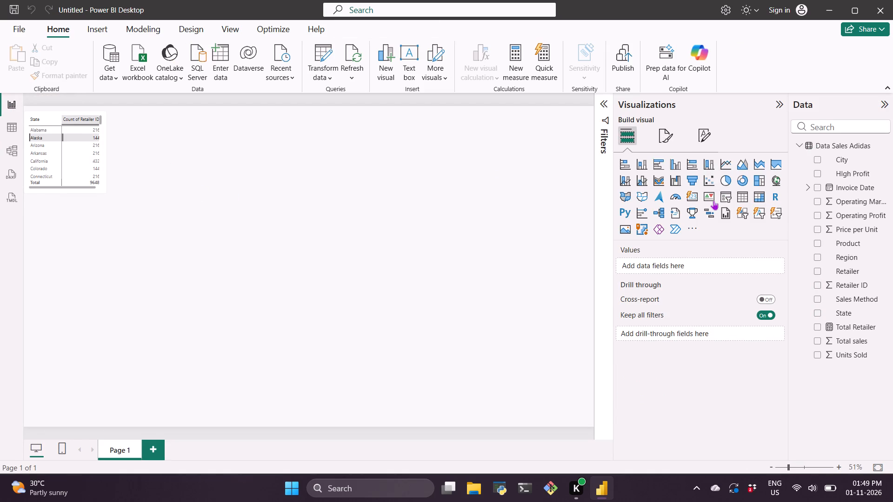
{"action": "left_click", "coordinate": [713, 200]}
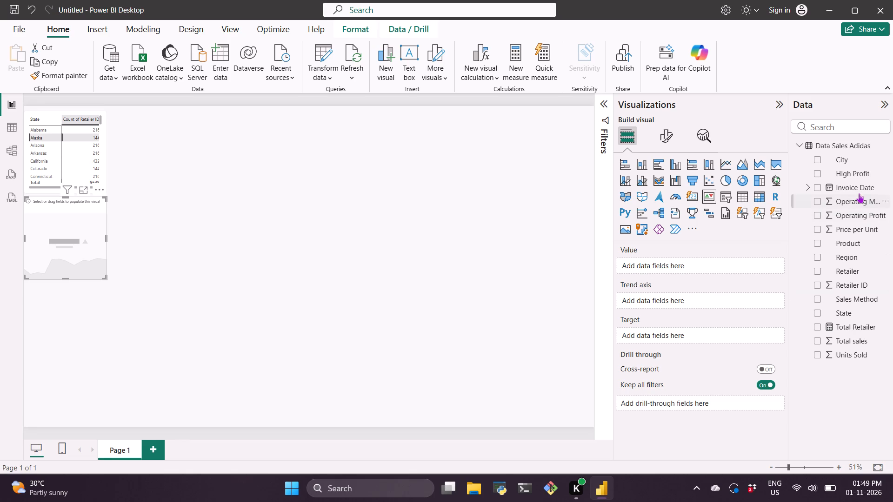
{"action": "left_click_drag", "start_coordinate": [843, 328], "coordinate": [784, 316]}
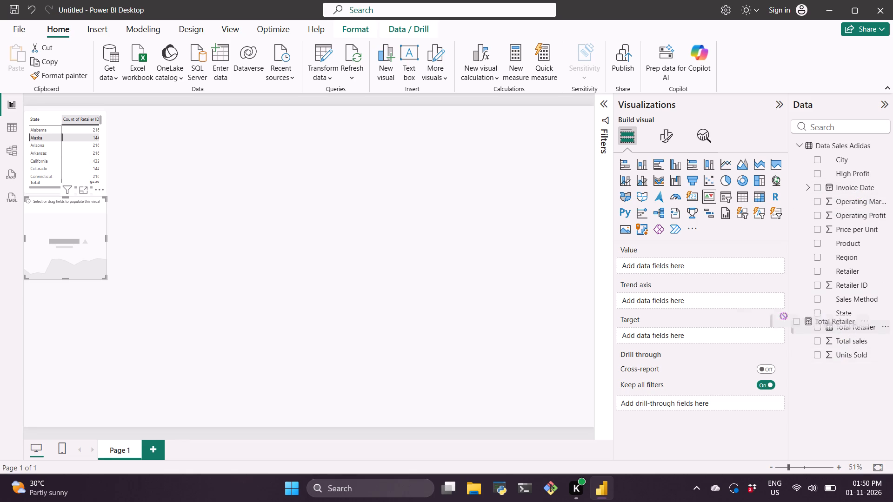
{"action": "left_click_drag", "start_coordinate": [784, 316], "coordinate": [673, 267]}
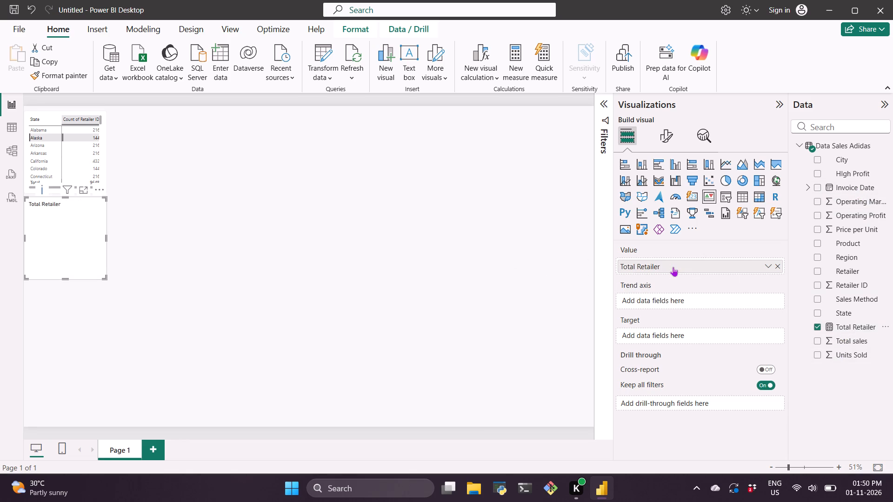
Move the Total Retailer KPI visual toward the middle of report Page 1 and remove it from the page.
{"action": "left_click_drag", "start_coordinate": [76, 242], "coordinate": [320, 280]}
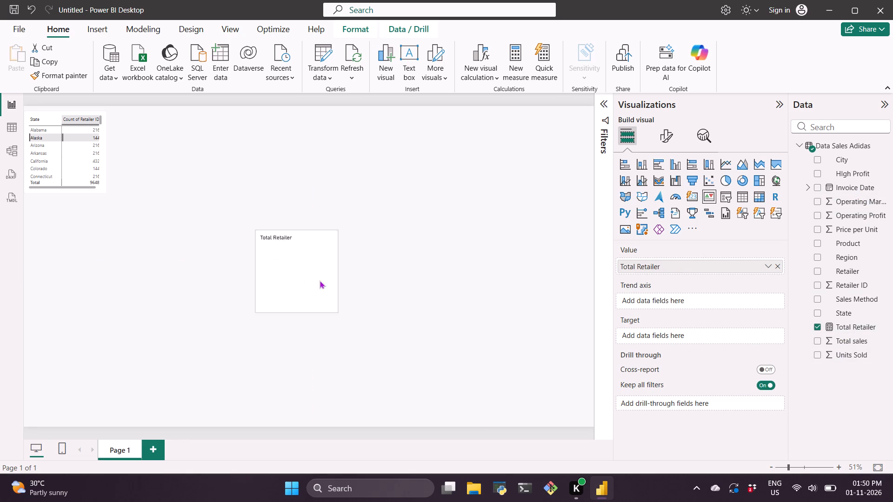
{"action": "left_click_drag", "start_coordinate": [320, 280], "coordinate": [334, 292]}
{"action": "left_click", "coordinate": [360, 239]}
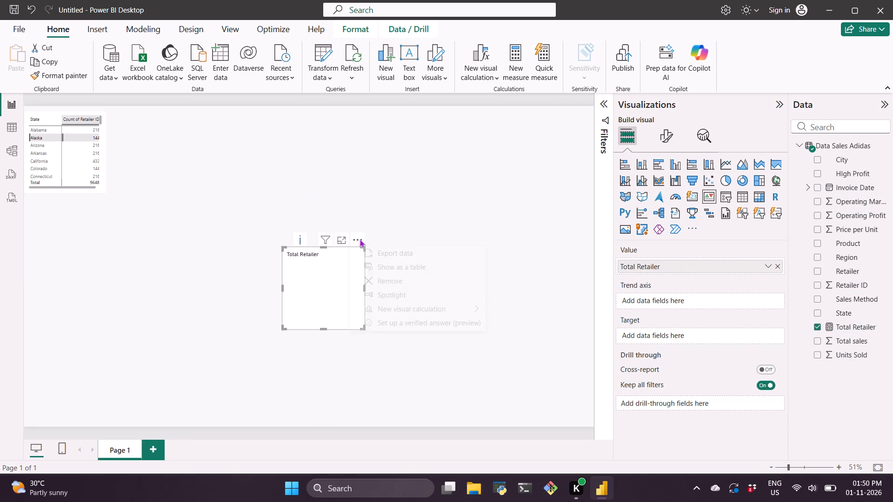
{"action": "left_click", "coordinate": [404, 283]}
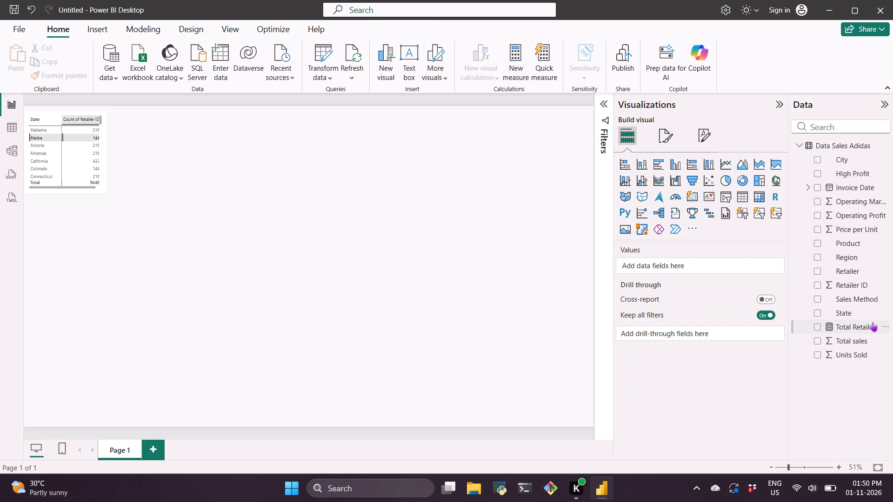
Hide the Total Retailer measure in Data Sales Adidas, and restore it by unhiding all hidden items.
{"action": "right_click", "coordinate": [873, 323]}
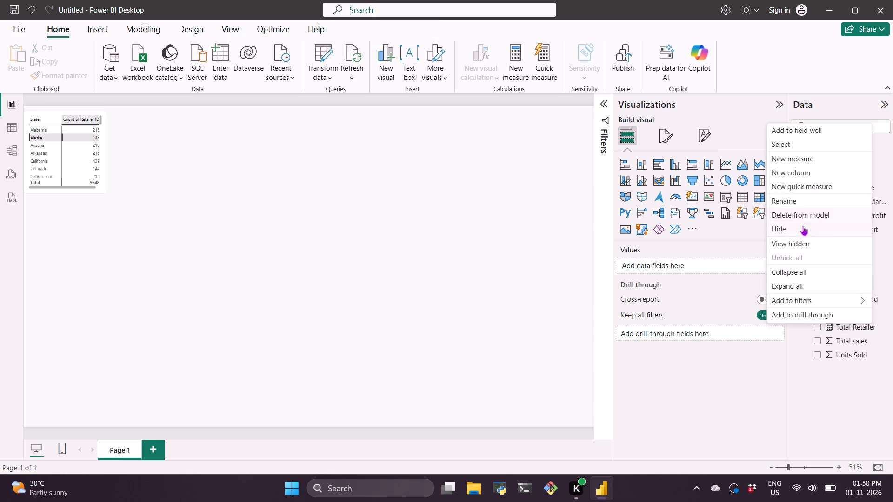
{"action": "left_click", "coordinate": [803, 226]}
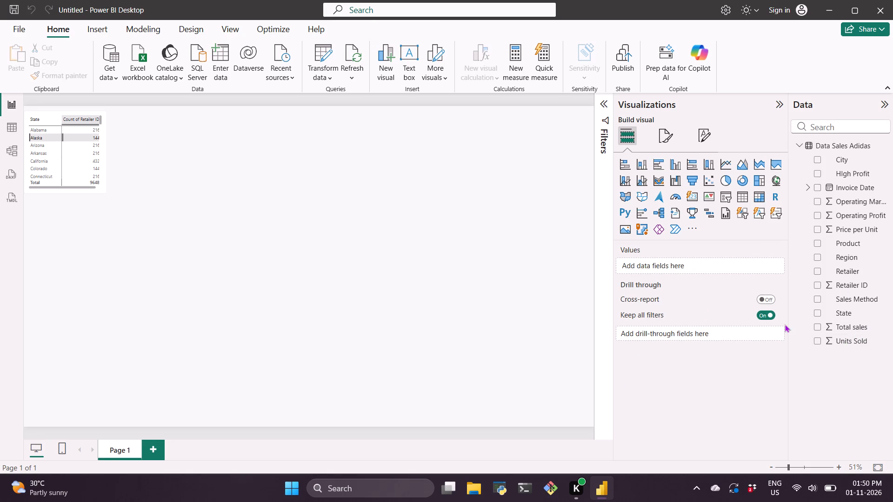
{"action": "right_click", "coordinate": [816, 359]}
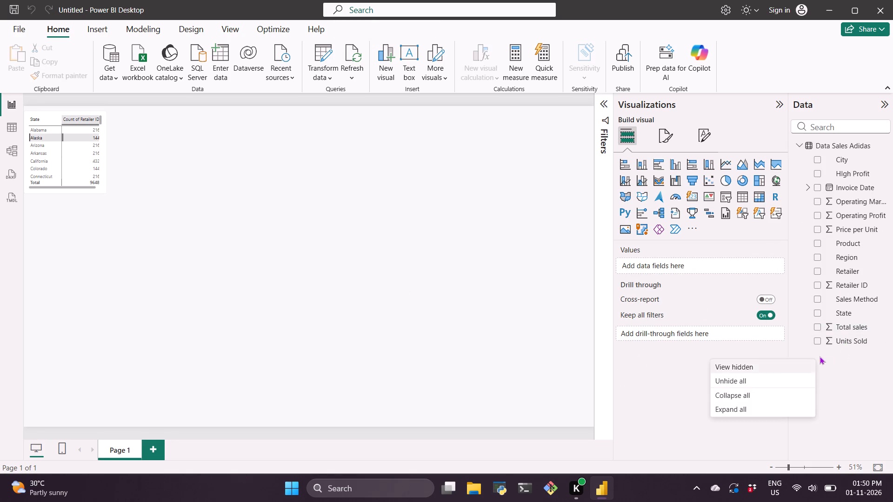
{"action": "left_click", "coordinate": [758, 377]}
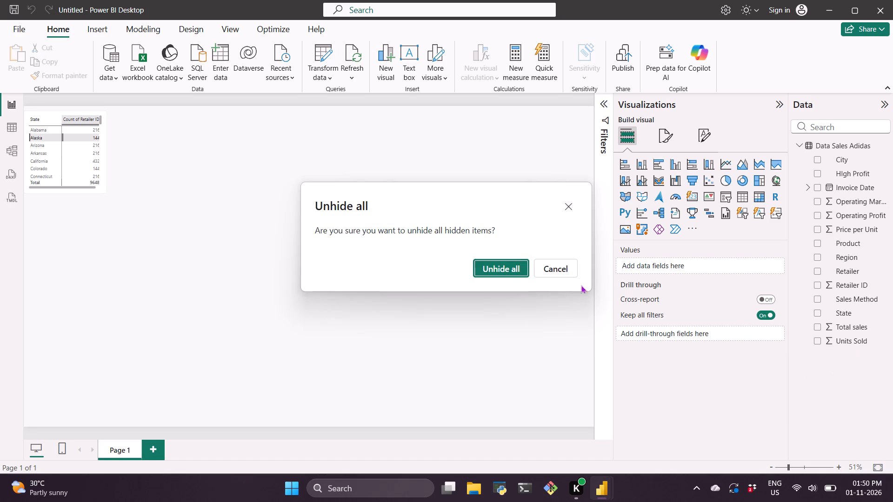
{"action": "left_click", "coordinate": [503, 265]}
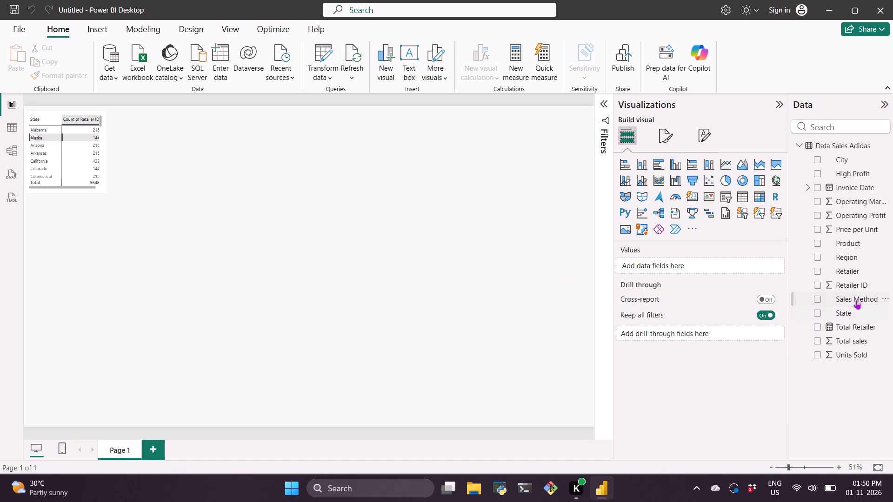
Delete the Total Retailer measure from the Data Sales Adidas model.
{"action": "right_click", "coordinate": [843, 329]}
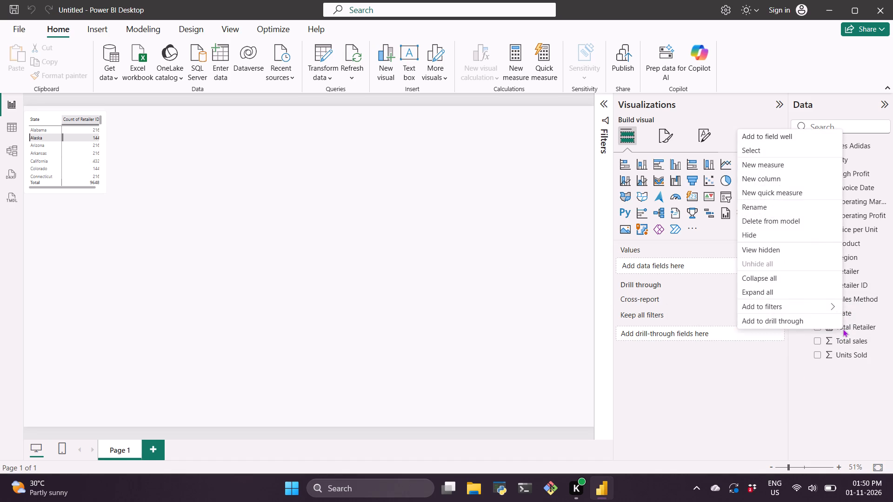
{"action": "left_click", "coordinate": [785, 221]}
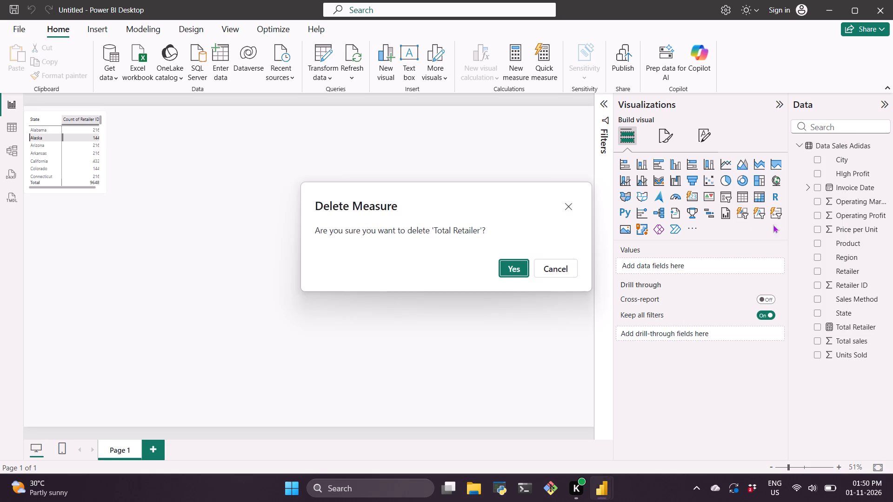
{"action": "left_click", "coordinate": [511, 264]}
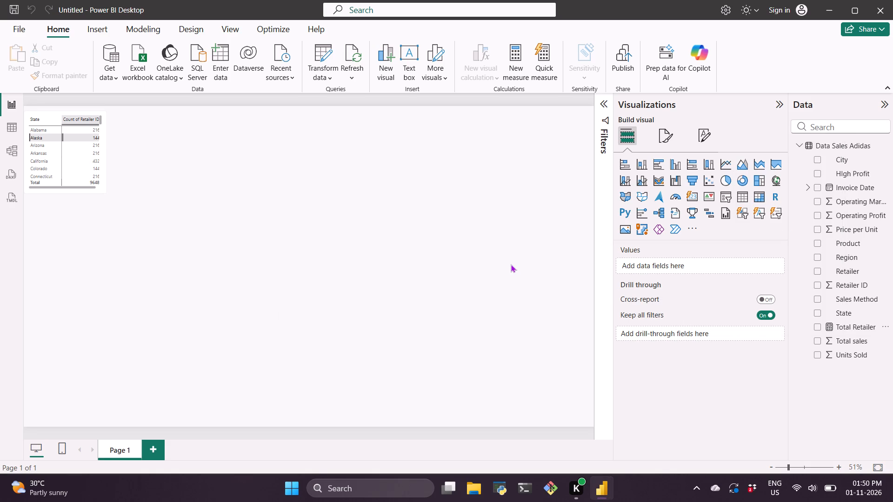
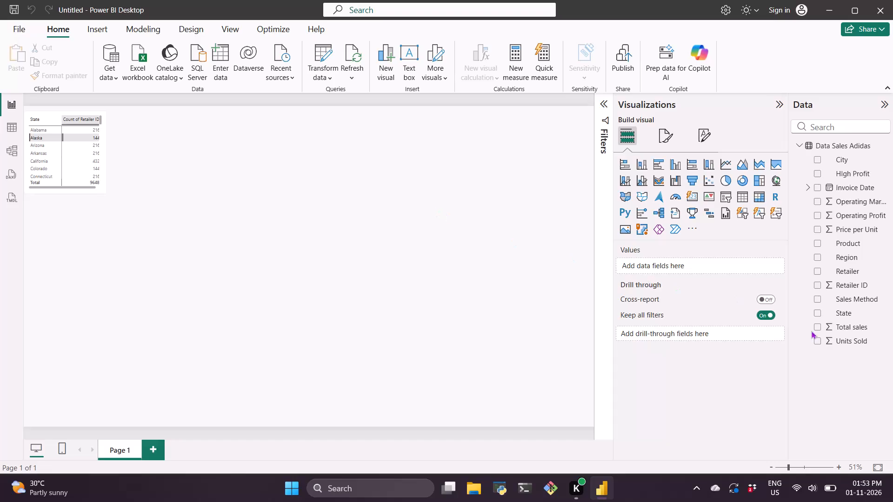
Create a Total Profit measure in Data Sales Adidas that sums the Operating Profit column with SUM.
{"action": "right_click", "coordinate": [854, 367]}
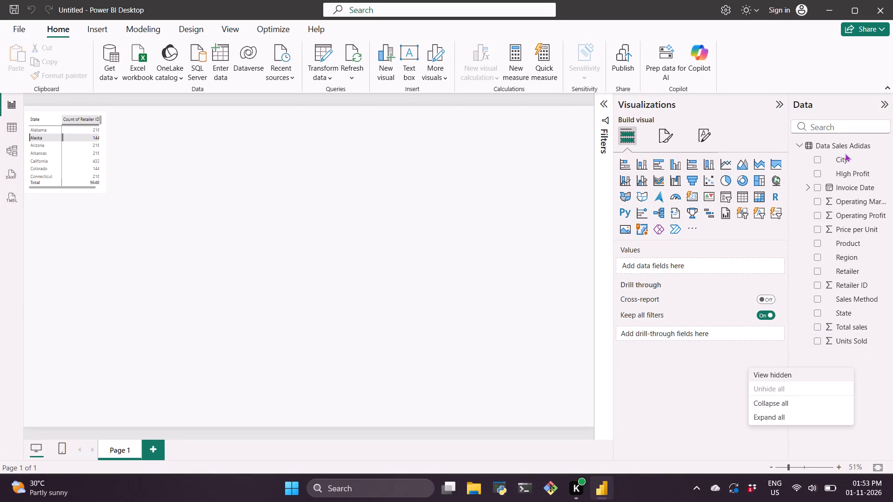
{"action": "left_click", "coordinate": [841, 148]}
{"action": "right_click", "coordinate": [841, 148]}
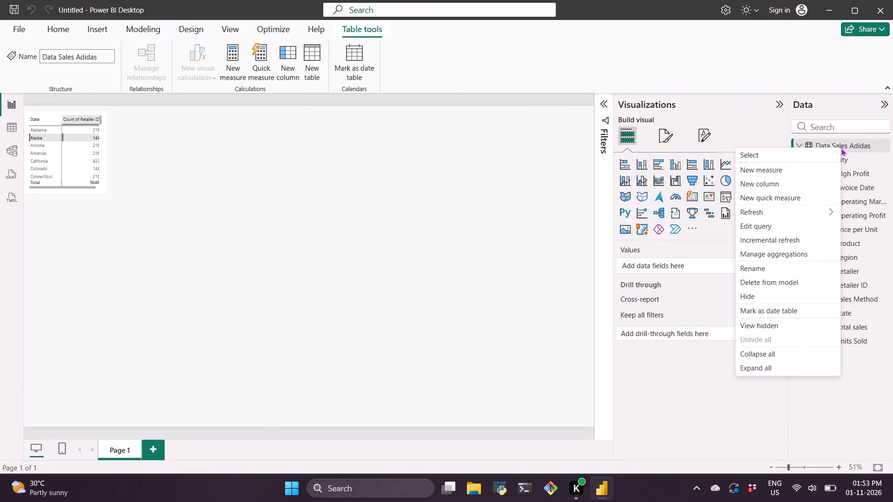
{"action": "left_click", "coordinate": [802, 172]}
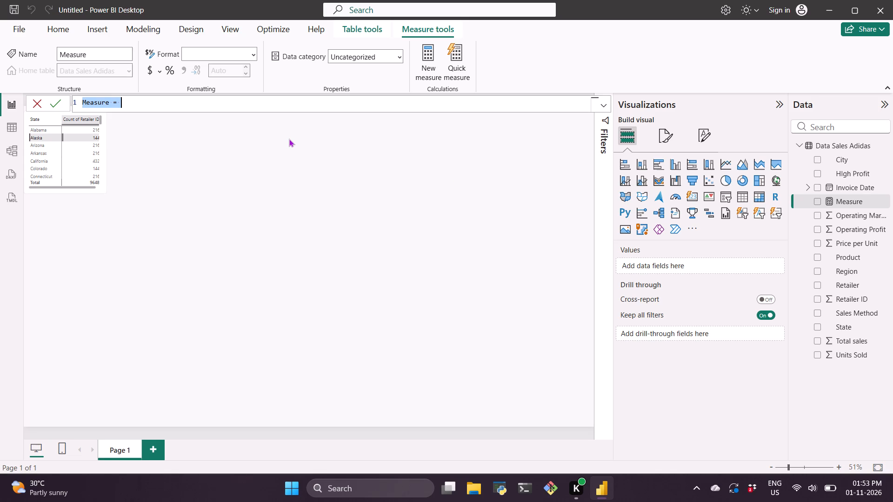
{"action": "type", "text": "To"}
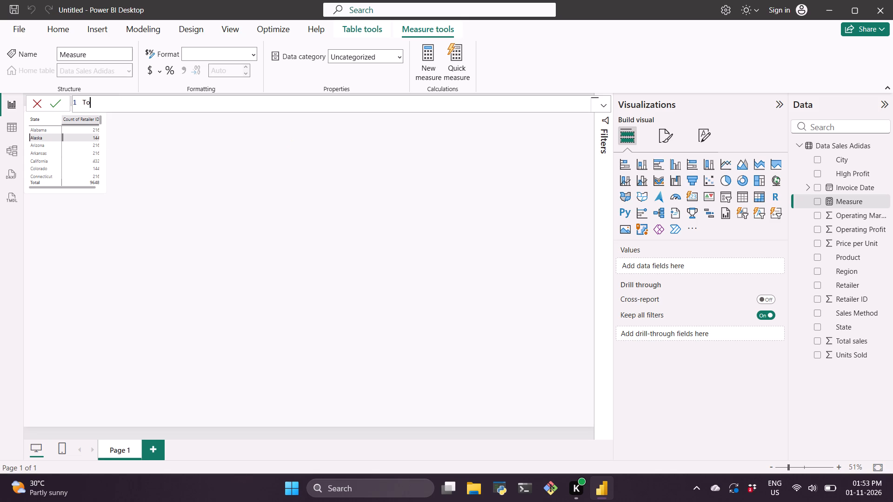
{"action": "type", "text": "ta"}
{"action": "type", "text": "l"}
{"action": "key", "text": "space"}
{"action": "type", "text": "Profit ="}
{"action": "key", "text": "space"}
{"action": "type", "text": "SU"}
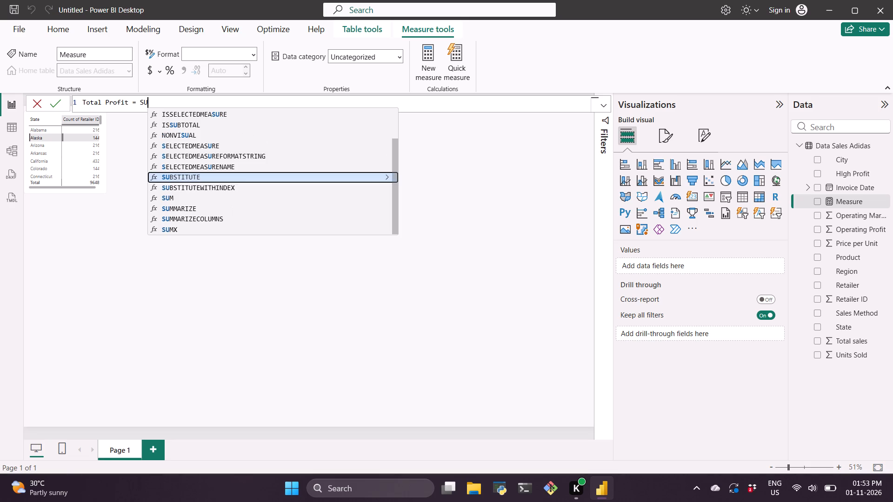
{"action": "key", "text": "shift+m"}
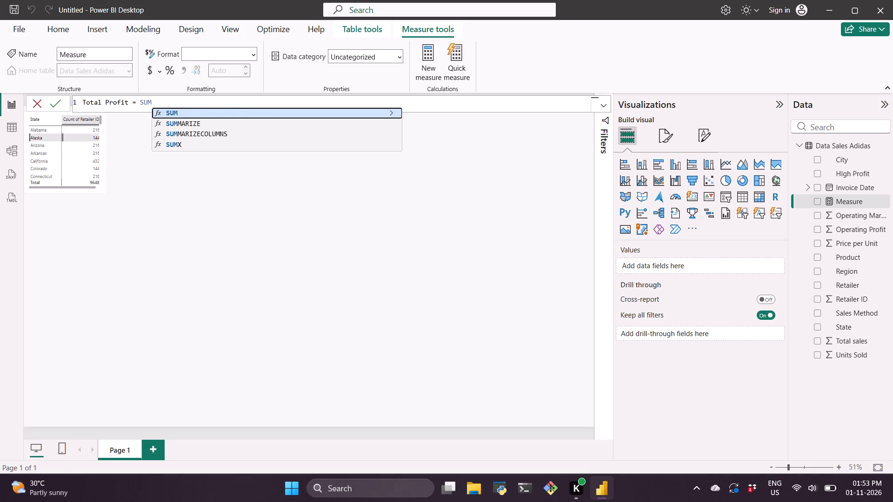
{"action": "key", "text": "shift+parenleft"}
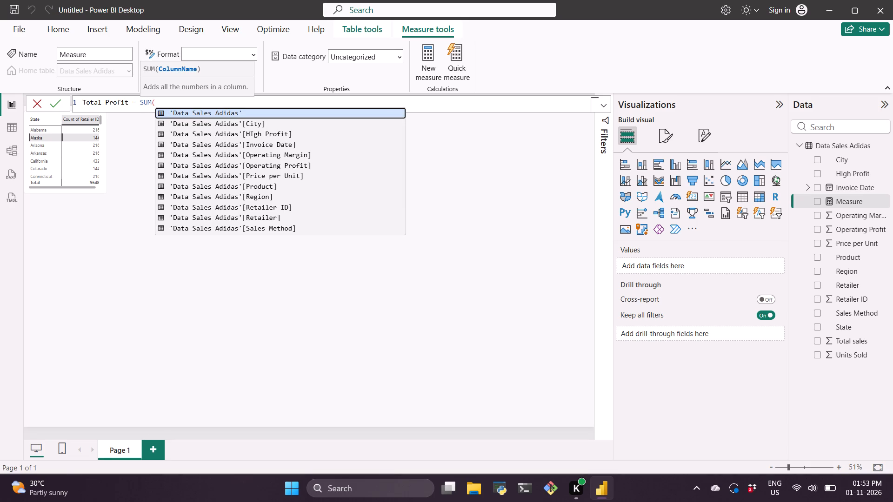
{"action": "key", "text": "shift+o"}
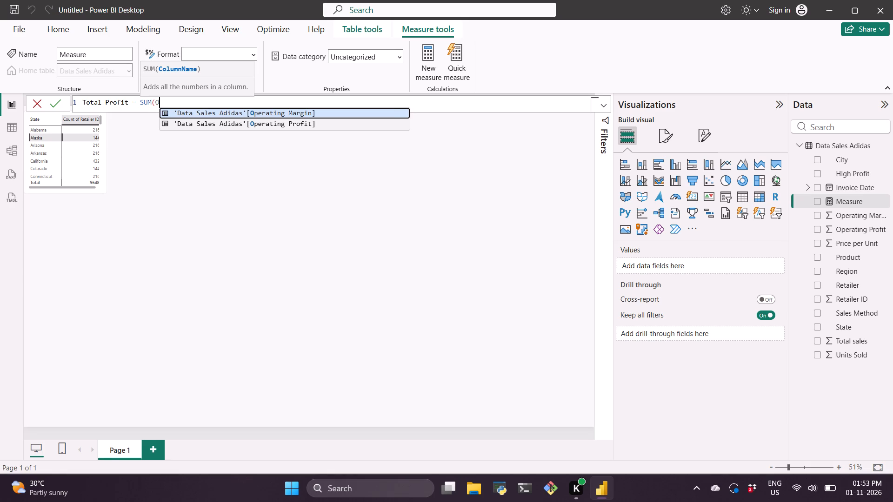
{"action": "key", "text": "Down"}
{"action": "key", "text": "Return"}
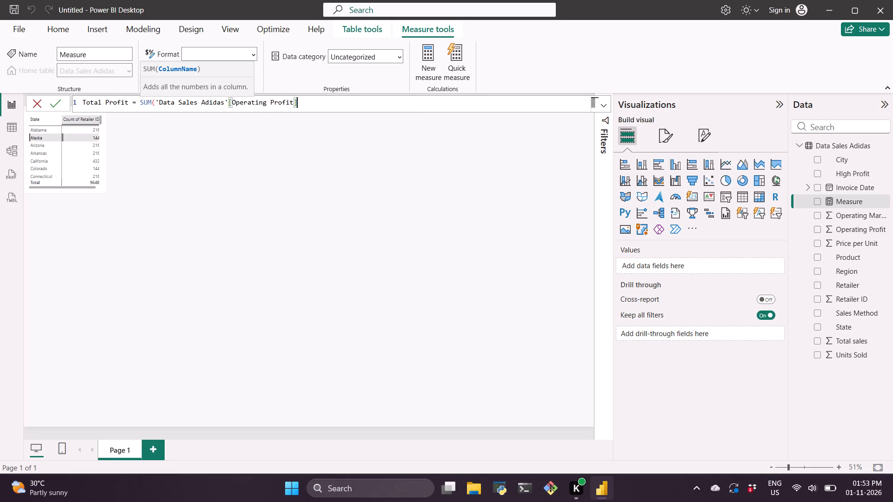
{"action": "key", "text": "shift+parenright"}
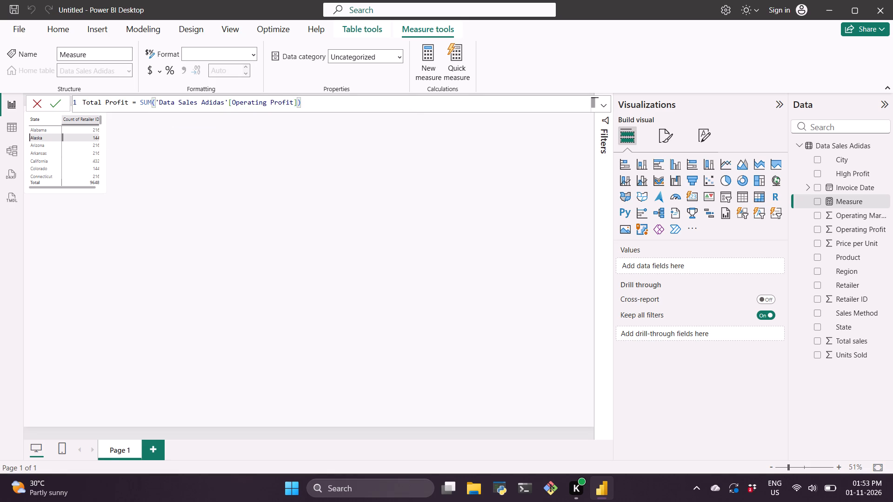
{"action": "key", "text": "Return"}
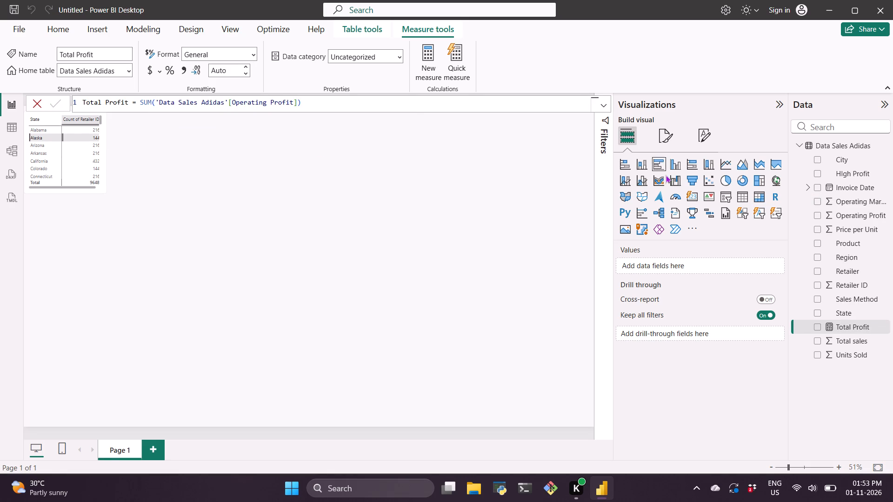
Add a card visual with the Total Profit measure as its value and place it to the right of the State matrix.
{"action": "left_click", "coordinate": [709, 199]}
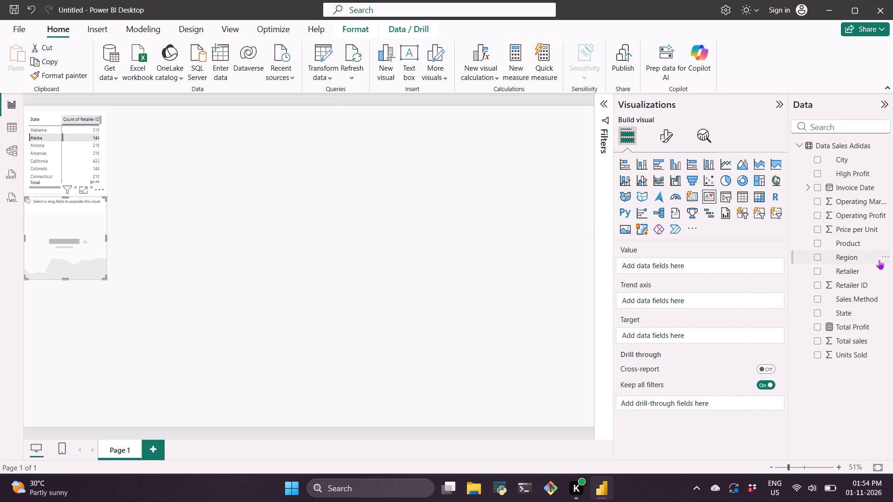
{"action": "left_click_drag", "start_coordinate": [848, 322], "coordinate": [687, 256]}
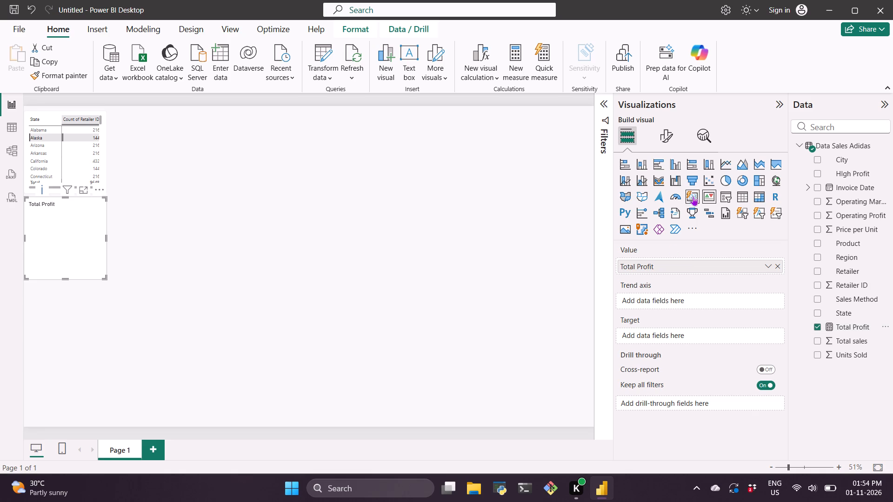
{"action": "left_click", "coordinate": [690, 197]}
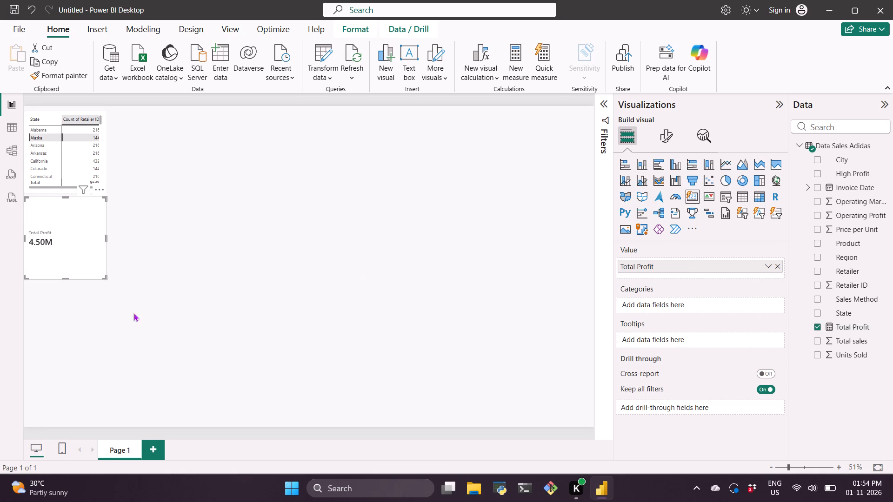
{"action": "left_click_drag", "start_coordinate": [66, 248], "coordinate": [260, 197]}
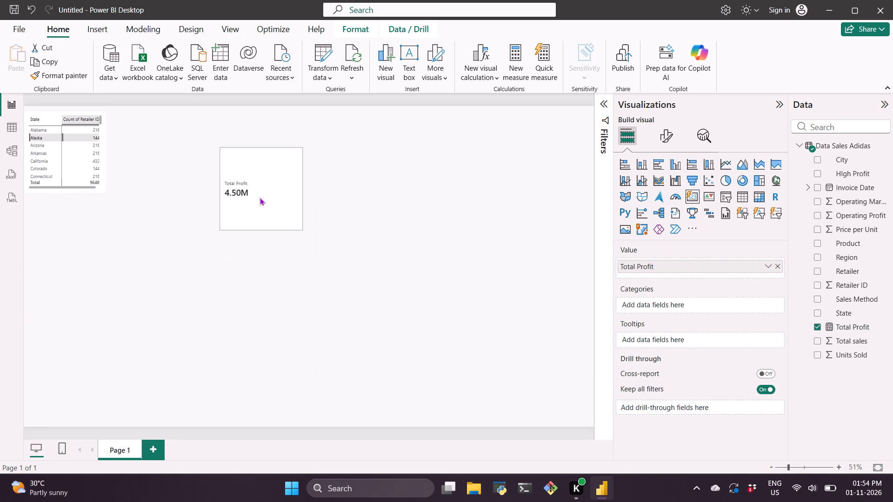
{"action": "left_click", "coordinate": [451, 176]}
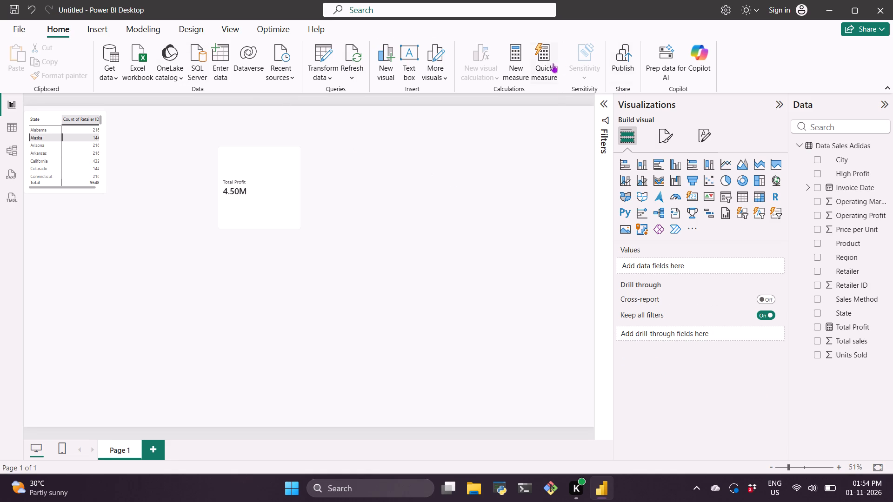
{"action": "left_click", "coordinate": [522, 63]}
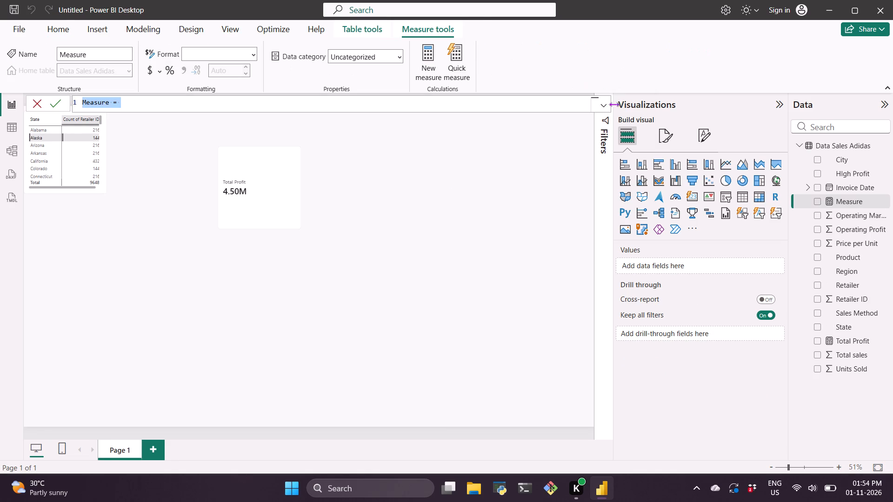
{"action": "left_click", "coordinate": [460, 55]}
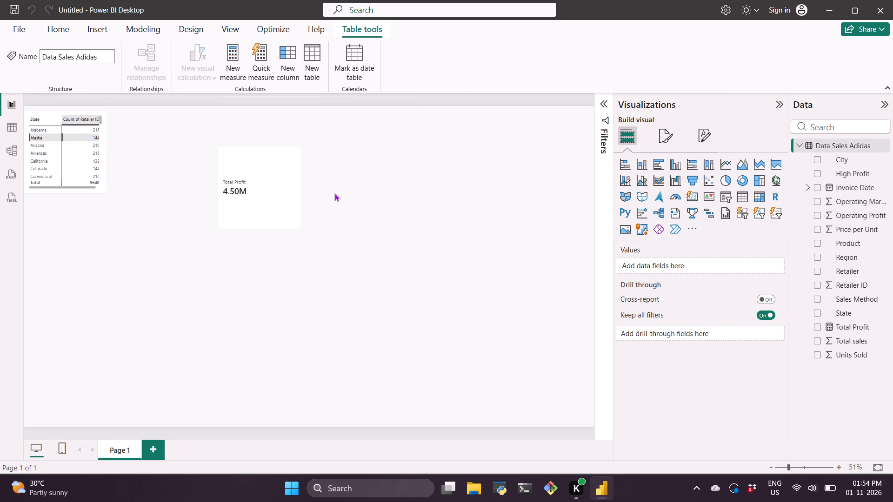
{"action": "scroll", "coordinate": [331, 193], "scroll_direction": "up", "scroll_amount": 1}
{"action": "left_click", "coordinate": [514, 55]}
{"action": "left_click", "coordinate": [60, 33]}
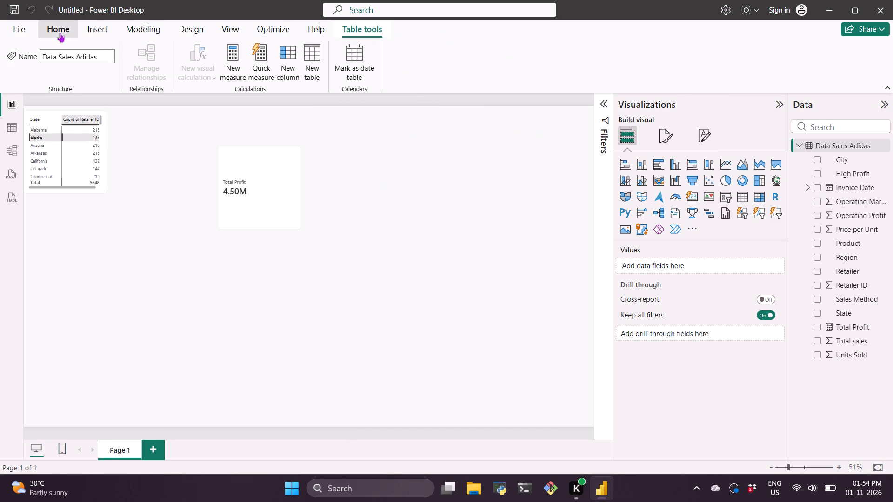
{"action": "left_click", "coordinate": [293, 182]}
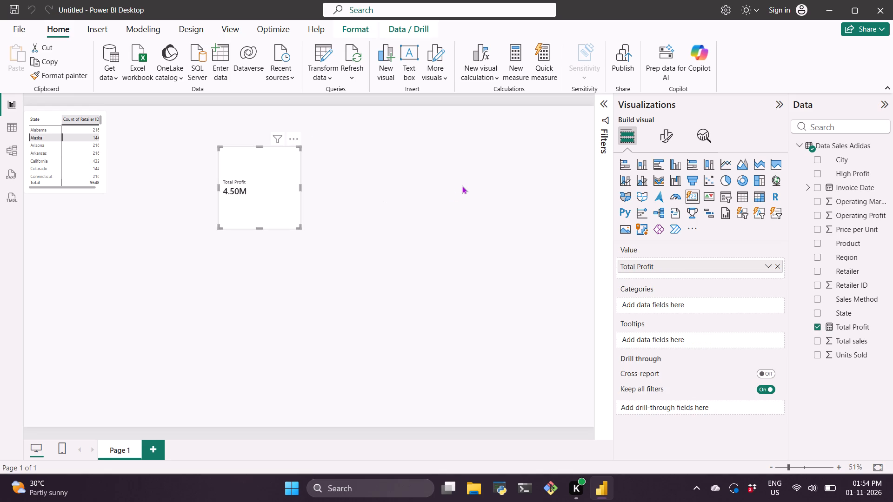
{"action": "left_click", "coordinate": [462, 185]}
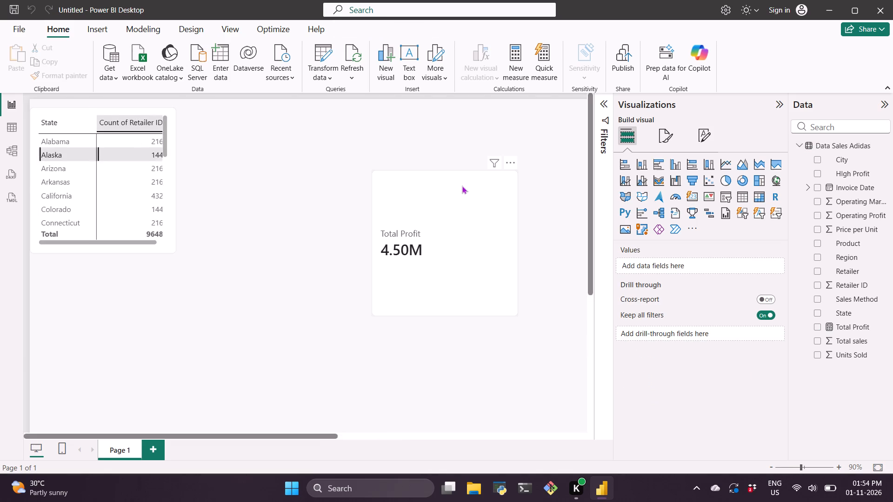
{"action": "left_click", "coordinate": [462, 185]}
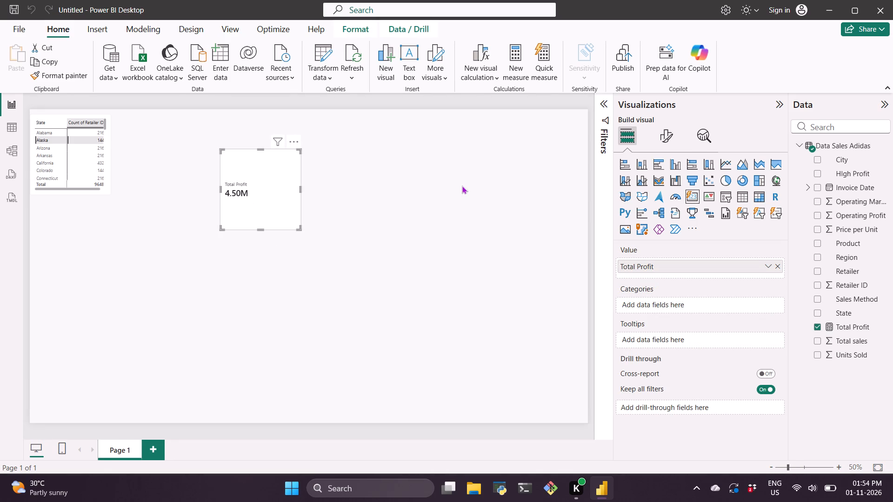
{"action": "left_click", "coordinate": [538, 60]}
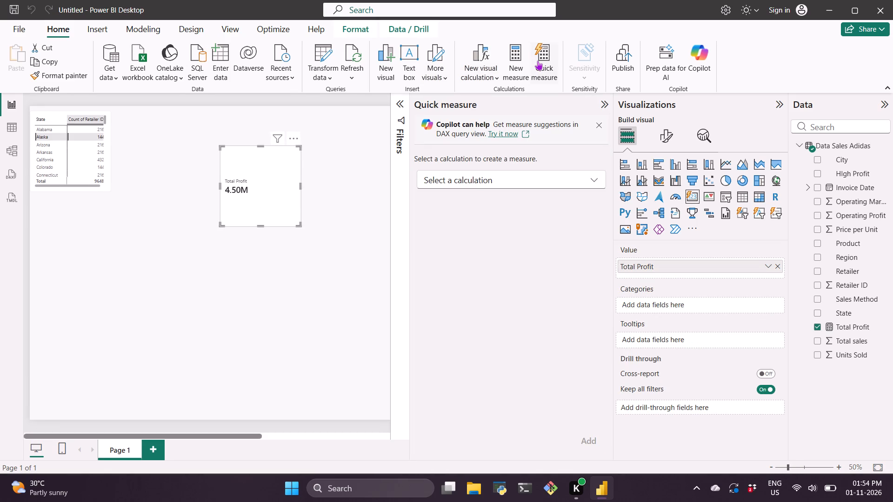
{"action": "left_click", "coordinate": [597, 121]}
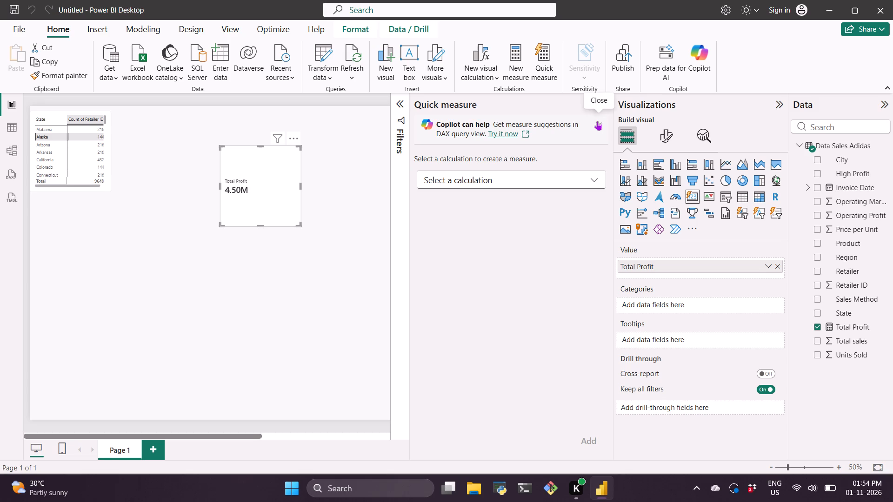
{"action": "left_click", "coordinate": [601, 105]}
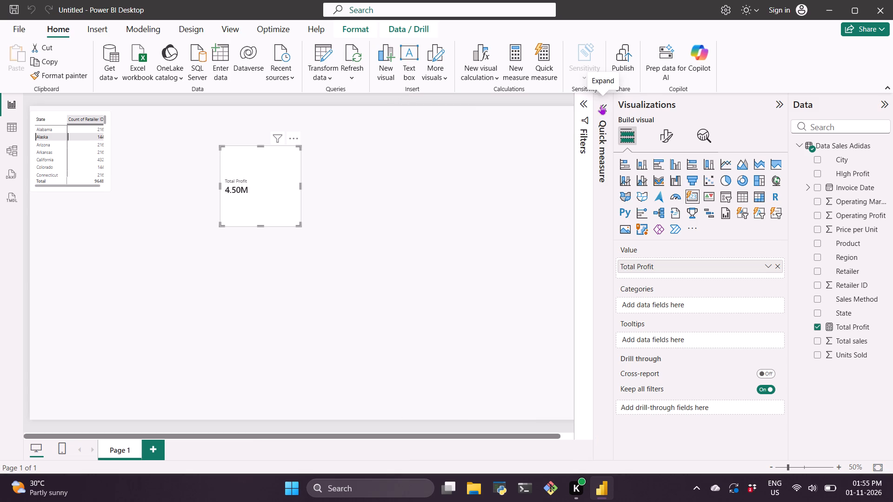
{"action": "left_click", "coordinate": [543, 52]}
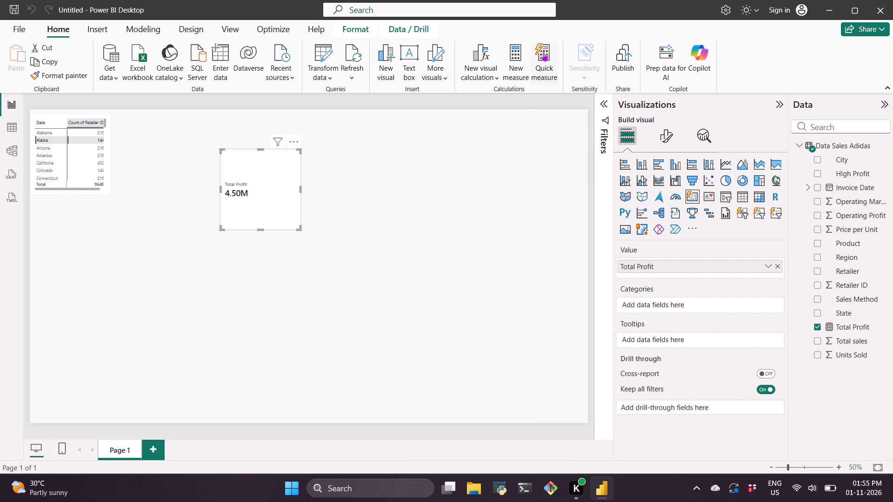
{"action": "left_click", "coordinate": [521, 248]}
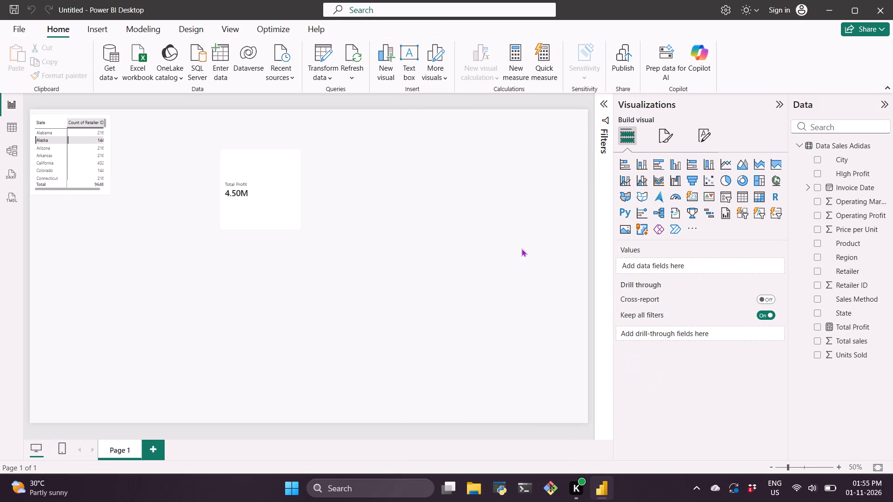
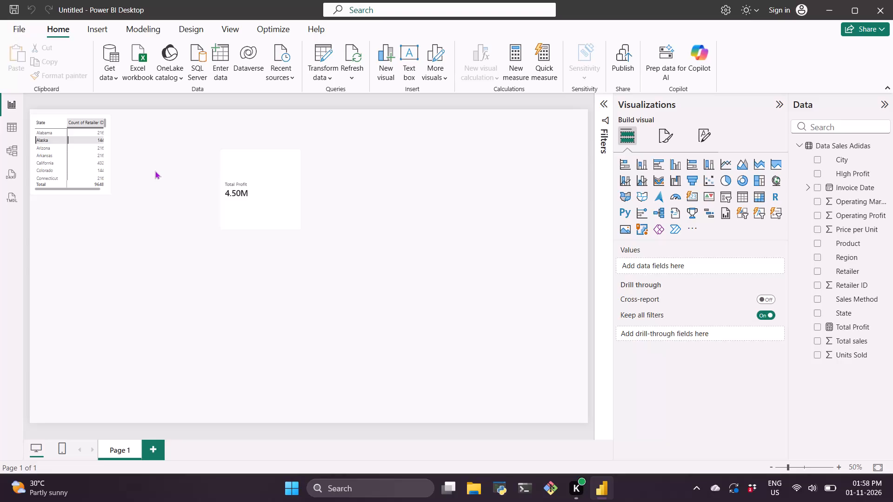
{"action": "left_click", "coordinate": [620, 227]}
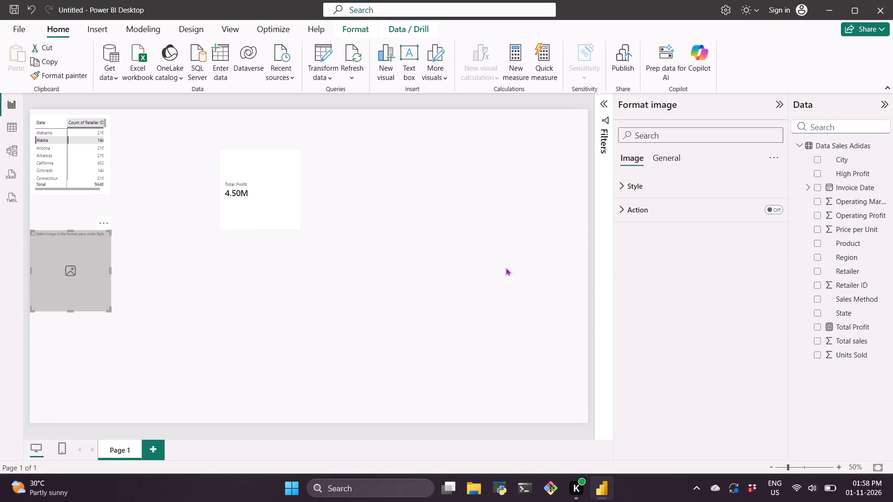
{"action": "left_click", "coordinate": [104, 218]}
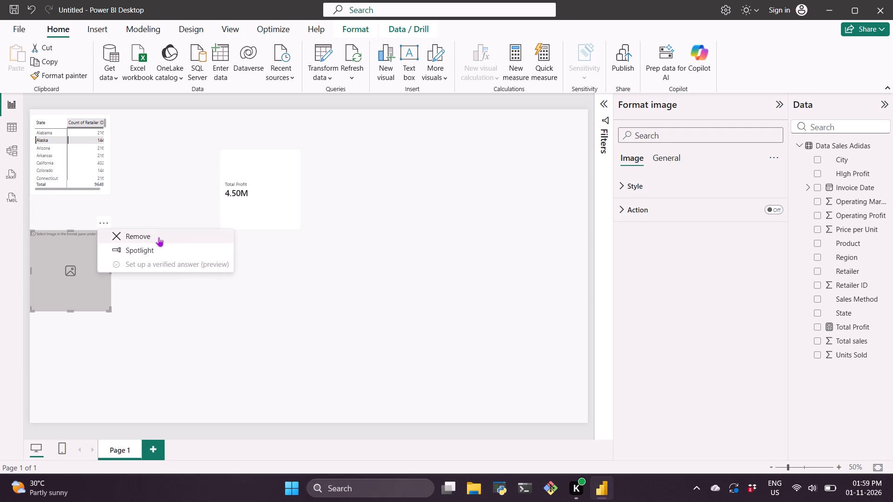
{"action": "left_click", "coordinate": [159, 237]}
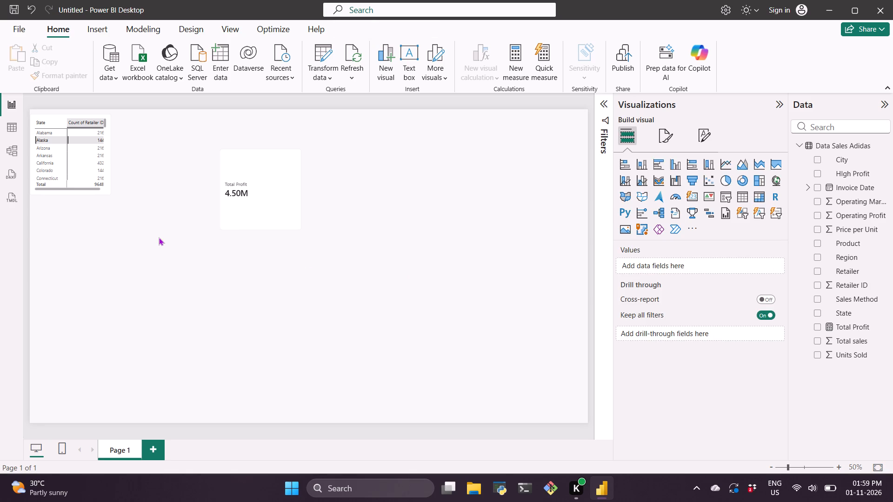
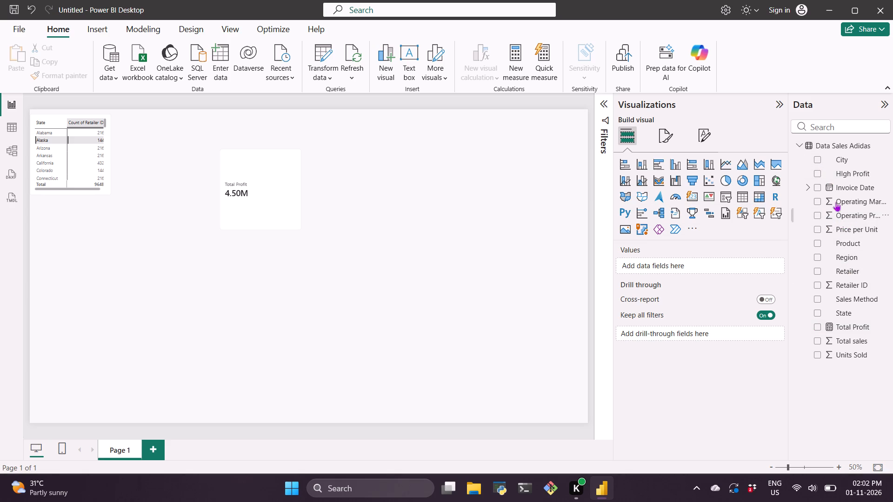
Add a calculated column to the Data Sales Adidas table and name it Profit performance.
{"action": "right_click", "coordinate": [835, 146]}
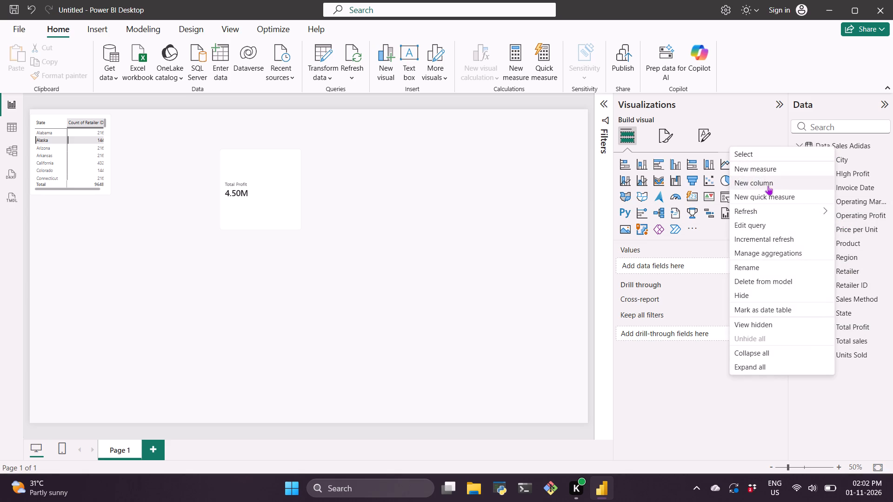
{"action": "left_click", "coordinate": [768, 185]}
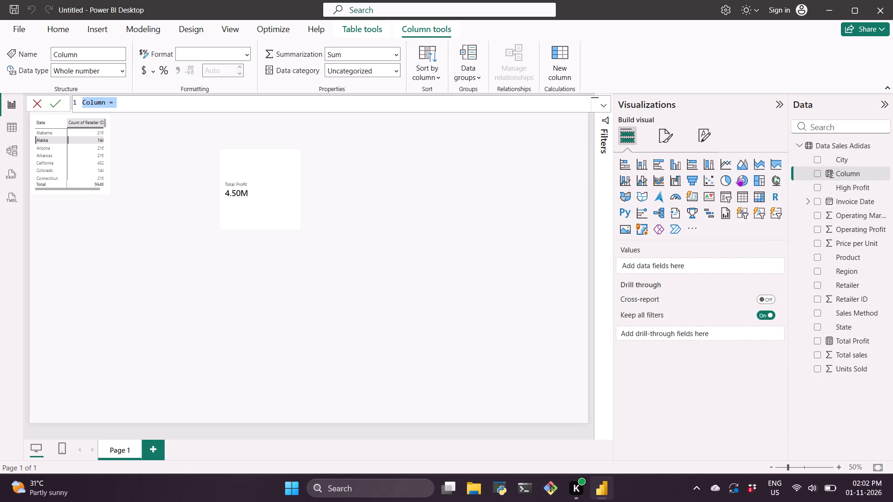
{"action": "double_click", "coordinate": [96, 103]}
{"action": "key", "text": "shift+p"}
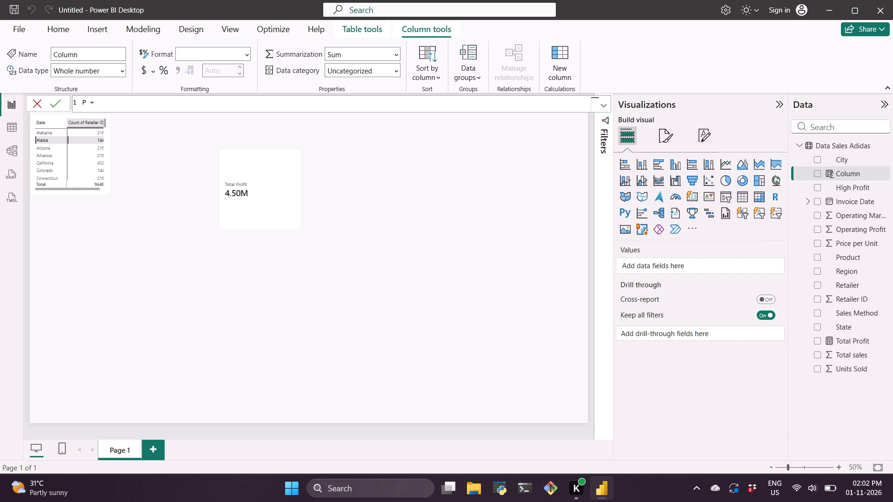
{"action": "type", "text": "rofit"}
{"action": "key", "text": "shift+underscore"}
{"action": "key", "text": "BackSpace"}
{"action": "key", "text": "space"}
{"action": "type", "text": "performance"}
Begin the Profit performance formula with an IF function testing whether Data Sales Adidas Operating Margin is >= 0.5.
{"action": "left_click", "coordinate": [183, 100]}
{"action": "type", "text": "IF"}
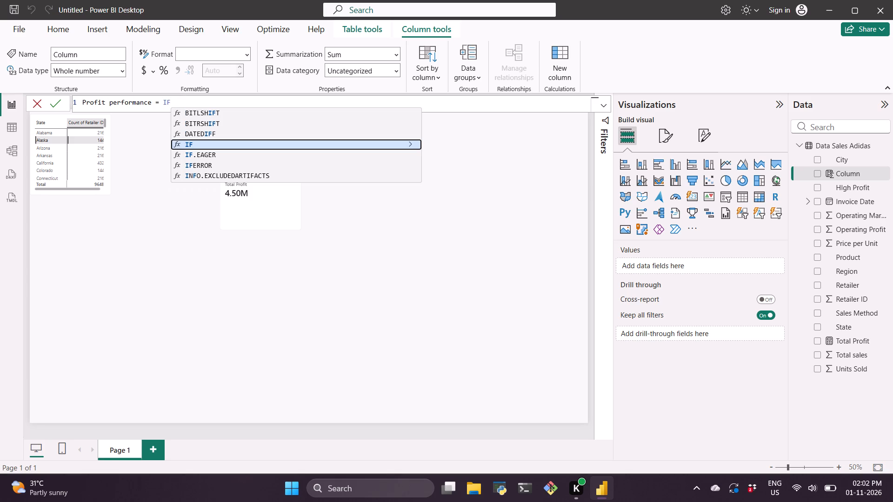
{"action": "key", "text": "shift+parenleft"}
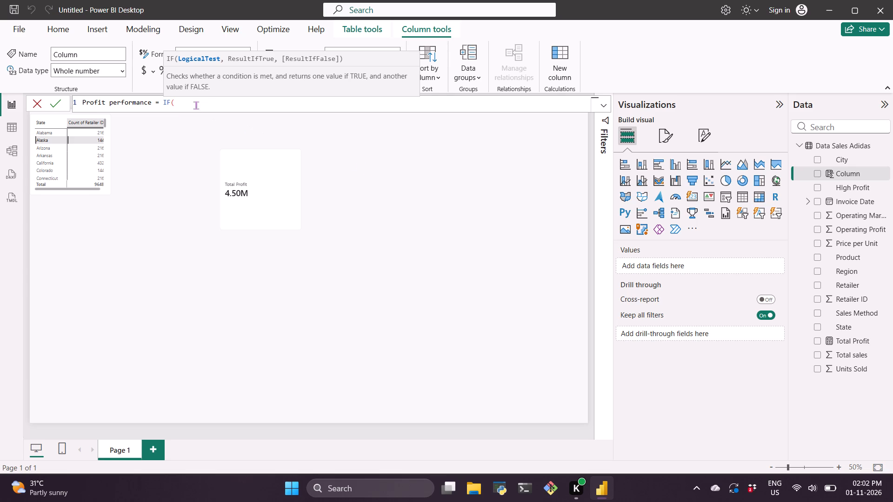
{"action": "left_click", "coordinate": [184, 106]}
{"action": "key", "text": "o"}
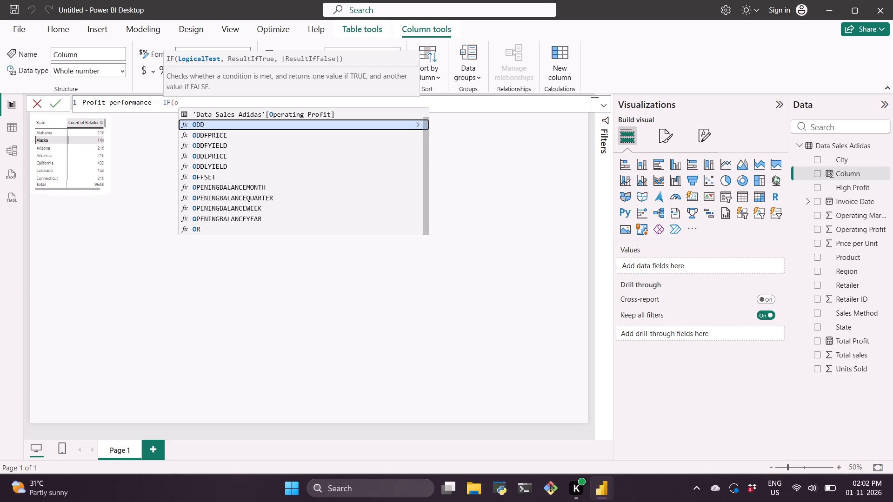
{"action": "key", "text": "BackSpace"}
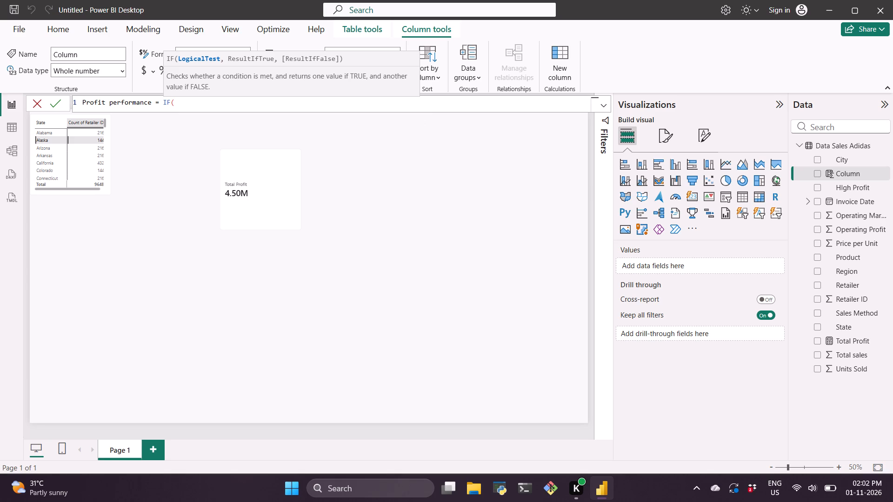
{"action": "key", "text": "shift+o"}
{"action": "type", "text": "pe"}
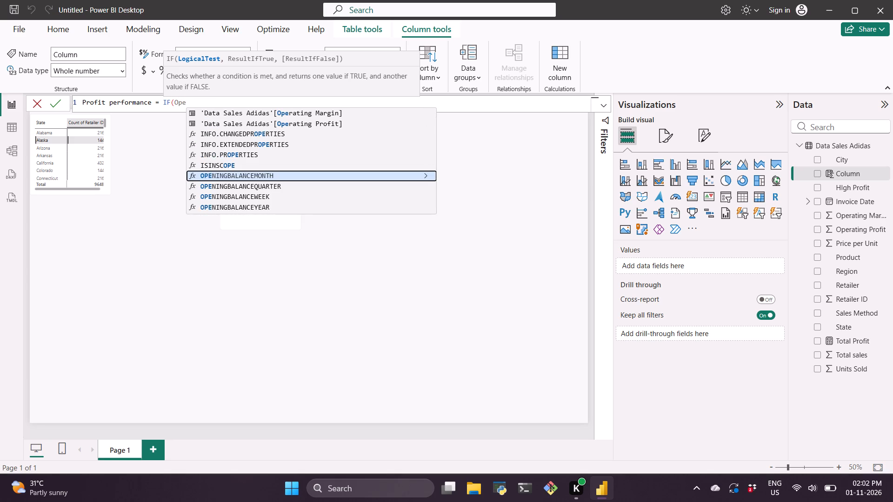
{"action": "key", "text": "Down"}
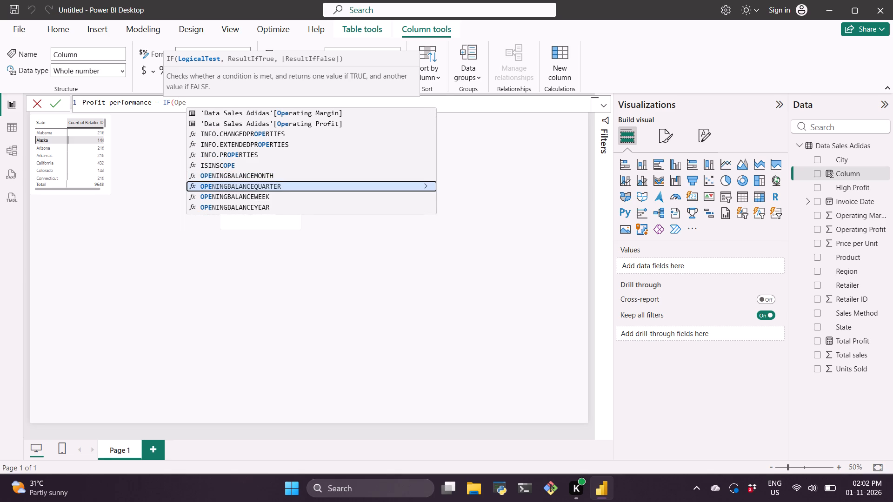
{"action": "key", "text": "Up"}
{"action": "key", "text": "Up"}
{"action": "key", "text": "Up"}
{"action": "key", "text": "Up"}
{"action": "key", "text": "Up"}
{"action": "key", "text": "Up"}
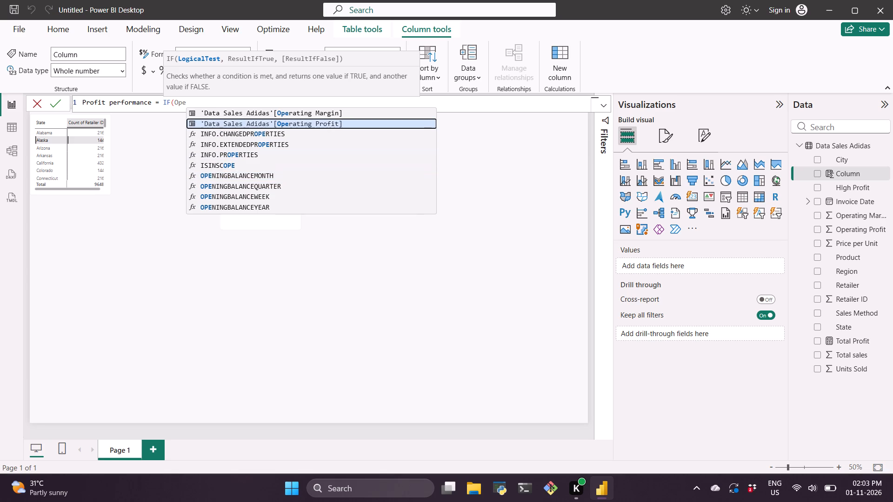
{"action": "key", "text": "Up"}
{"action": "key", "text": "Return"}
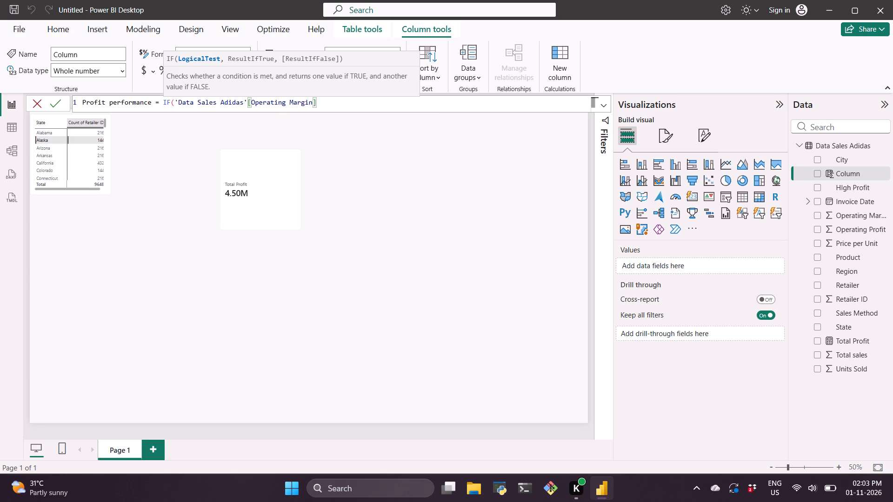
{"action": "key", "text": "space"}
{"action": "type", "text": ">="}
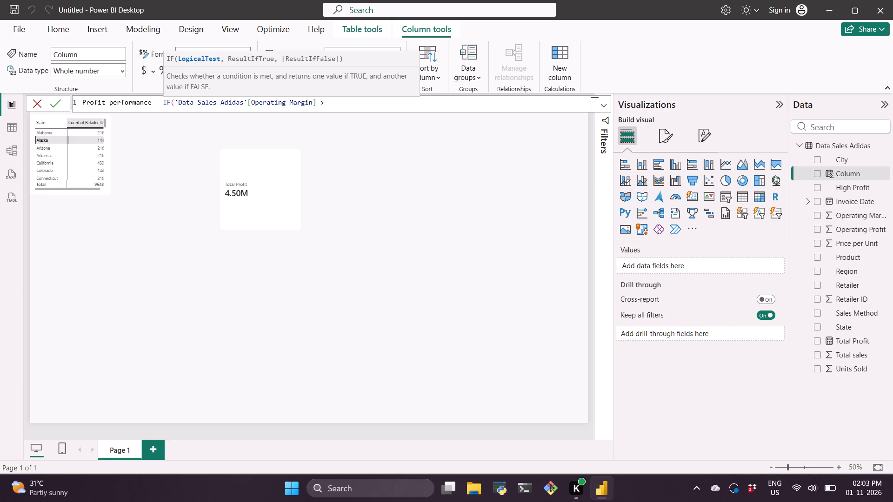
{"action": "key", "text": "space"}
{"action": "type", "text": "0."}
{"action": "key", "text": "5"}
{"action": "key", "text": "shift+parenright"}
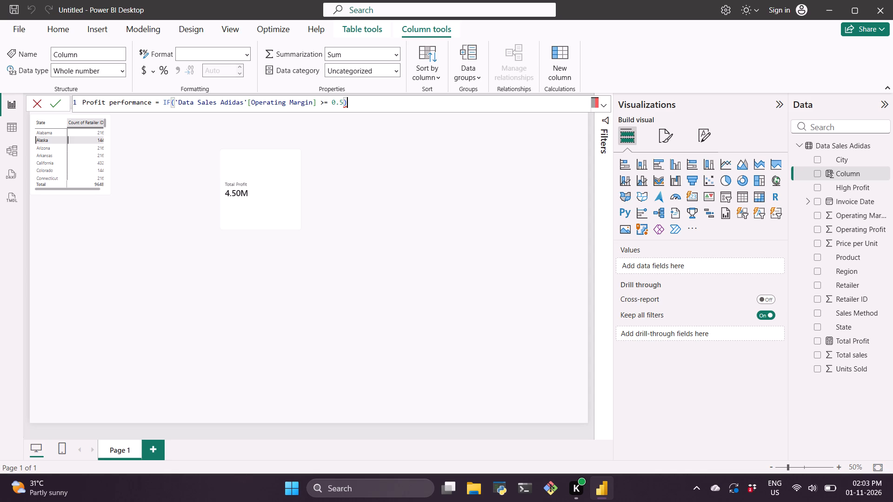
Add High as the IF function's true result and Low as its false result.
{"action": "key", "text": "Left"}
{"action": "key", "text": "comma"}
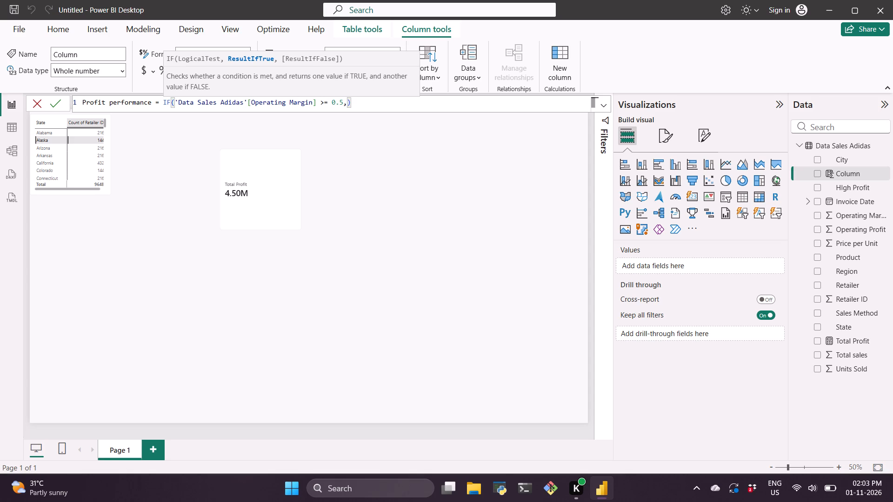
{"action": "key", "text": "space"}
{"action": "type", "text": "Hi"}
{"action": "type", "text": "gh"}
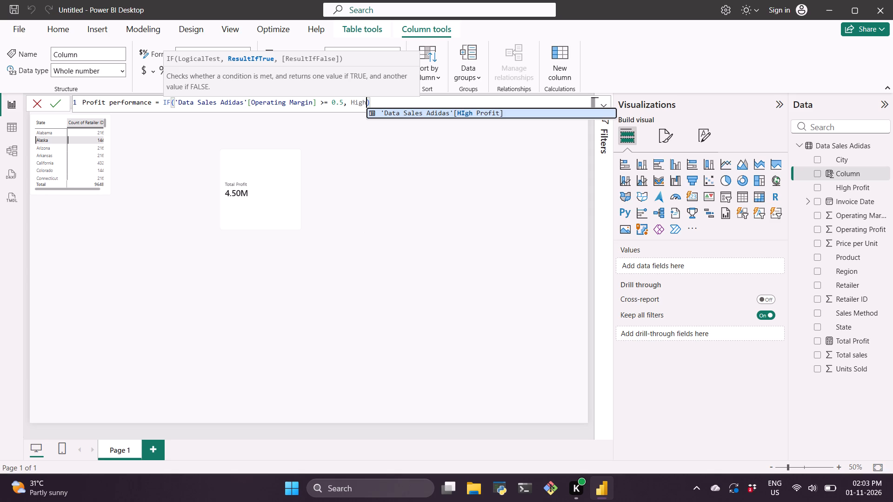
{"action": "key", "text": "space"}
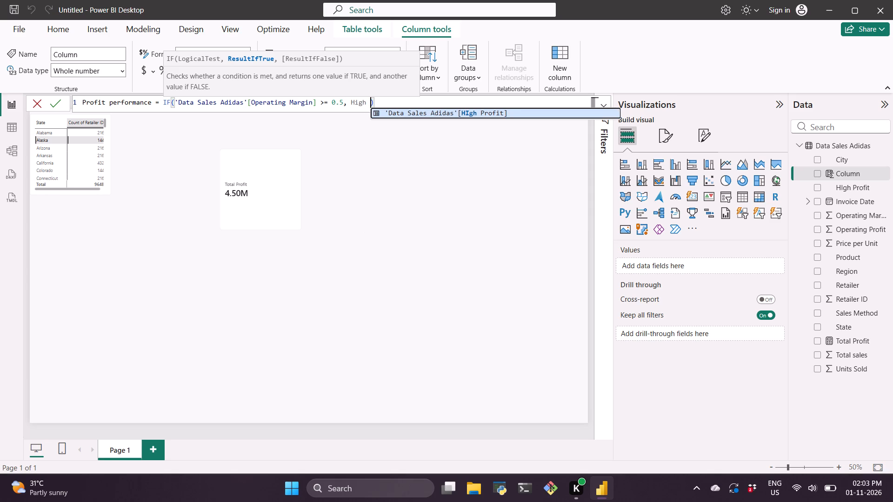
{"action": "type", "text": ","}
{"action": "key", "text": "space"}
{"action": "key", "text": "shift+l"}
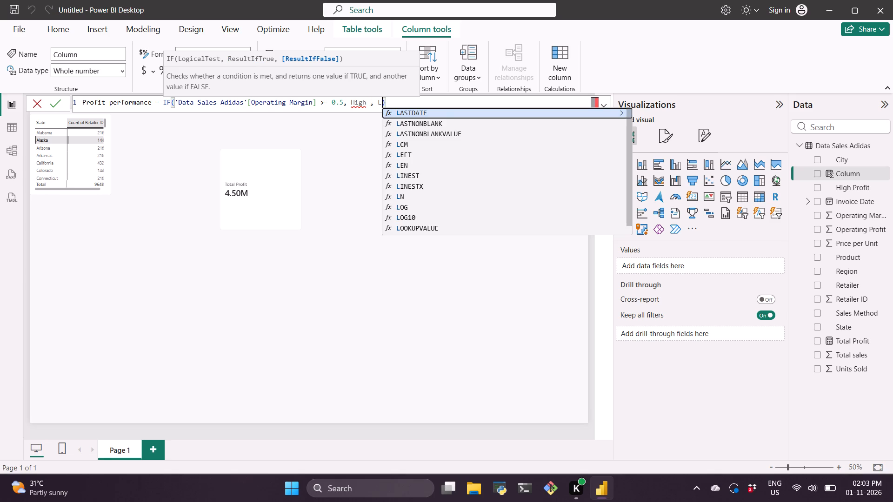
{"action": "type", "text": "ow"}
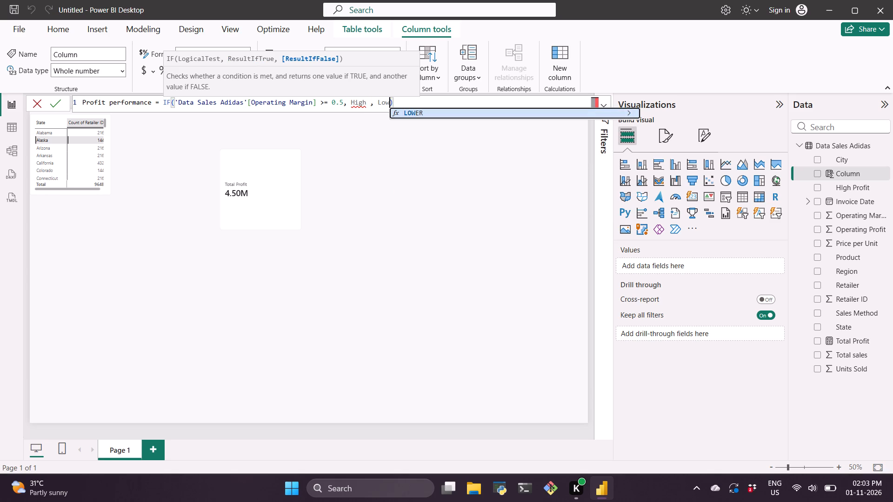
Enclose the Low and High results in double quotation marks so both are text values.
{"action": "key", "text": "shift+quotedbl"}
{"action": "key", "text": "Left"}
{"action": "key", "text": "Left"}
{"action": "key", "text": "Left"}
{"action": "key", "text": "Left"}
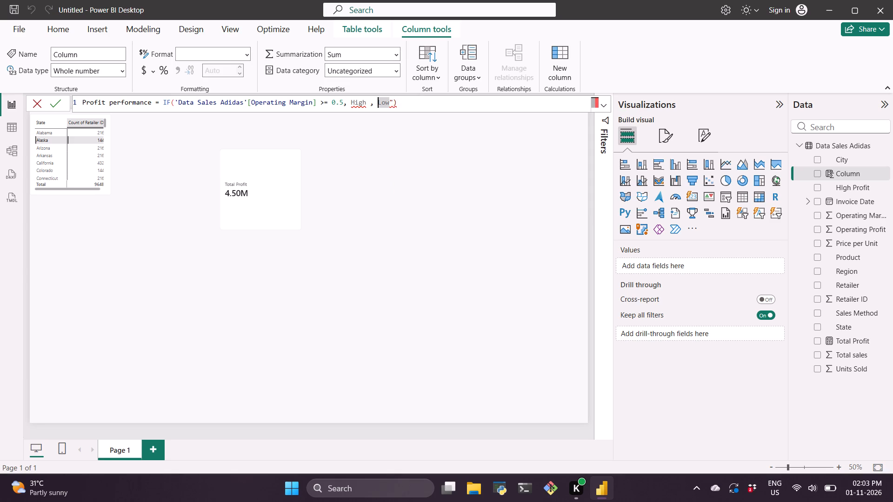
{"action": "key", "text": "shift+quotedbl"}
{"action": "key", "text": "Left"}
{"action": "key", "text": "Left"}
{"action": "key", "text": "Left"}
{"action": "key", "text": "Left"}
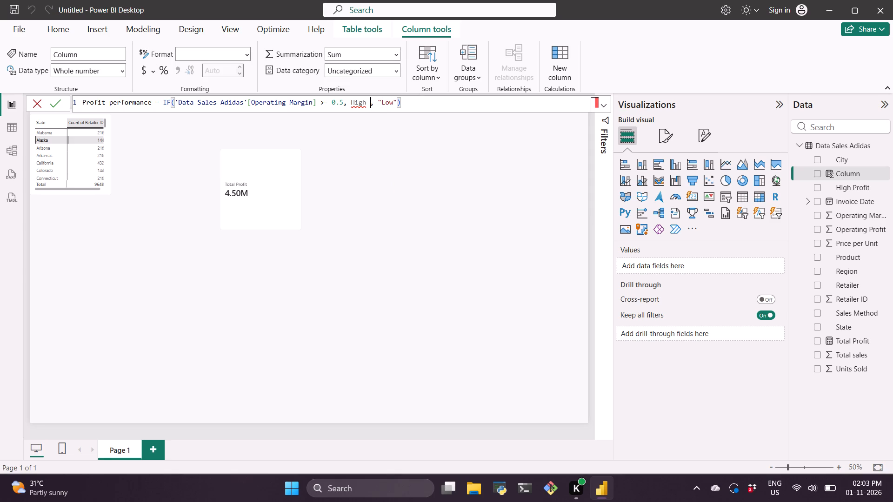
{"action": "key", "text": "shift+quotedbl"}
{"action": "key", "text": "Left"}
{"action": "key", "text": "Left"}
{"action": "key", "text": "Left"}
{"action": "key", "text": "Left"}
{"action": "key", "text": "Left"}
{"action": "key", "text": "shift+quotedbl"}
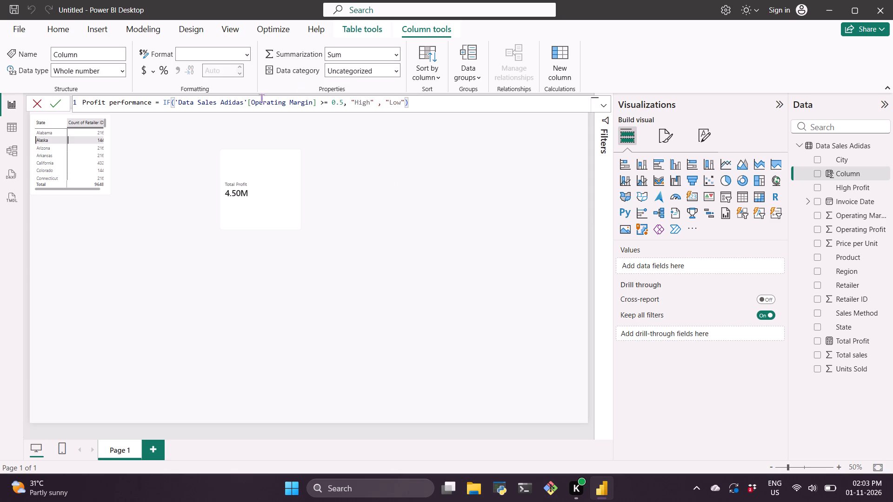
{"action": "left_click", "coordinate": [440, 101]}
Set the Operating Margin threshold in the Profit performance formula to 0.45 and commit the calculated column.
{"action": "left_click", "coordinate": [337, 104]}
{"action": "key", "text": "Down"}
{"action": "key", "text": "4"}
{"action": "key", "text": "BackSpace"}
{"action": "key", "text": "Left"}
{"action": "key", "text": "Left"}
{"action": "key", "text": "Left"}
{"action": "key", "text": "Left"}
{"action": "key", "text": "Left"}
{"action": "key", "text": "Left"}
{"action": "key", "text": "Left"}
{"action": "key", "text": "Left"}
{"action": "key", "text": "Left"}
{"action": "key", "text": "Left"}
{"action": "key", "text": "Left"}
{"action": "key", "text": "Left"}
{"action": "key", "text": "Left"}
{"action": "key", "text": "Left"}
{"action": "key", "text": "Left"}
{"action": "key", "text": "Left"}
{"action": "key", "text": "Left"}
{"action": "key", "text": "Left"}
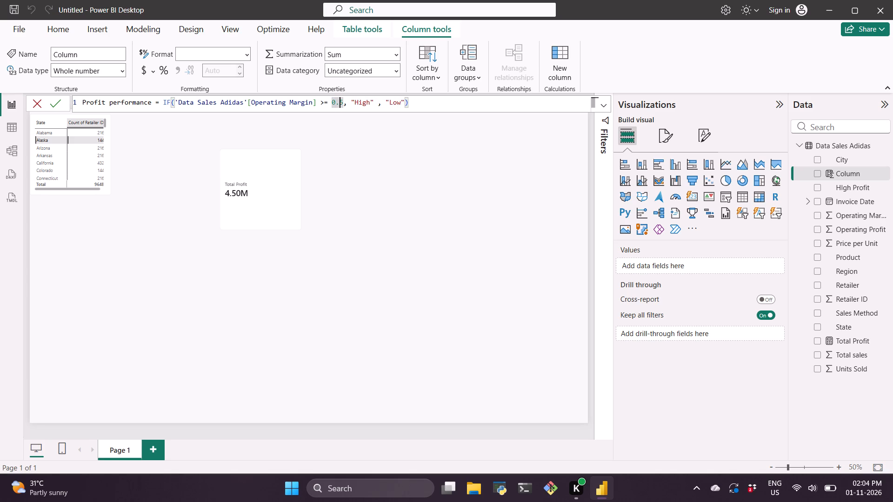
{"action": "key", "text": "4"}
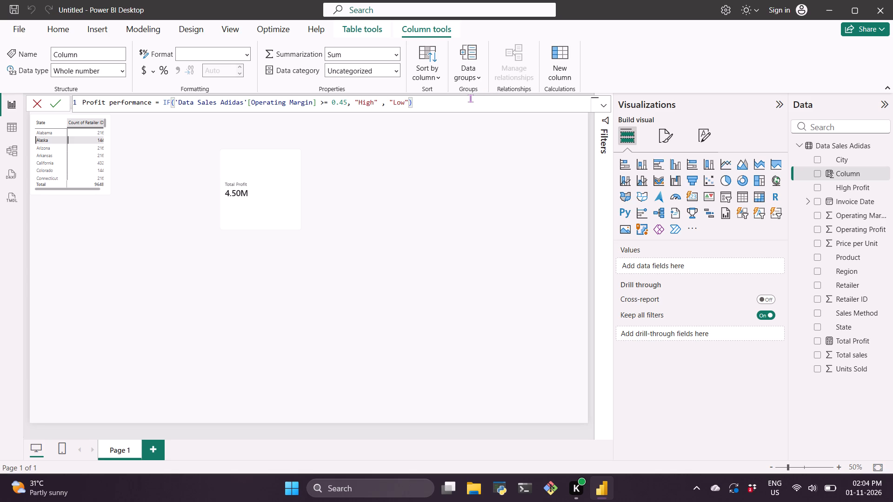
{"action": "left_click", "coordinate": [470, 98]}
{"action": "key", "text": "Return"}
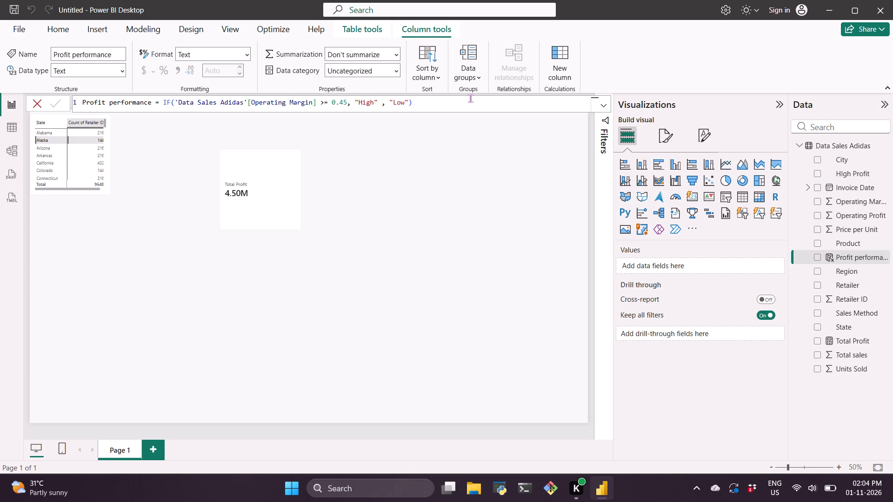
{"action": "left_click", "coordinate": [429, 266]}
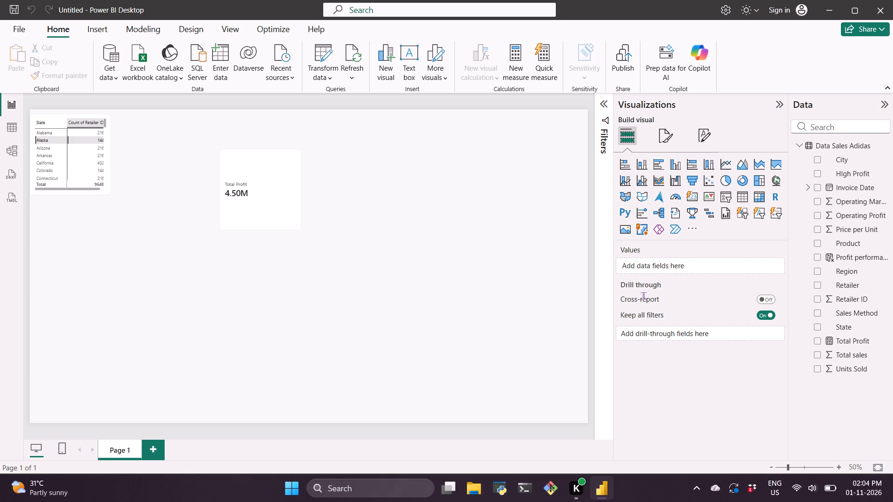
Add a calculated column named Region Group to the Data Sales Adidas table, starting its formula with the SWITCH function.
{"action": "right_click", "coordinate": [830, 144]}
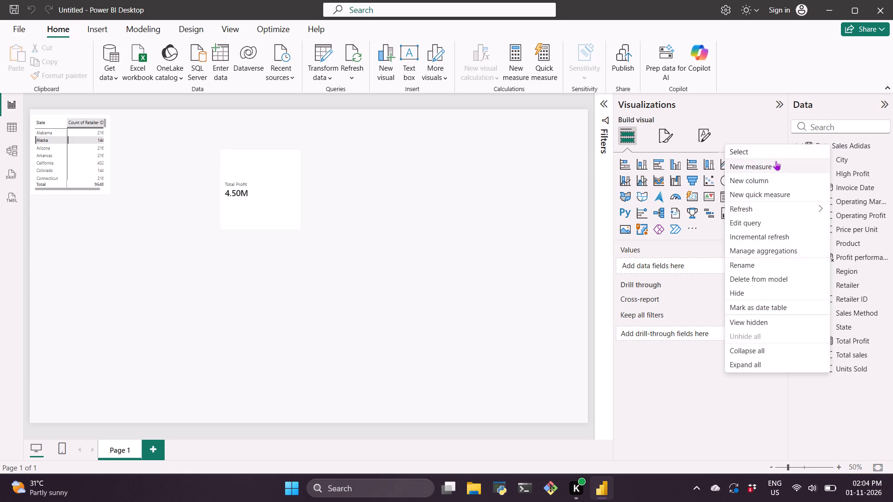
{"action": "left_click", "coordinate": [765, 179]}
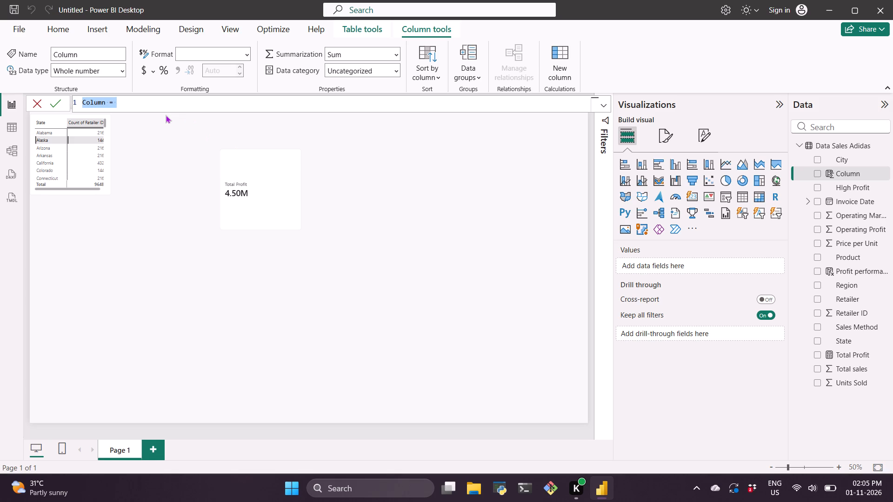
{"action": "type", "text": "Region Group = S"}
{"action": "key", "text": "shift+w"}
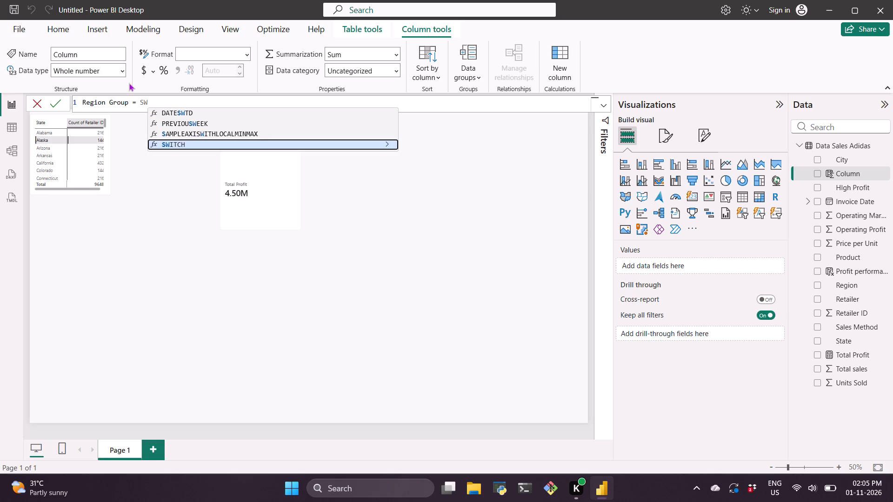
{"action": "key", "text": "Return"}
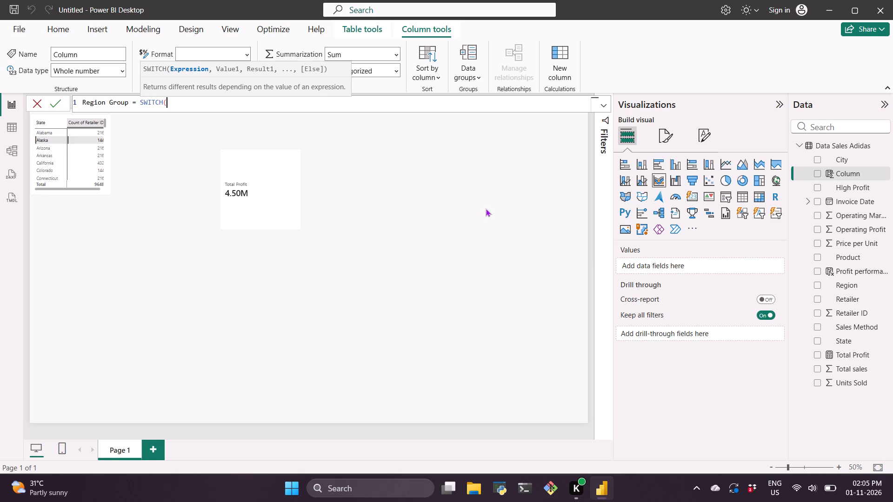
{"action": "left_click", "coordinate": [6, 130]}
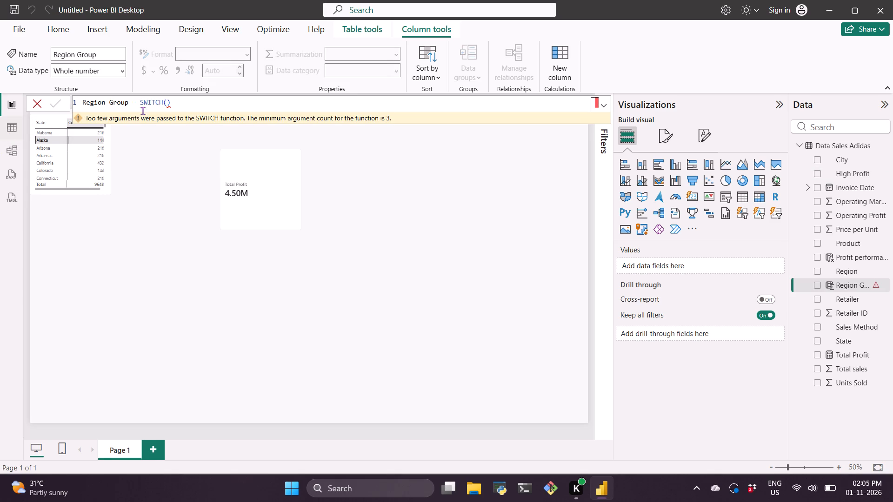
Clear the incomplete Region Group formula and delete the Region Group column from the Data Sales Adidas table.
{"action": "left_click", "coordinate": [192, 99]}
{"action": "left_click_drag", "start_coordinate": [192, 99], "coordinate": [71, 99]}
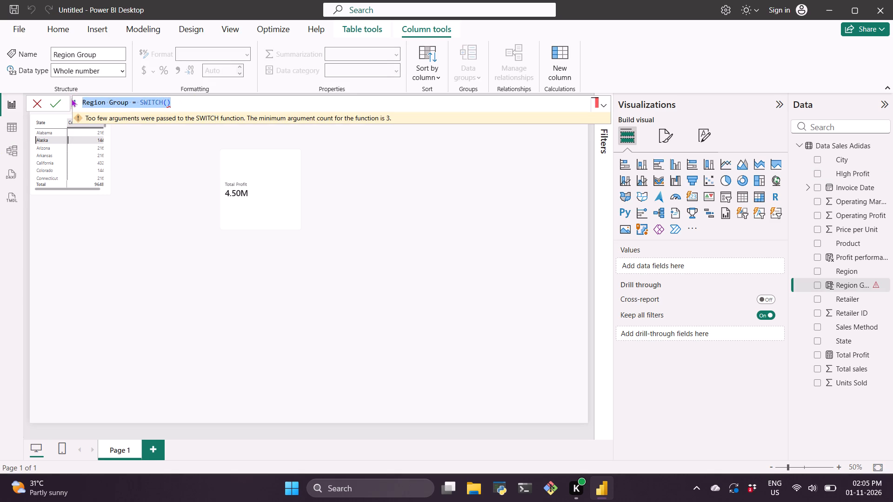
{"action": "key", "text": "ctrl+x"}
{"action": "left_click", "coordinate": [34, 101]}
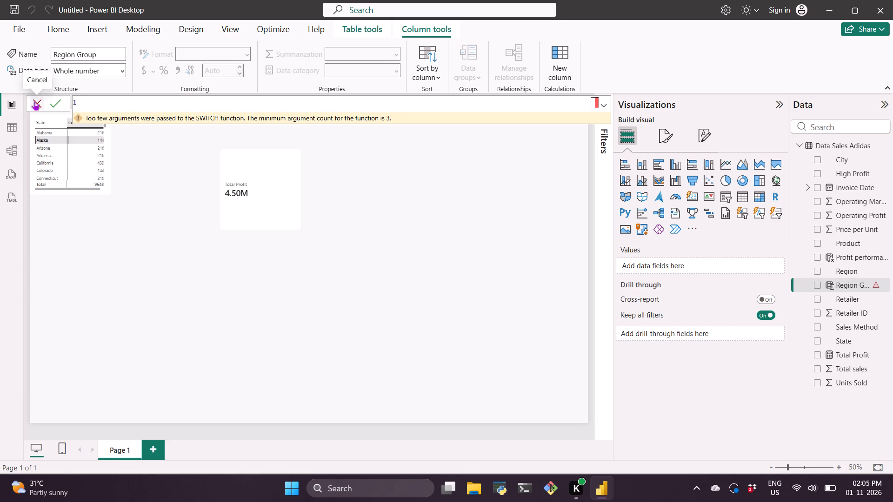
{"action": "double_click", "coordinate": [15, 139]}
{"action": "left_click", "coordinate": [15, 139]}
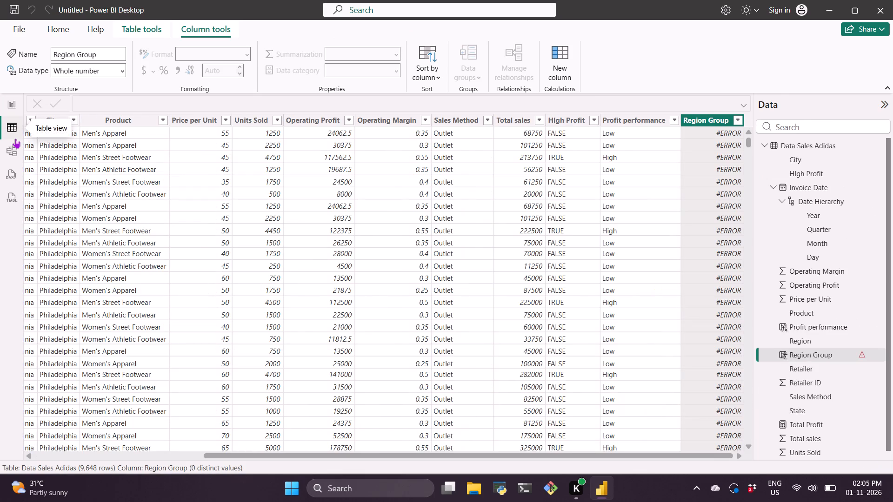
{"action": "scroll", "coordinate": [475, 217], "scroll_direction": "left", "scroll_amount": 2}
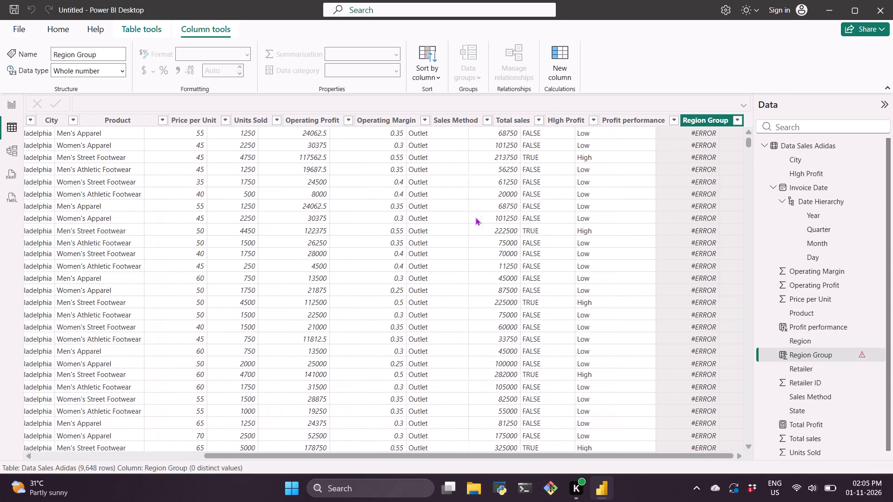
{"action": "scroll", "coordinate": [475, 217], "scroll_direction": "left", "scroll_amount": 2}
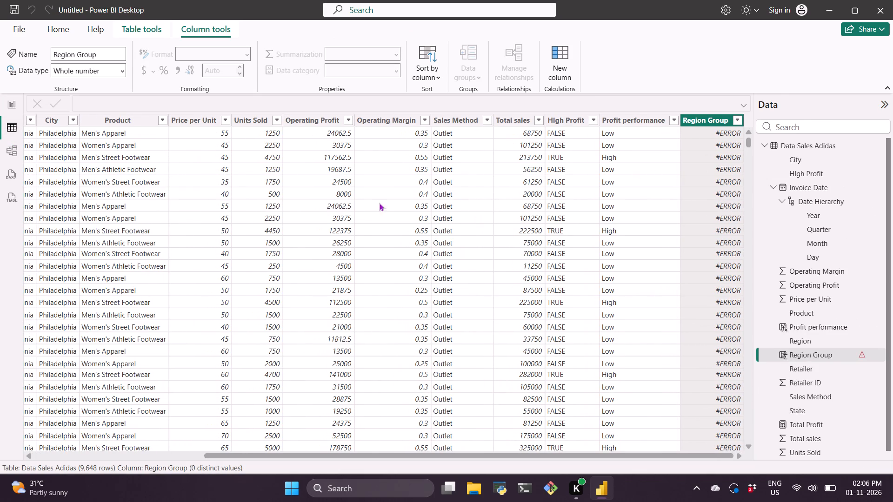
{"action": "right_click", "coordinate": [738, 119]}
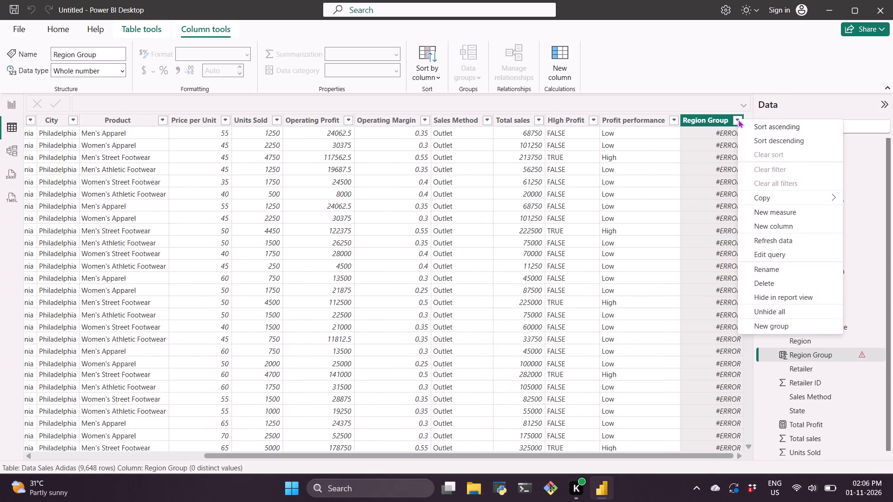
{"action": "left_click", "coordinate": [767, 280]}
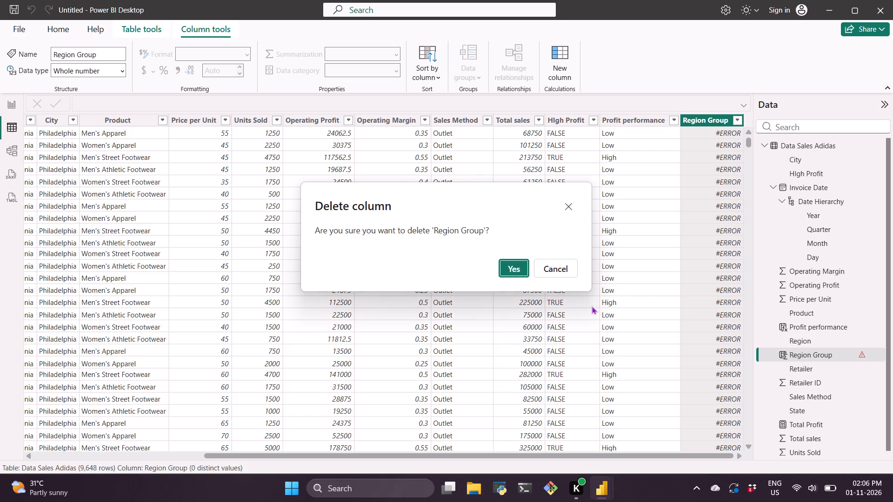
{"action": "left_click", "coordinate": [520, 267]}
Examine the Region column in the table data and its list of distinct values, then return to the report page.
{"action": "scroll", "coordinate": [308, 260], "scroll_direction": "right", "scroll_amount": 1}
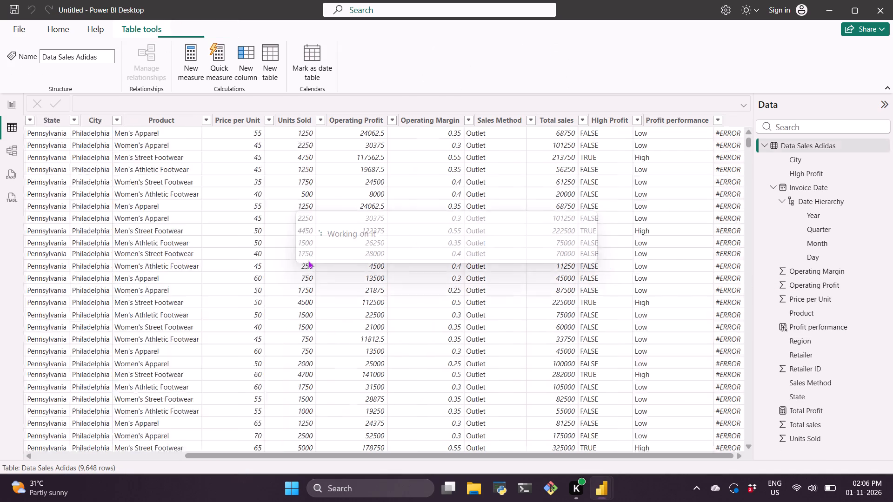
{"action": "scroll", "coordinate": [308, 260], "scroll_direction": "right", "scroll_amount": 3}
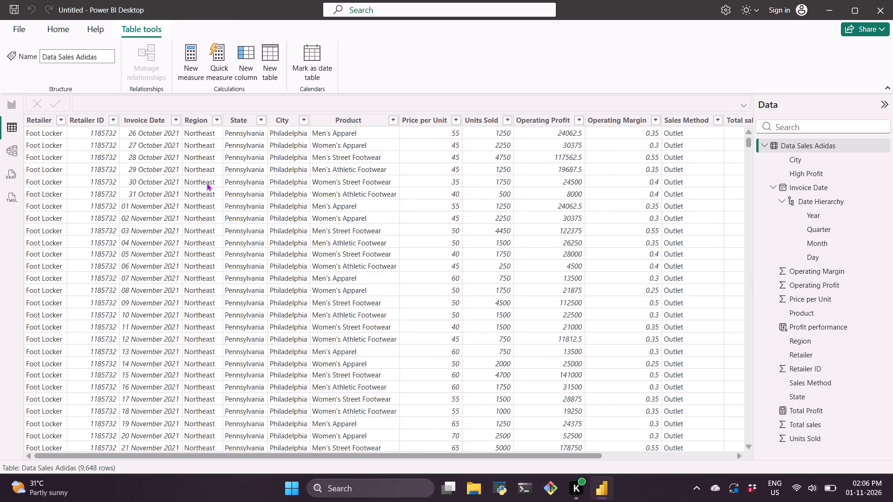
{"action": "scroll", "coordinate": [207, 183], "scroll_direction": "right", "scroll_amount": 1}
{"action": "scroll", "coordinate": [207, 183], "scroll_direction": "left", "scroll_amount": 1}
{"action": "scroll", "coordinate": [207, 183], "scroll_direction": "right", "scroll_amount": 3}
{"action": "scroll", "coordinate": [207, 183], "scroll_direction": "down", "scroll_amount": 2}
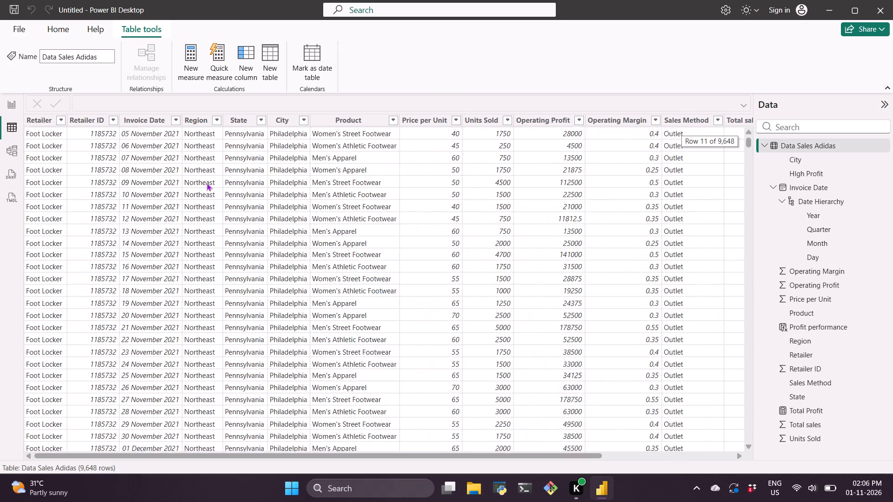
{"action": "scroll", "coordinate": [207, 183], "scroll_direction": "down", "scroll_amount": 3}
{"action": "left_click", "coordinate": [219, 121]}
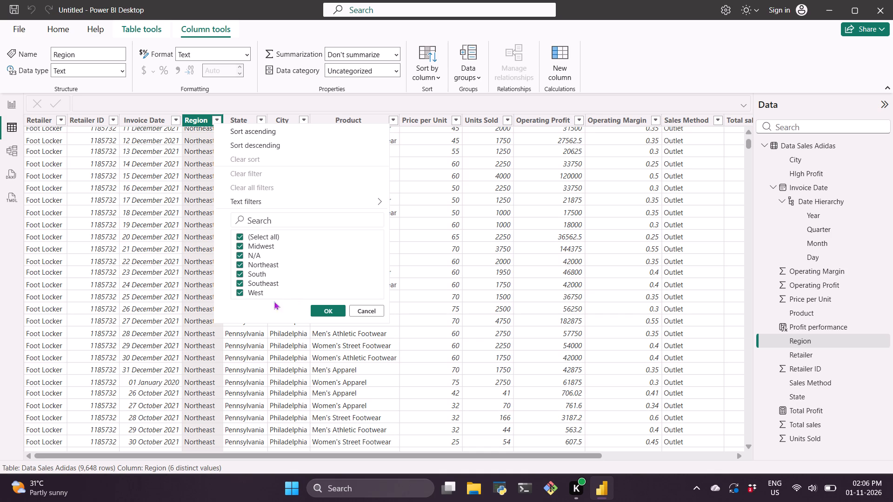
{"action": "left_click", "coordinate": [8, 98]}
{"action": "left_click", "coordinate": [406, 221]}
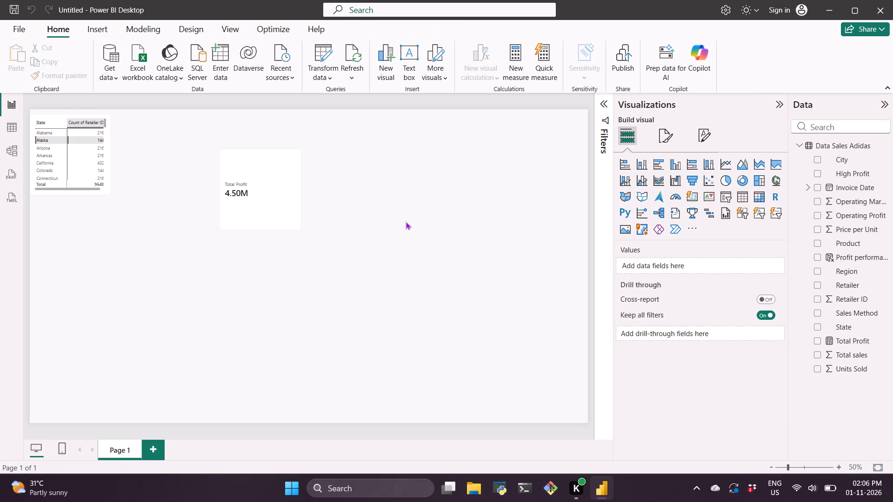
Add a new calculated column to the Data Sales Adidas table and name it Region Group.
{"action": "right_click", "coordinate": [834, 145]}
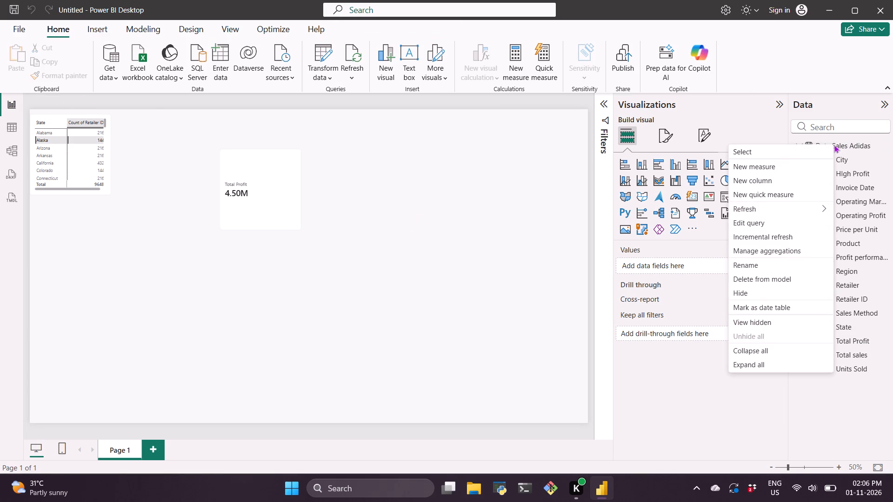
{"action": "left_click", "coordinate": [760, 181]}
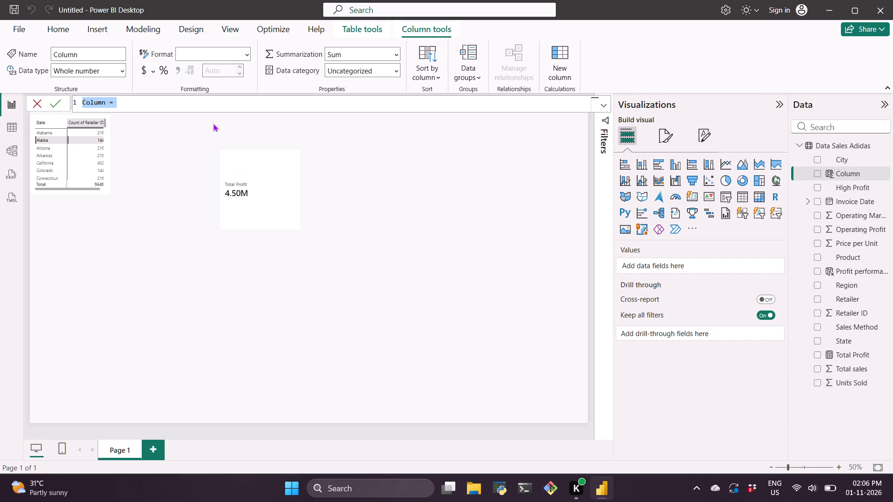
{"action": "type", "text": "REgio"}
{"action": "key", "text": "BackSpace"}
{"action": "key", "text": "BackSpace"}
{"action": "key", "text": "BackSpace"}
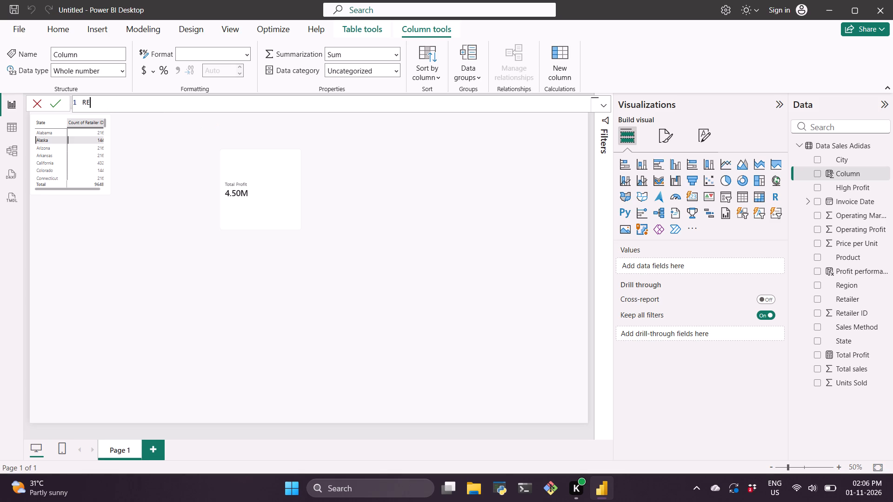
{"action": "key", "text": "BackSpace"}
{"action": "type", "text": "egion Group ="}
{"action": "key", "text": "space"}
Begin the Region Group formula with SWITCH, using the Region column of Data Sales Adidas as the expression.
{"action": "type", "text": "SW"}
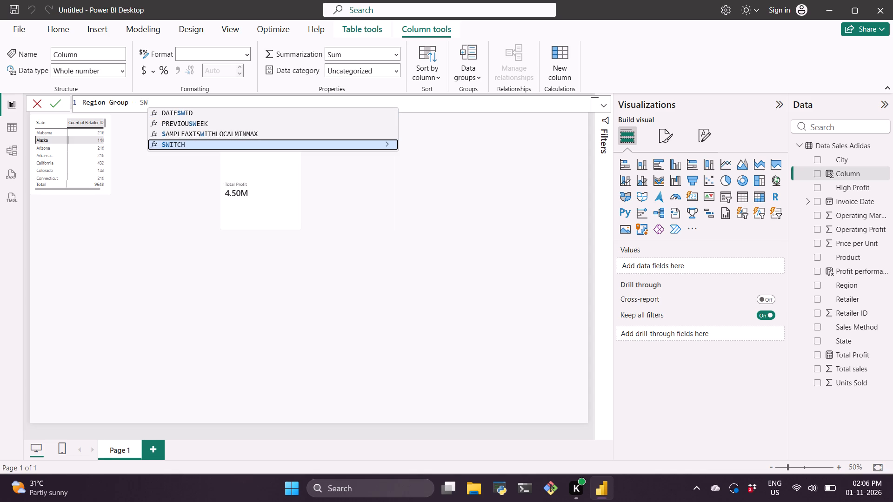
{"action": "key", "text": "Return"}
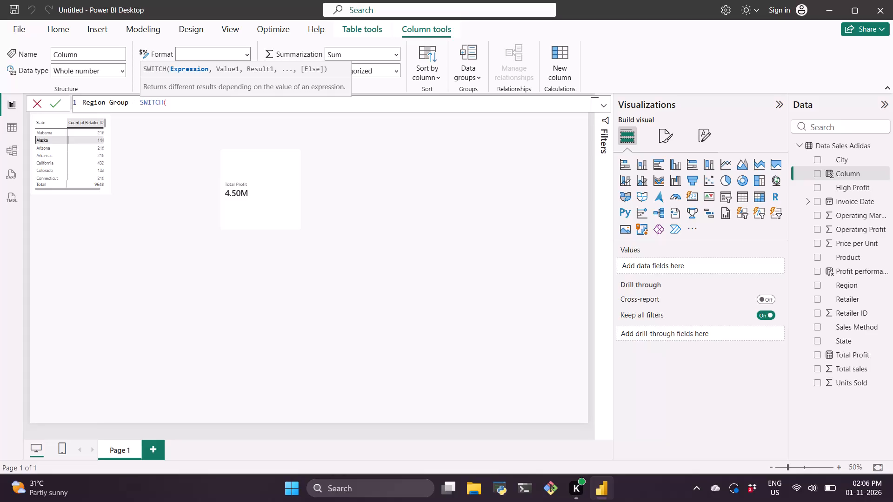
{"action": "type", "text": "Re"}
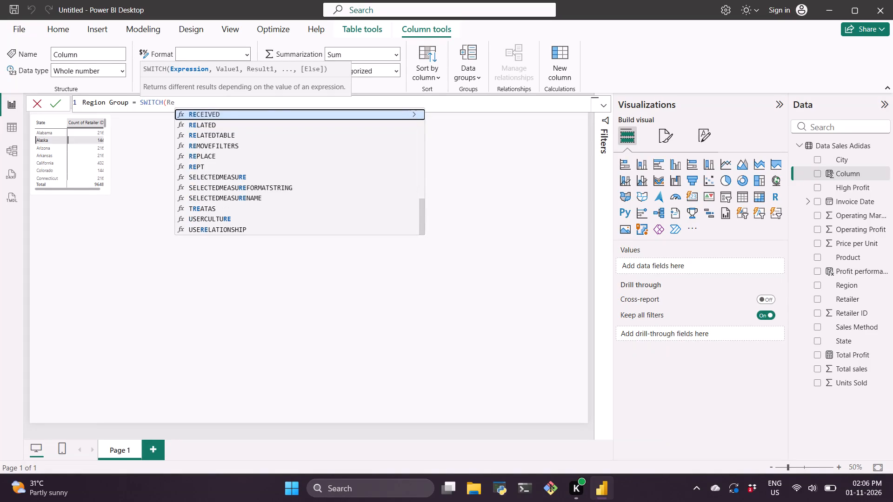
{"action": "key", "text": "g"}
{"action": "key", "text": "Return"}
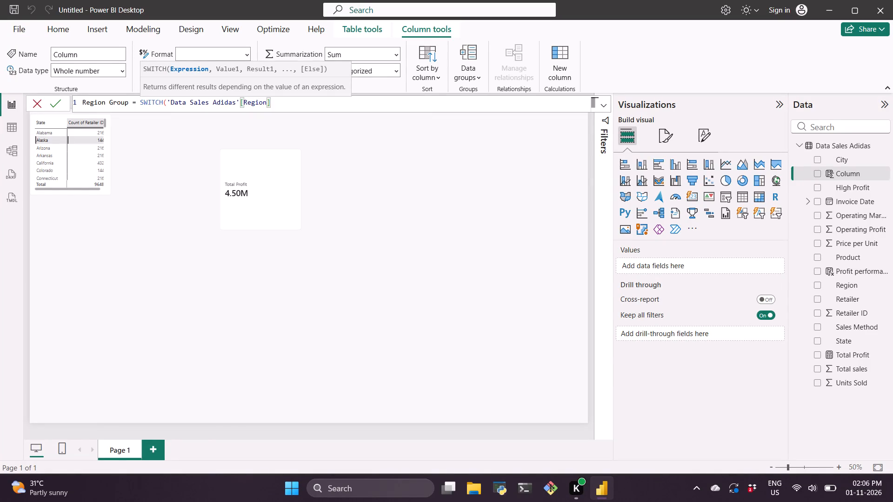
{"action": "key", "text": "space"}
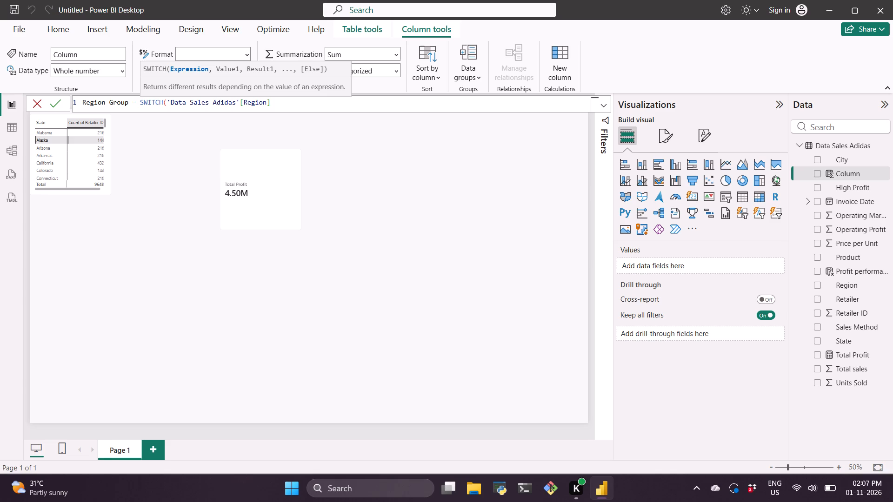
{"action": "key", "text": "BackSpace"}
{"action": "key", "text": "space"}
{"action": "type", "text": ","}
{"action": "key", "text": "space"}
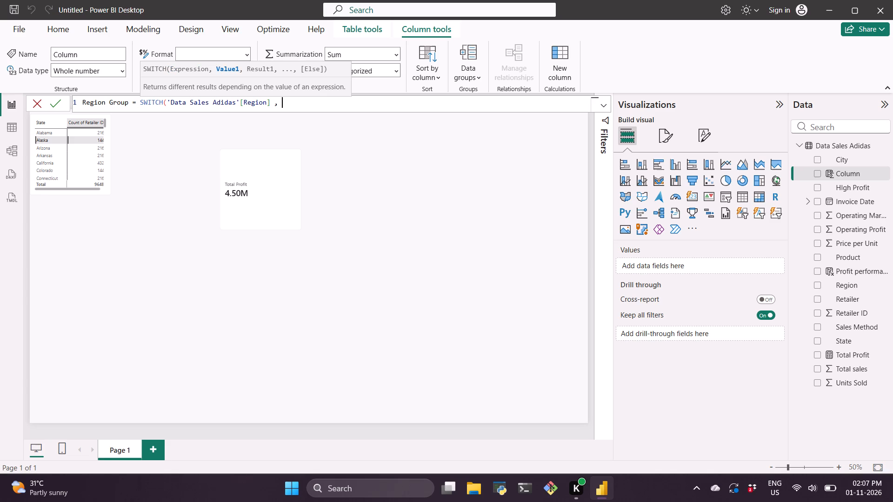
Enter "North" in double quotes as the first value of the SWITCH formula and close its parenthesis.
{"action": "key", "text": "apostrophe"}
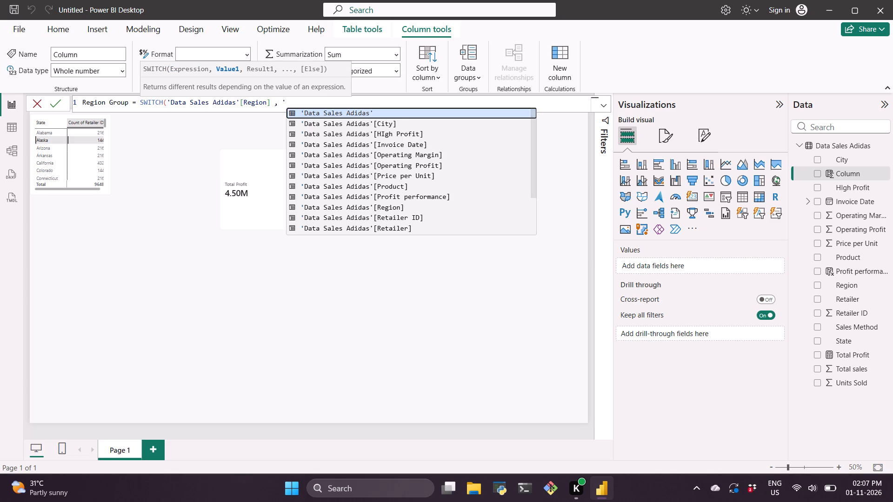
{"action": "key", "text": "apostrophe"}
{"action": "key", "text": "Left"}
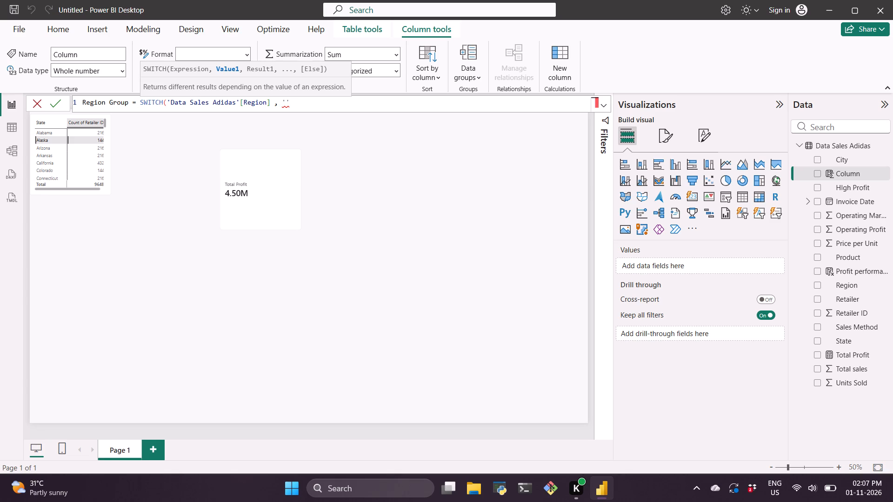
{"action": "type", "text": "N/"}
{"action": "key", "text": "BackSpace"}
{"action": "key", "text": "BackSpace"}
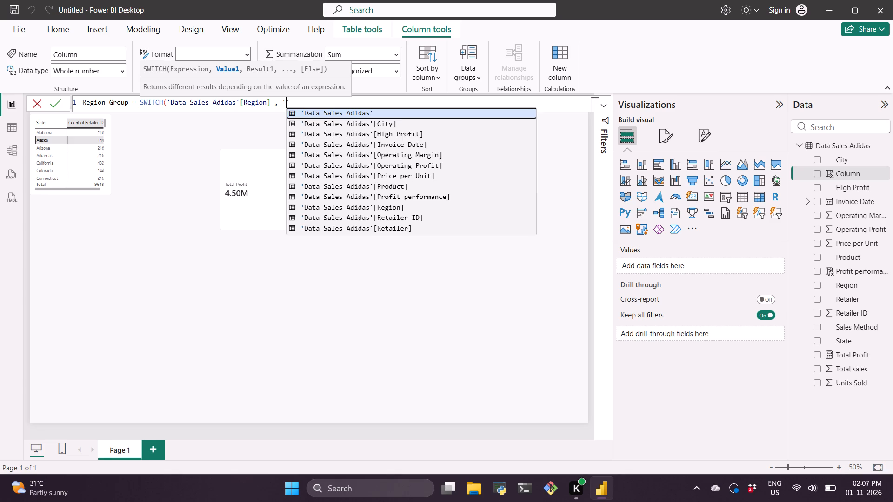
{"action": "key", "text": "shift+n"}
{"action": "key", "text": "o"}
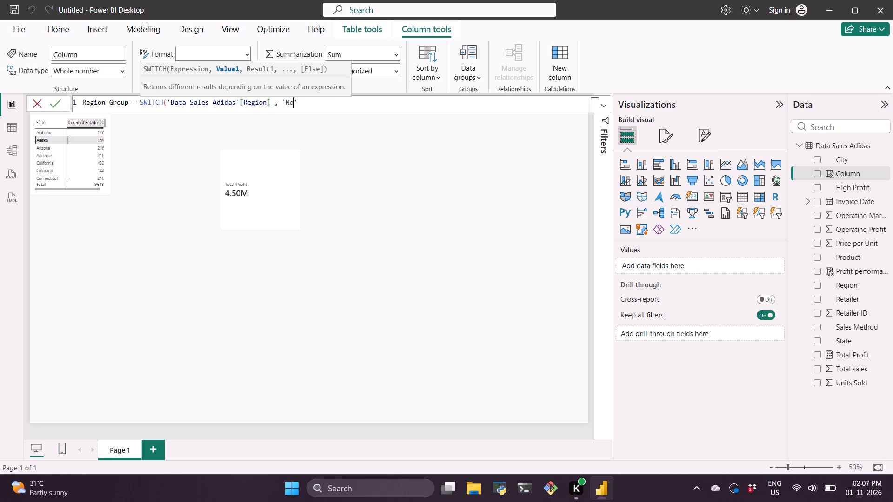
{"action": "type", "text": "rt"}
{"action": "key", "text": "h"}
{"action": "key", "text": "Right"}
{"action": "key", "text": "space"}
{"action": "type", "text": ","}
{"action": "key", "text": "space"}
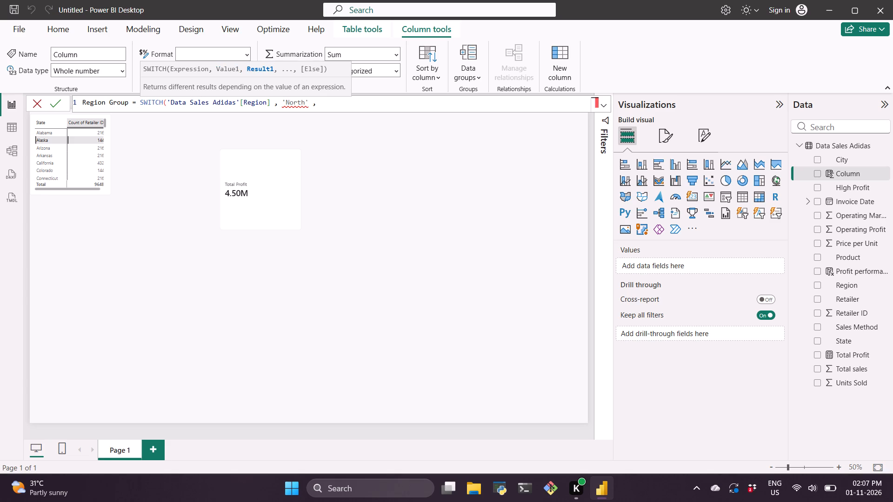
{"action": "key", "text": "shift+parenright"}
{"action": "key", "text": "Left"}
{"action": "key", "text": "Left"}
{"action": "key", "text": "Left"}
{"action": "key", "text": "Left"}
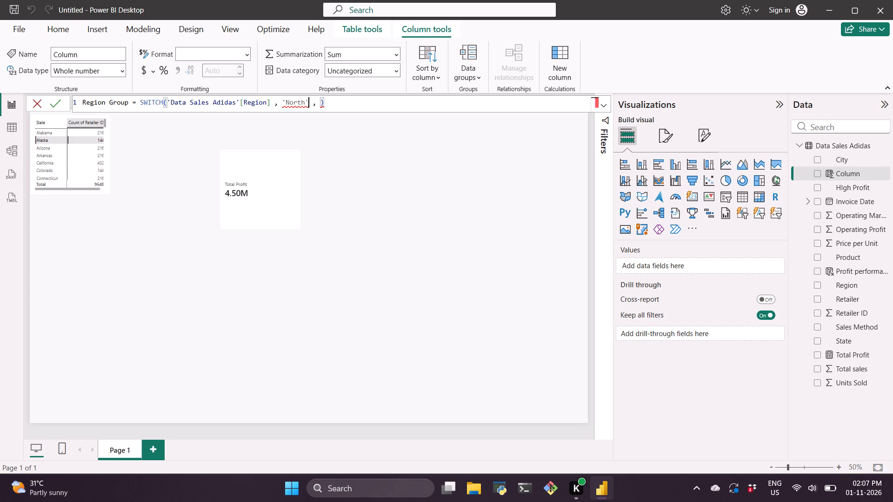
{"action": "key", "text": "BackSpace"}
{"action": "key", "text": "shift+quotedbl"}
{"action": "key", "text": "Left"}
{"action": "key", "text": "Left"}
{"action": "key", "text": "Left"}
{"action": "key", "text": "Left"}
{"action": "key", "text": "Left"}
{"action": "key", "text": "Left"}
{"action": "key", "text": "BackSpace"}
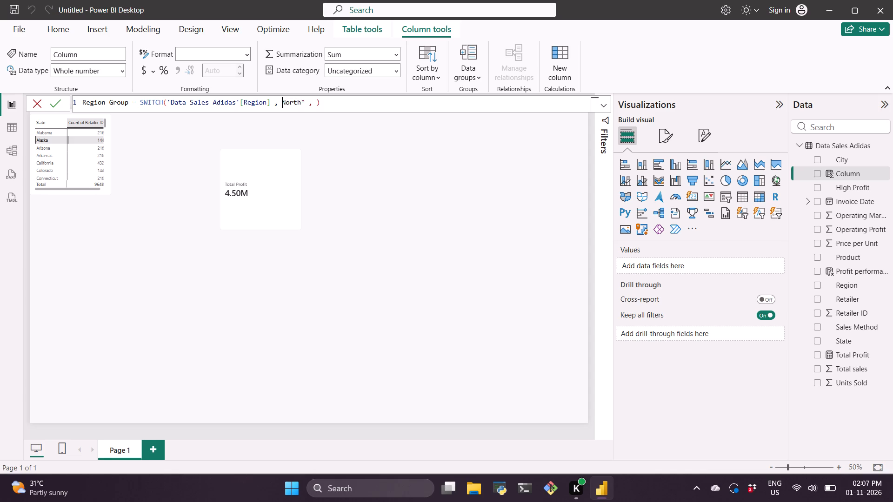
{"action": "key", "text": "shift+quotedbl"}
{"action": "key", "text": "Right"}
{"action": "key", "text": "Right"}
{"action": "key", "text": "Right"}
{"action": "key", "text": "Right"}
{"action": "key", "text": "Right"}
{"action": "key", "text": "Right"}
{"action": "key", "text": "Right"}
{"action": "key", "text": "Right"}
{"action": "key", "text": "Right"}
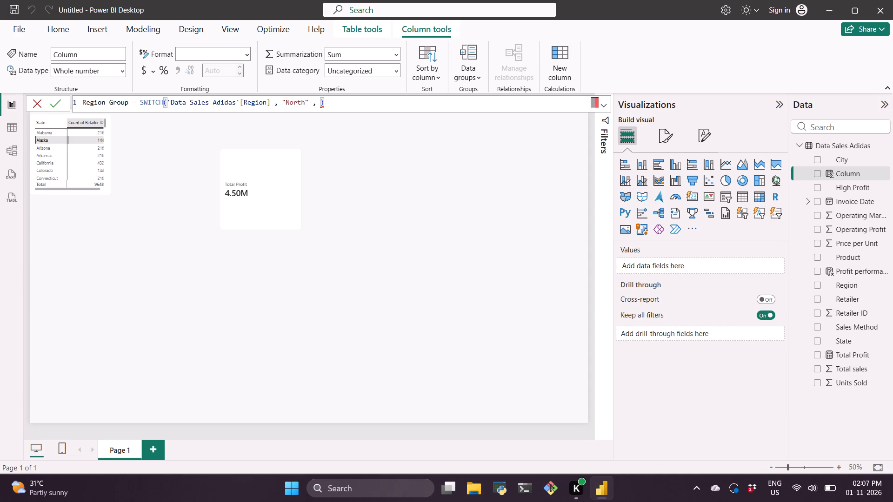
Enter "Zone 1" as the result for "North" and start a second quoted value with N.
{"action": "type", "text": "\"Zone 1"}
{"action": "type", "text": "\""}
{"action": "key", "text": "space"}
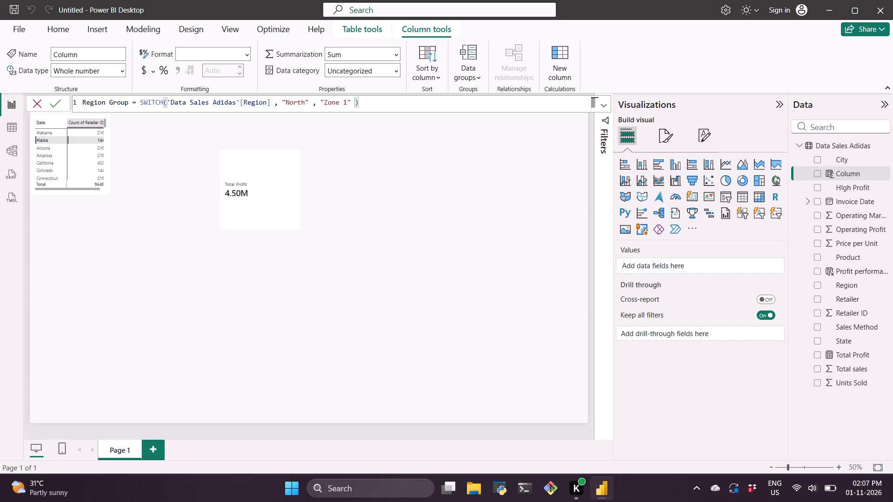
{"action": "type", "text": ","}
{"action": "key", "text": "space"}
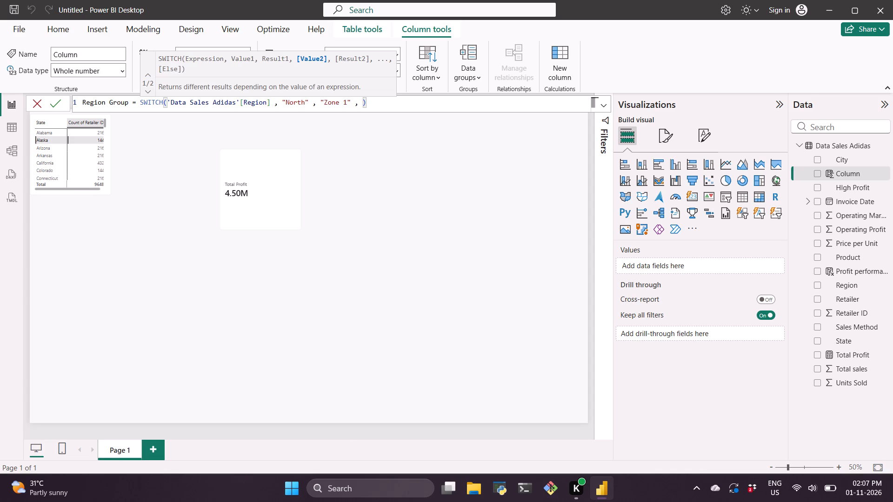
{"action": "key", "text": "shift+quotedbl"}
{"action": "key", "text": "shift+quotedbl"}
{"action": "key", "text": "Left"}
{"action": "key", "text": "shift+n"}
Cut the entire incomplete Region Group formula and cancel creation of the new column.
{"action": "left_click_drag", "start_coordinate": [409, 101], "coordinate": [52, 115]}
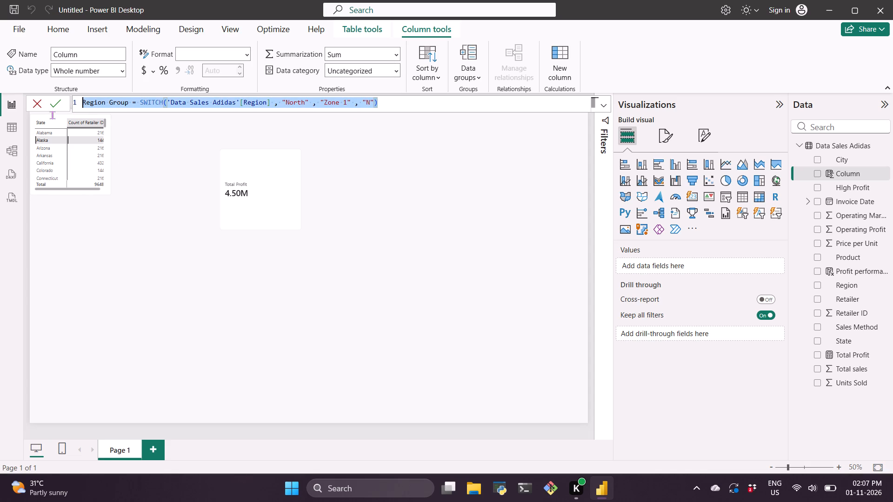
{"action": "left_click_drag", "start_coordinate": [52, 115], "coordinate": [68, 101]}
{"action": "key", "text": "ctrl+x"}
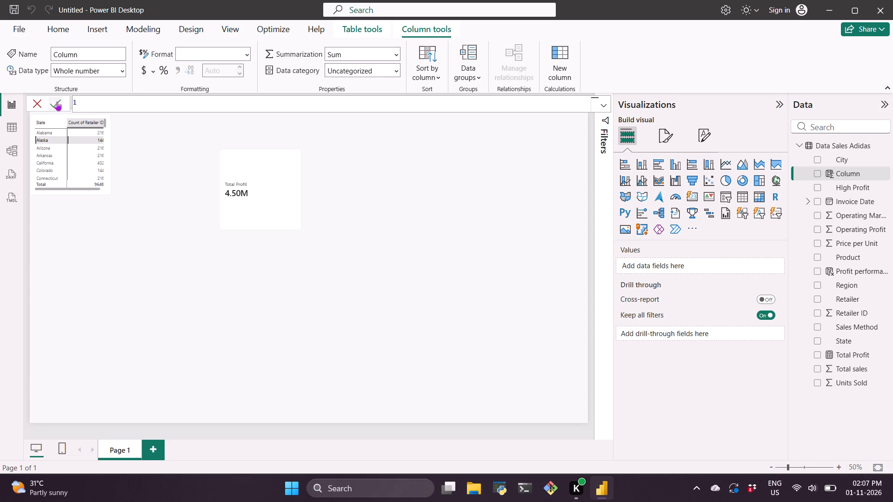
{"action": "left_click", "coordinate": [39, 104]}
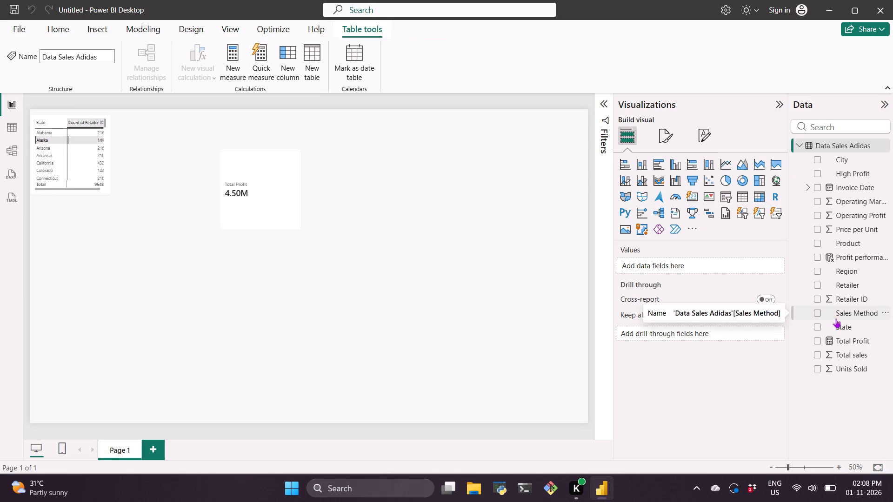
Replace State with Region in the rows of the Count of Retailer ID matrix.
{"action": "left_click", "coordinate": [98, 163]}
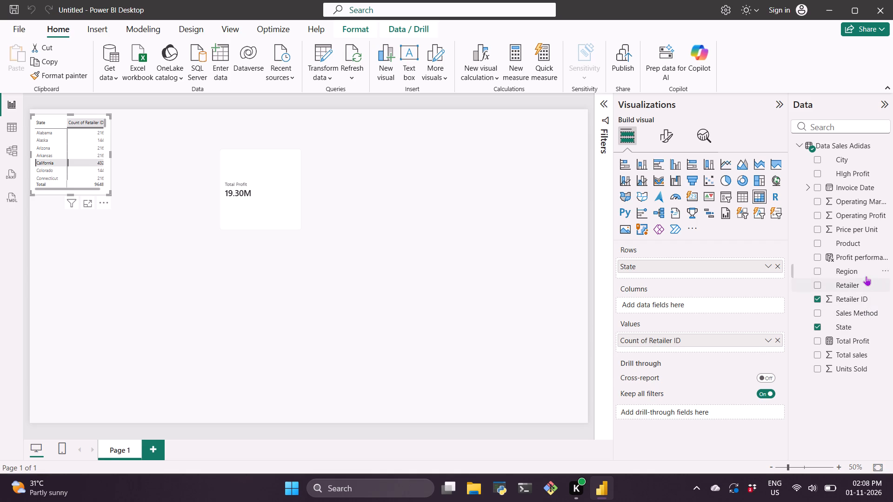
{"action": "left_click_drag", "start_coordinate": [864, 270], "coordinate": [718, 270]}
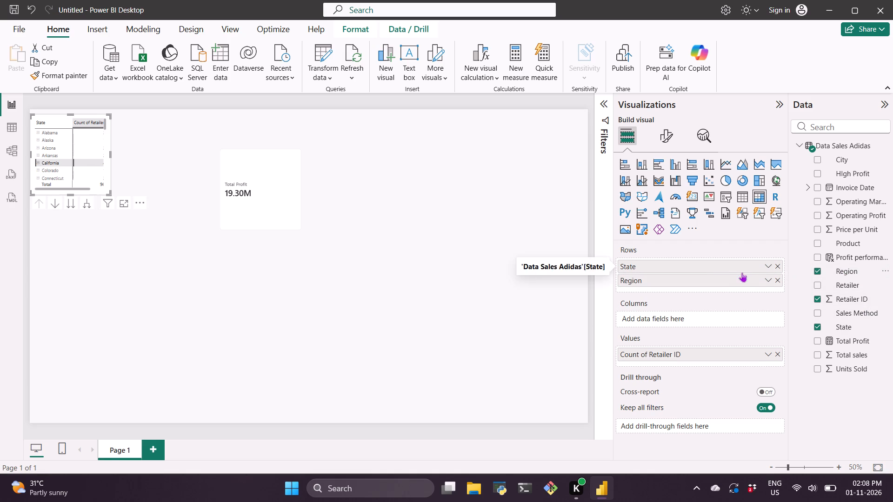
{"action": "left_click", "coordinate": [780, 268]}
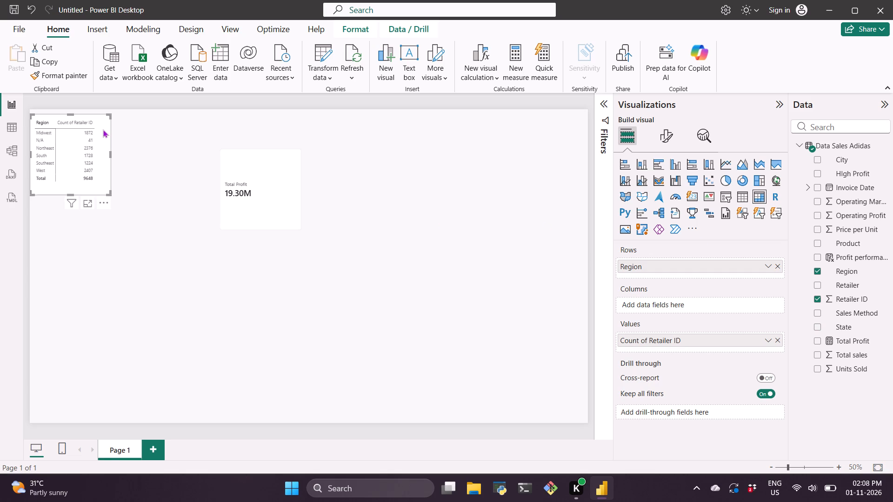
Move the Region matrix away from the report page's upper-left corner and bring its region values into readable view.
{"action": "left_click_drag", "start_coordinate": [103, 129], "coordinate": [136, 200]}
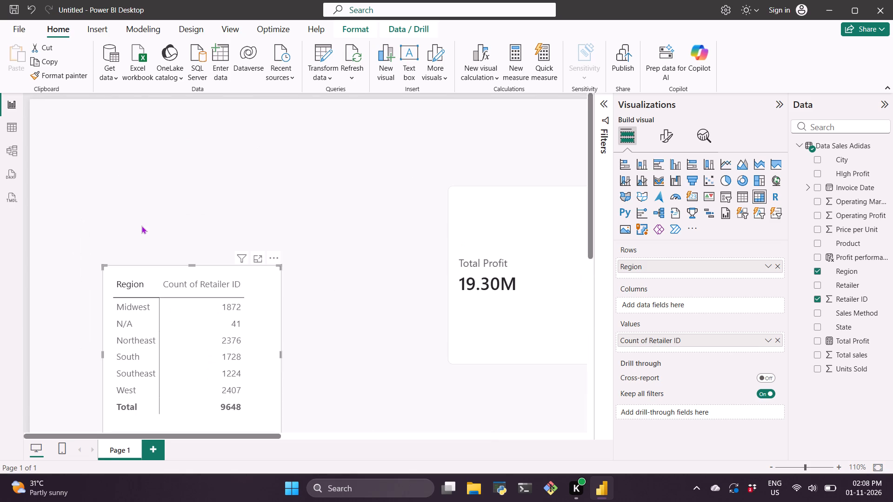
{"action": "left_click_drag", "start_coordinate": [199, 222], "coordinate": [222, 106]}
{"action": "scroll", "coordinate": [304, 228], "scroll_direction": "down", "scroll_amount": 2}
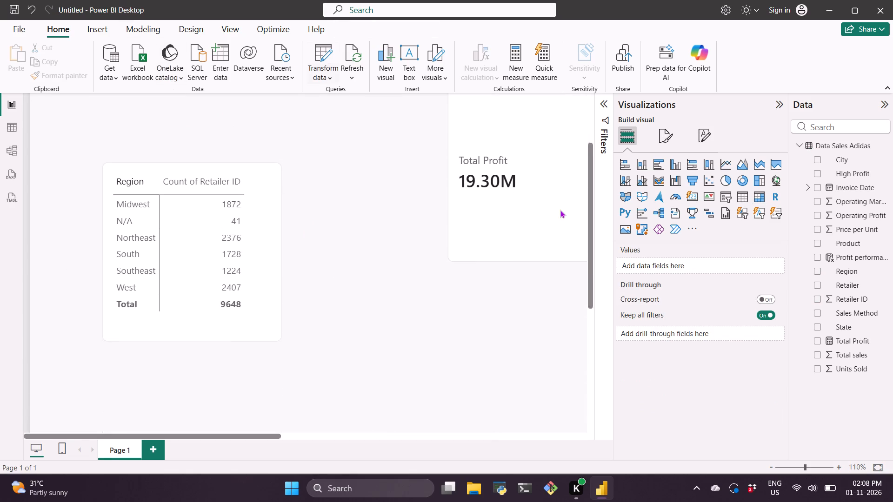
Add a calculated column to the Data Sales Adidas table and start its formula as Region Group = SWITCH(.
{"action": "left_click", "coordinate": [834, 145]}
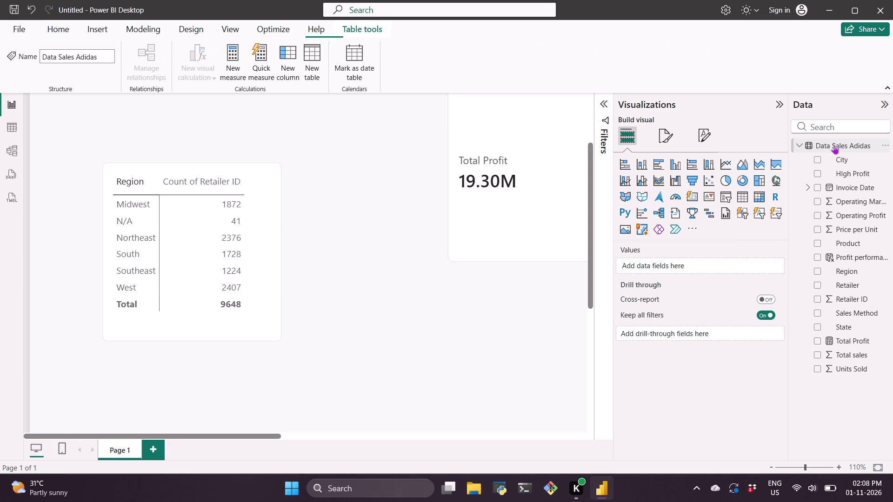
{"action": "right_click", "coordinate": [834, 145]}
{"action": "left_click", "coordinate": [772, 184]}
{"action": "type", "text": "RE"}
{"action": "key", "text": "BackSpace"}
{"action": "type", "text": "gio//"}
{"action": "key", "text": "BackSpace"}
{"action": "key", "text": "BackSpace"}
{"action": "key", "text": "BackSpace"}
{"action": "key", "text": "BackSpace"}
{"action": "key", "text": "BackSpace"}
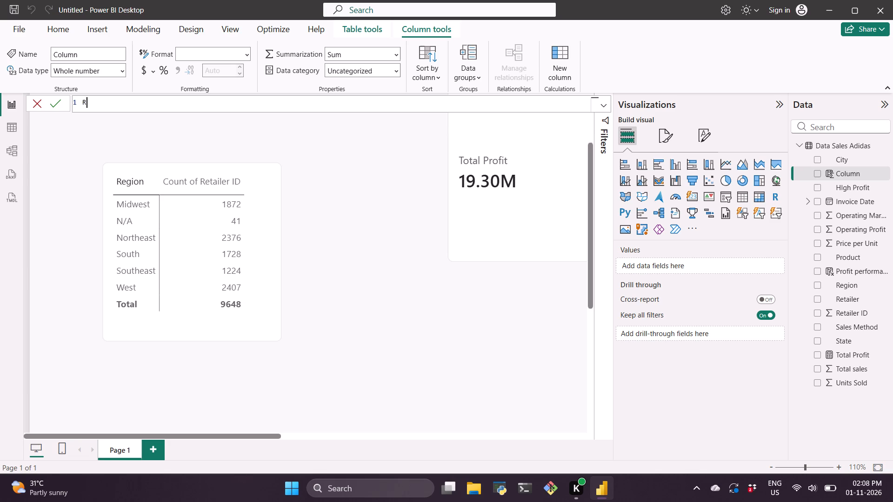
{"action": "type", "text": "egion Grp\\"}
{"action": "key", "text": "BackSpace"}
{"action": "key", "text": "BackSpace"}
{"action": "type", "text": "ou"}
{"action": "type", "text": "p = SWITCH"}
{"action": "key", "text": "shift+parenleft"}
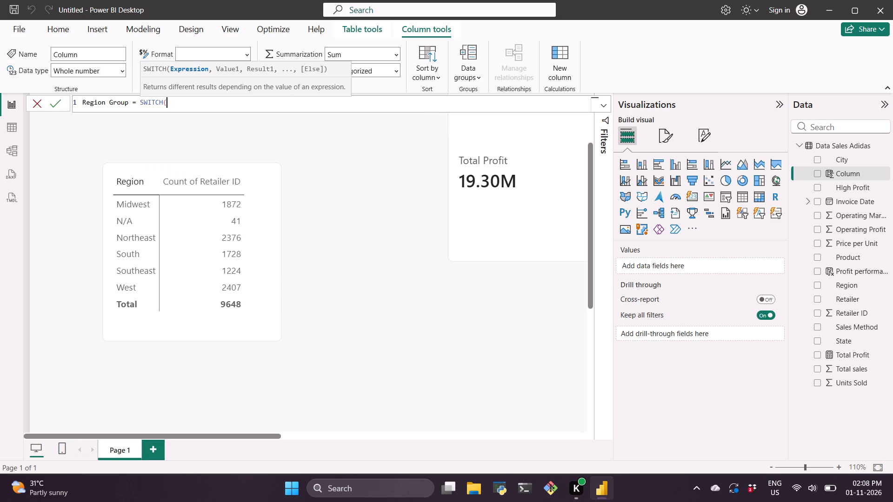
Supply the Region column of Data Sales Adidas as the SWITCH expression, followed by a comma.
{"action": "key", "text": "shift+r"}
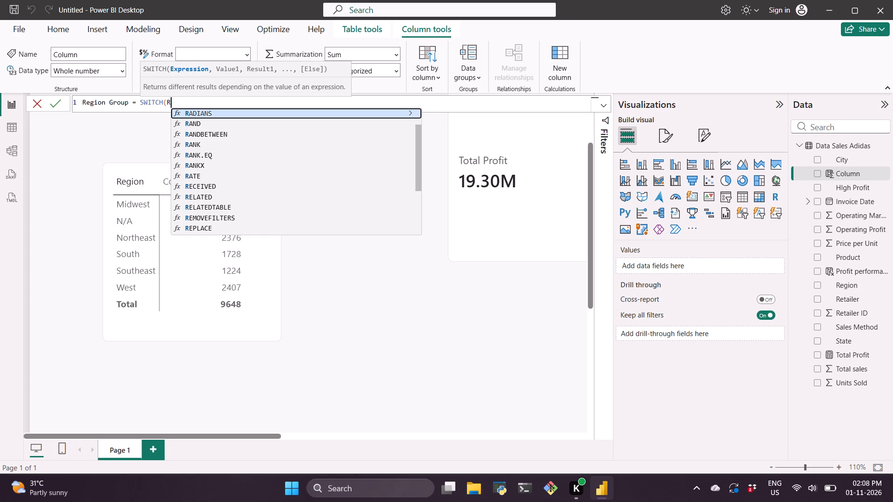
{"action": "key", "text": "e"}
{"action": "type", "text": "gi"}
{"action": "key", "text": "Return"}
{"action": "key", "text": "space"}
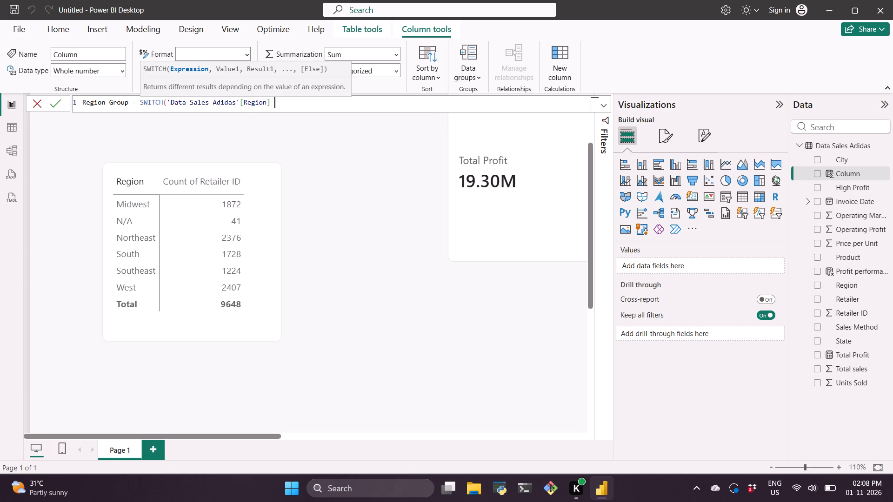
{"action": "key", "text": "space"}
{"action": "key", "text": "BackSpace"}
{"action": "type", "text": ","}
{"action": "key", "text": "space"}
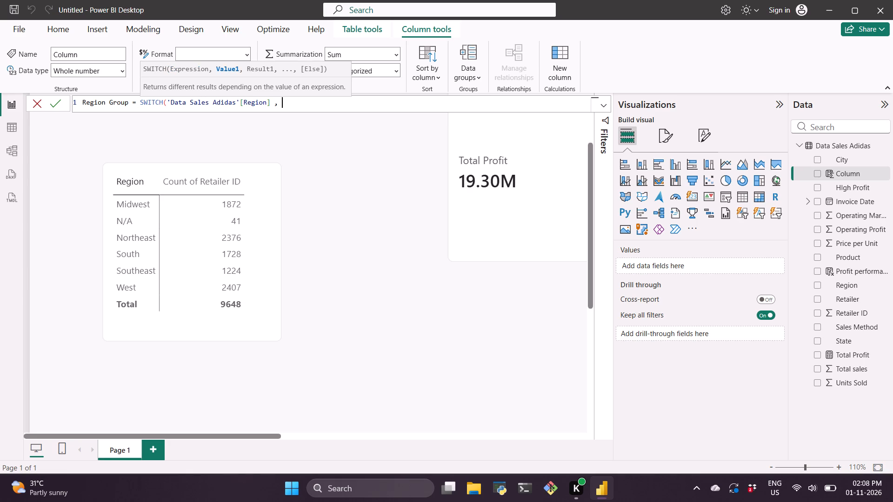
Enter "Midwest" as the first value to match in the SWITCH formula, followed by a comma.
{"action": "key", "text": "shift+quotedbl"}
{"action": "key", "text": "shift+quotedbl"}
{"action": "key", "text": "Left"}
{"action": "type", "text": "Mo"}
{"action": "key", "text": "BackSpace"}
{"action": "type", "text": "id"}
{"action": "type", "text": "west"}
{"action": "key", "text": "Right"}
{"action": "key", "text": "space"}
{"action": "type", "text": ","}
{"action": "key", "text": "space"}
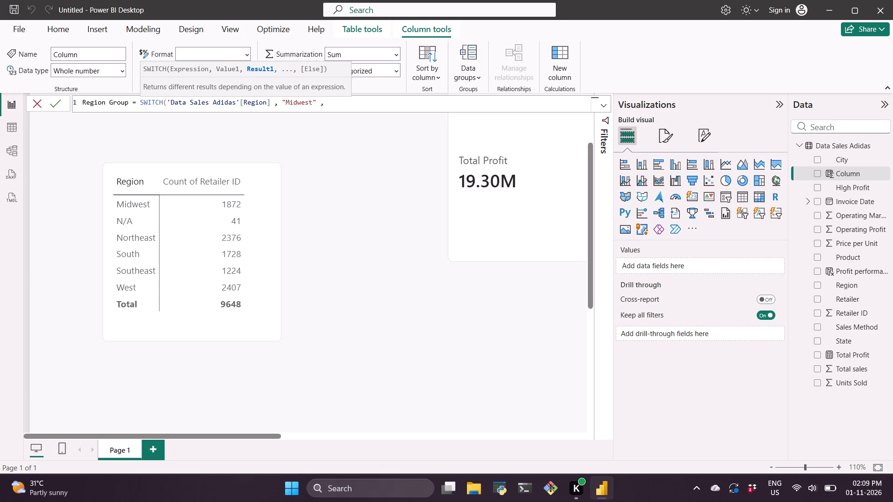
Enter "Zone 1" as the result for "Midwest", followed by a comma.
{"action": "type", "text": "\"Zone"}
{"action": "key", "text": "space"}
{"action": "key", "text": "1"}
{"action": "key", "text": "apostrophe"}
{"action": "key", "text": "BackSpace"}
{"action": "type", "text": "\" ,"}
{"action": "key", "text": "space"}
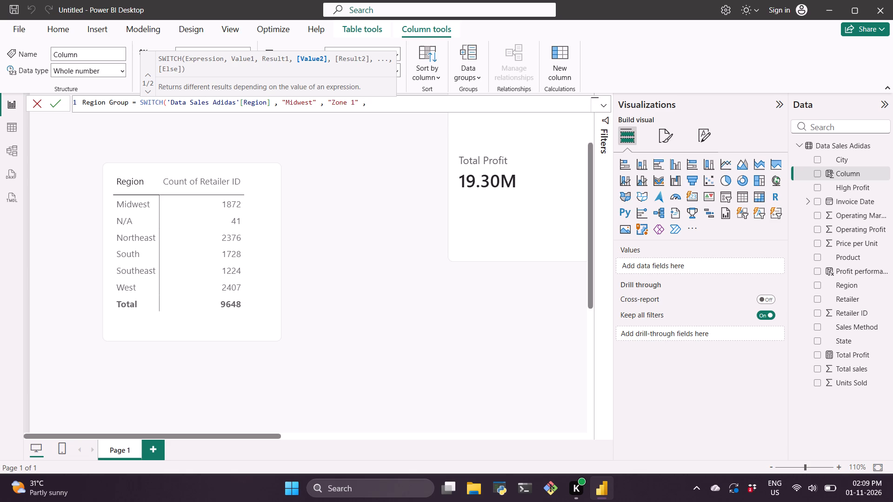
Enter "Northeas" as the second value to match in the formula, followed by a comma.
{"action": "key", "text": "shift+quotedbl"}
{"action": "type", "text": "Nort"}
{"action": "type", "text": "heas"}
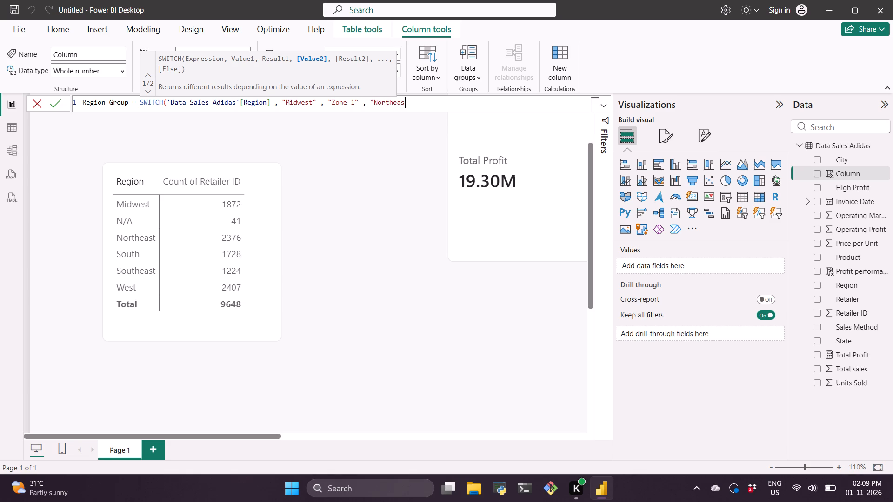
{"action": "key", "text": "t"}
{"action": "key", "text": "BackSpace"}
{"action": "type", "text": "\""}
{"action": "key", "text": "space"}
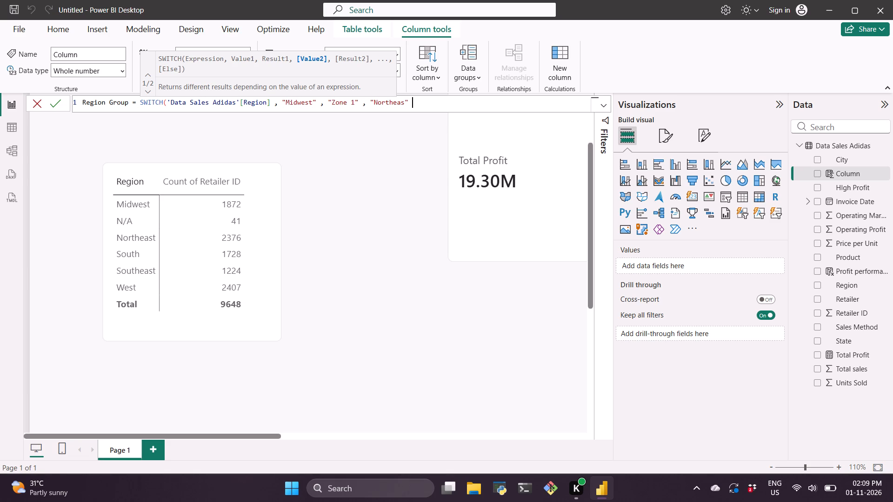
{"action": "type", "text": ","}
{"action": "key", "text": "space"}
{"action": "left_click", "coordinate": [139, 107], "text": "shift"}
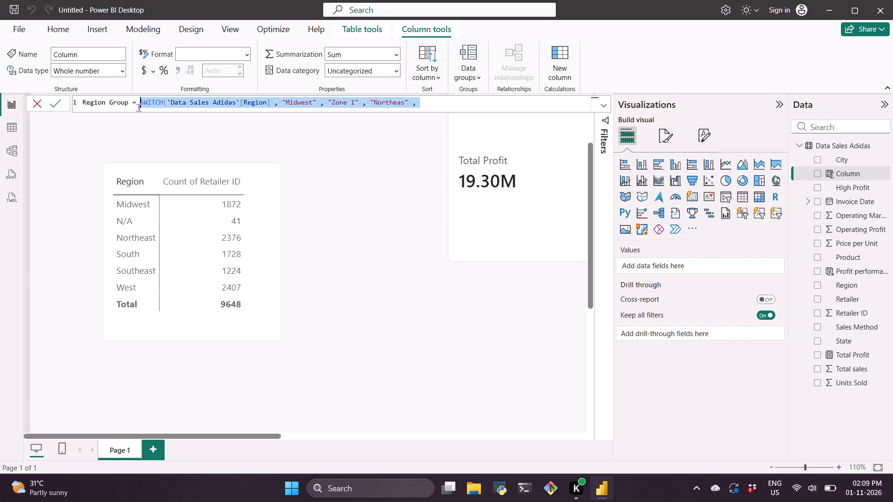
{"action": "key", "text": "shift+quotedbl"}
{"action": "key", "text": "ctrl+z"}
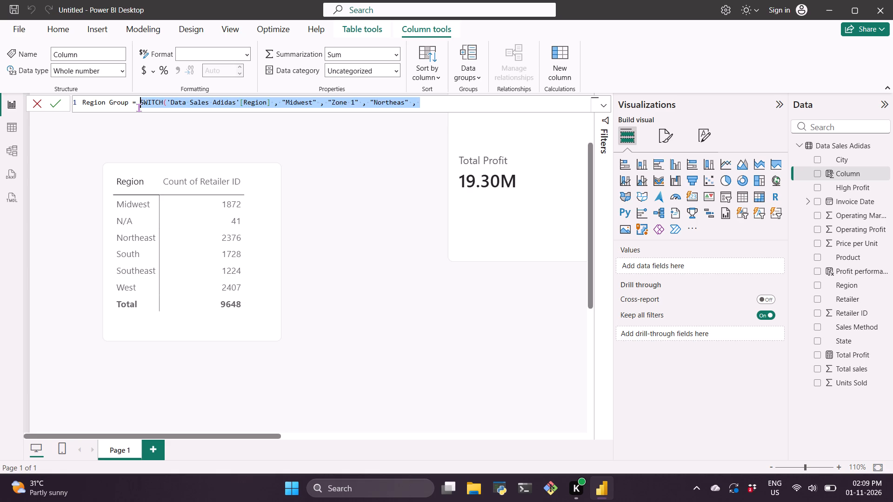
Correct the second region value in the formula to "Northeast".
{"action": "left_click", "coordinate": [422, 100]}
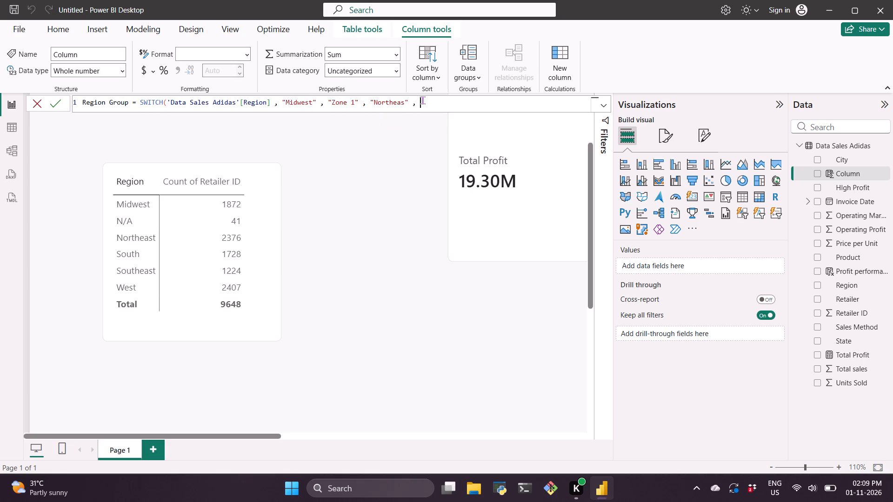
{"action": "key", "text": "Left"}
{"action": "key", "text": "Left"}
{"action": "key", "text": "Left"}
{"action": "key", "text": "Left"}
{"action": "key", "text": "t"}
{"action": "key", "text": "Right"}
Enter "Zone 2" as the result for "Northeast", followed by a comma.
{"action": "key", "text": "Right"}
{"action": "key", "text": "Right"}
{"action": "key", "text": "space"}
{"action": "type", "text": "\""}
{"action": "type", "text": "Zp"}
{"action": "key", "text": "BackSpace"}
{"action": "type", "text": "one 2"}
{"action": "type", "text": "\""}
{"action": "key", "text": "space"}
{"action": "key", "text": "comma"}
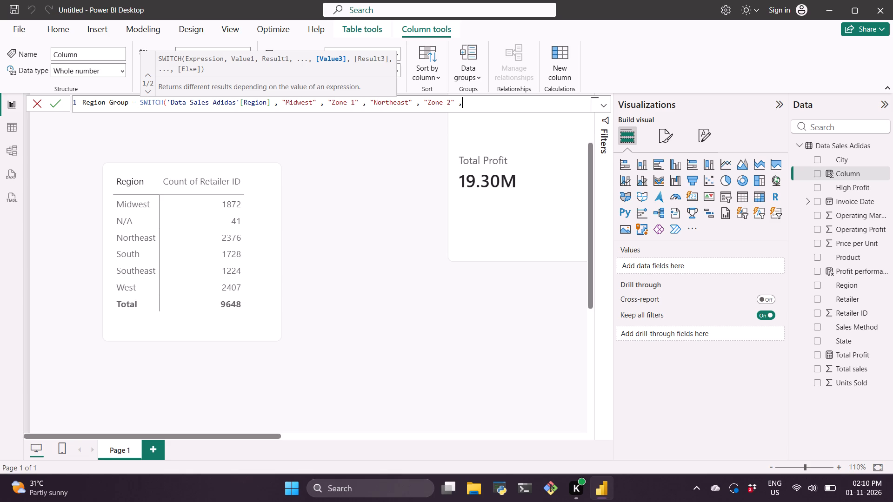
Enter "South" as the third value to match in the Region Group formula.
{"action": "key", "text": "shift+s"}
{"action": "key", "text": "BackSpace"}
{"action": "key", "text": "space"}
{"action": "type", "text": "\""}
{"action": "type", "text": "South"}
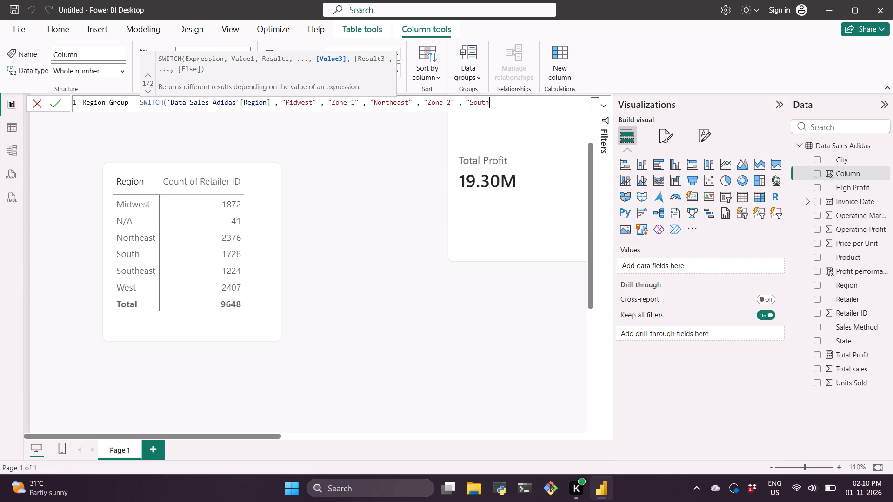
{"action": "type", "text": "\""}
{"action": "key", "text": "space"}
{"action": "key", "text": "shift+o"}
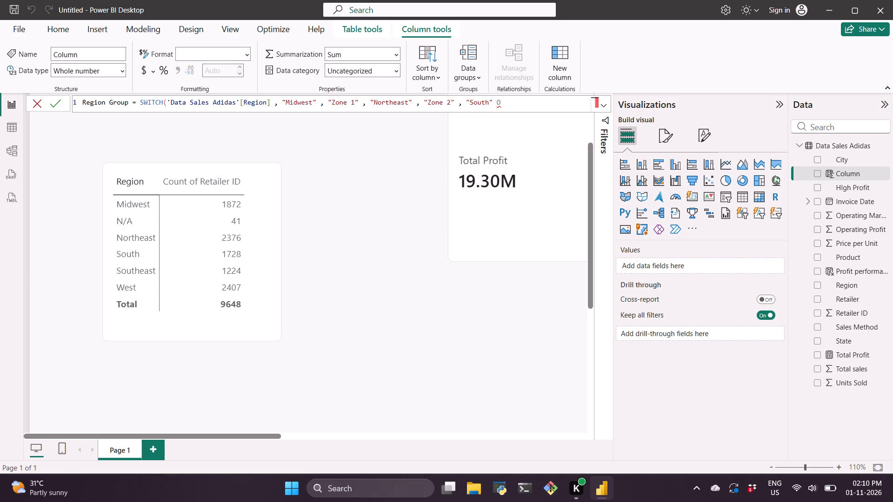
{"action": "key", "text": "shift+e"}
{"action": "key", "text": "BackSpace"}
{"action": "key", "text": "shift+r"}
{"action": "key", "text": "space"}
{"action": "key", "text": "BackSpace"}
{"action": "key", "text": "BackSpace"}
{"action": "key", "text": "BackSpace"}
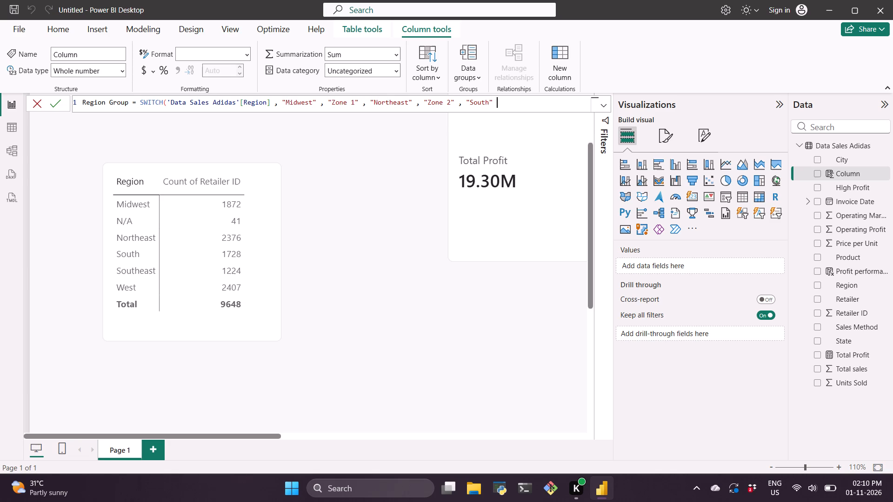
Enter "Zone 3" as the result for "South", with a comma before and after it.
{"action": "type", "text": ","}
{"action": "key", "text": "space"}
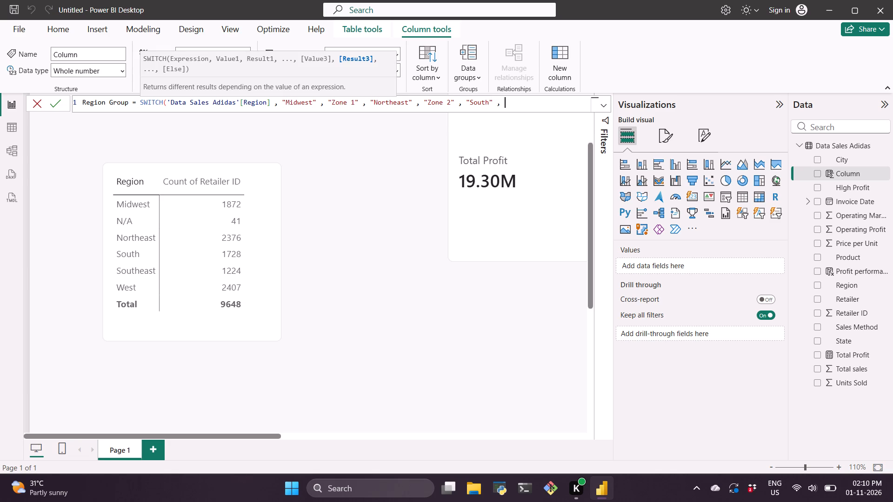
{"action": "key", "text": "shift+quotedbl"}
{"action": "type", "text": "Zone 3"}
{"action": "type", "text": "\""}
{"action": "key", "text": "space"}
{"action": "type", "text": ","}
Add "Southeast" as the fourth value in the formula with "Zone 3" as its result, followed by a comma.
{"action": "key", "text": "space"}
{"action": "type", "text": "\"South"}
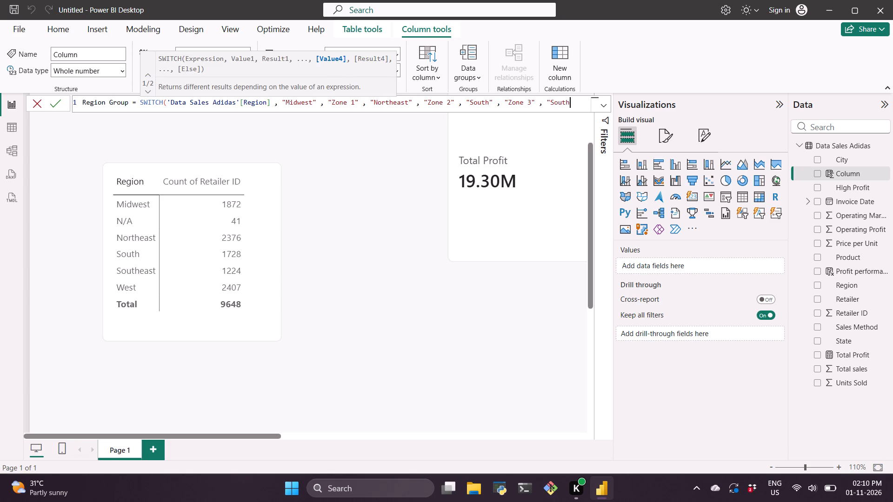
{"action": "type", "text": "east"}
{"action": "key", "text": "shift+quotedbl"}
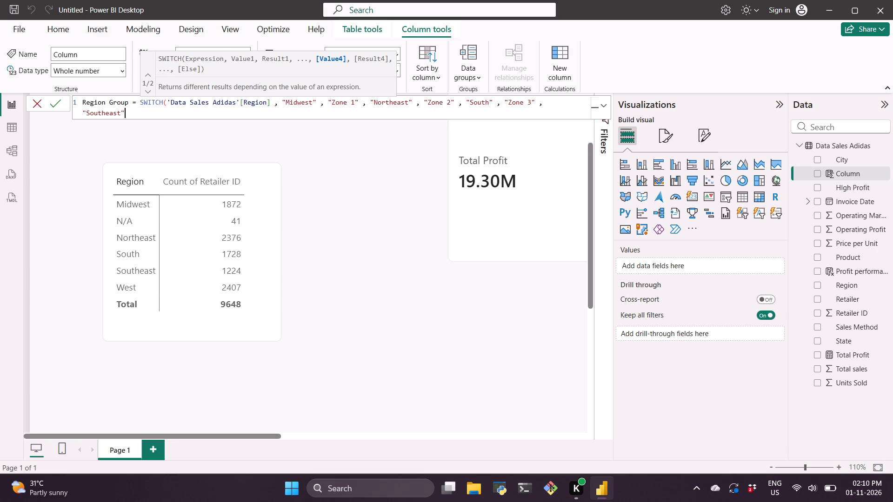
{"action": "key", "text": "space"}
{"action": "type", "text": ","}
{"action": "key", "text": "space"}
{"action": "key", "text": "shift+quotedbl"}
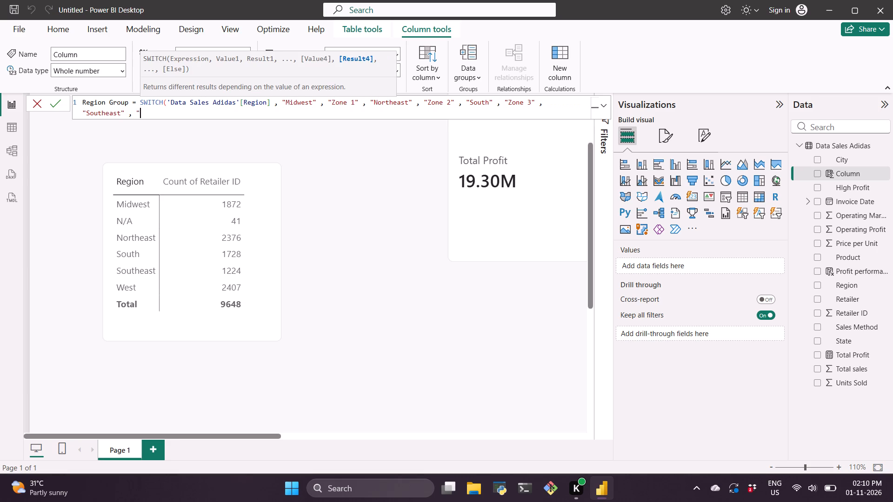
{"action": "type", "text": "Zone 3\""}
{"action": "key", "text": "space"}
{"action": "type", "text": ","}
Enter "West" as the fifth value to match in the formula, followed by a comma.
{"action": "key", "text": "space"}
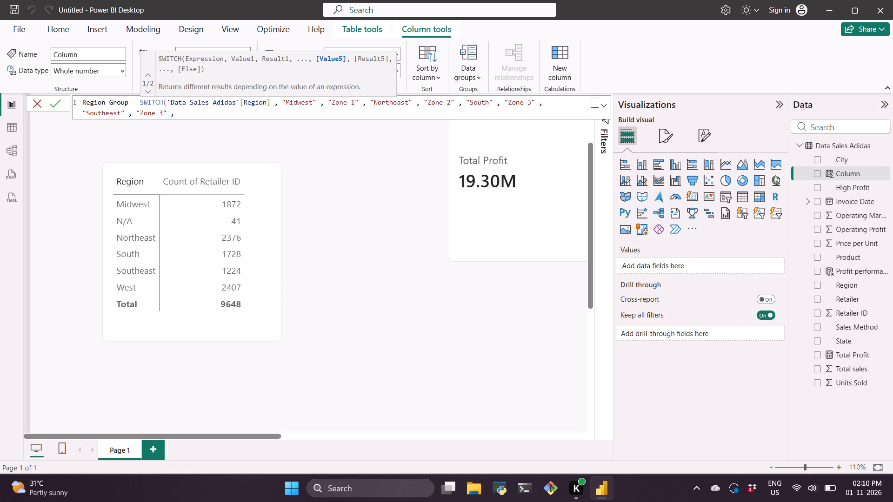
{"action": "type", "text": "\"w"}
{"action": "key", "text": "BackSpace"}
{"action": "type", "text": "West"}
{"action": "type", "text": "\""}
{"action": "key", "text": "space"}
{"action": "type", "text": ","}
Enter "Zone 4" as the result for "West", followed by a comma.
{"action": "key", "text": "space"}
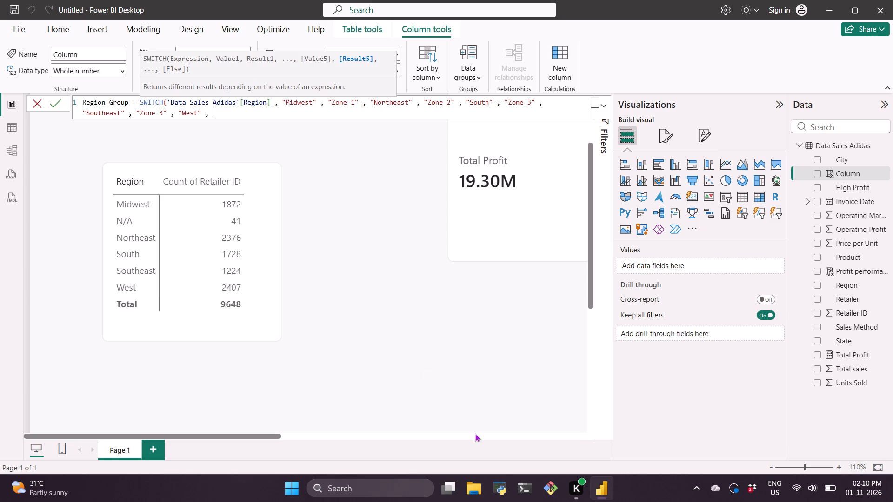
{"action": "type", "text": "\"z"}
{"action": "key", "text": "BackSpace"}
{"action": "type", "text": "ZOne $"}
{"action": "key", "text": "BackSpace"}
{"action": "key", "text": "BackSpace"}
{"action": "key", "text": "BackSpace"}
{"action": "key", "text": "BackSpace"}
{"action": "key", "text": "BackSpace"}
{"action": "type", "text": "on 4"}
{"action": "key", "text": "BackSpace"}
{"action": "key", "text": "BackSpace"}
{"action": "type", "text": "3"}
{"action": "key", "text": "space"}
{"action": "key", "text": "BackSpace"}
{"action": "key", "text": "BackSpace"}
{"action": "type", "text": "e 4"}
{"action": "type", "text": "\" ,"}
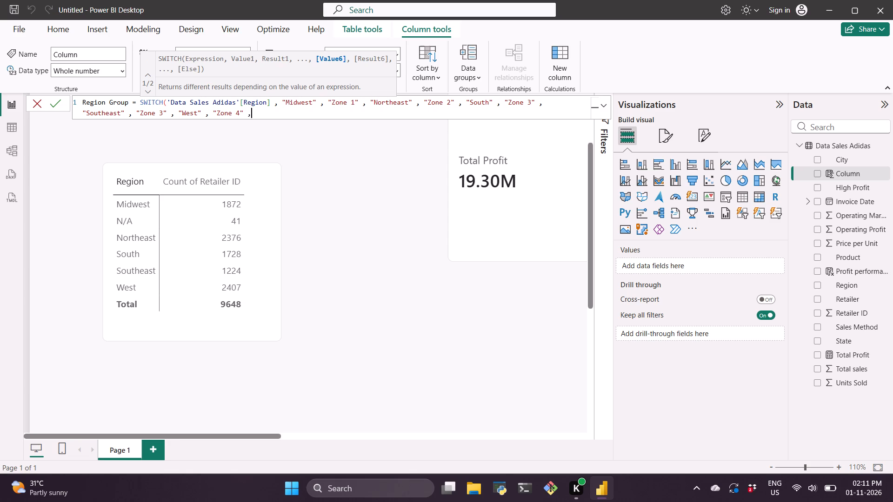
Enter "N/A" as the formula's fallback result, close the SWITCH function and commit the Region Group column.
{"action": "key", "text": "space"}
{"action": "type", "text": "\"\""}
{"action": "key", "text": "shift+parenright"}
{"action": "key", "text": "Left"}
{"action": "key", "text": "Left"}
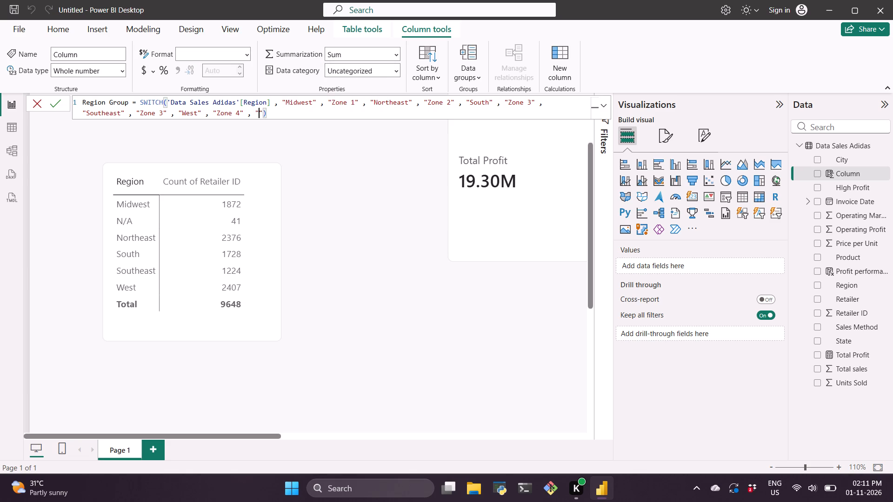
{"action": "key", "text": "shift+z"}
{"action": "key", "text": "BackSpace"}
{"action": "type", "text": "N/A"}
{"action": "key", "text": "Return"}
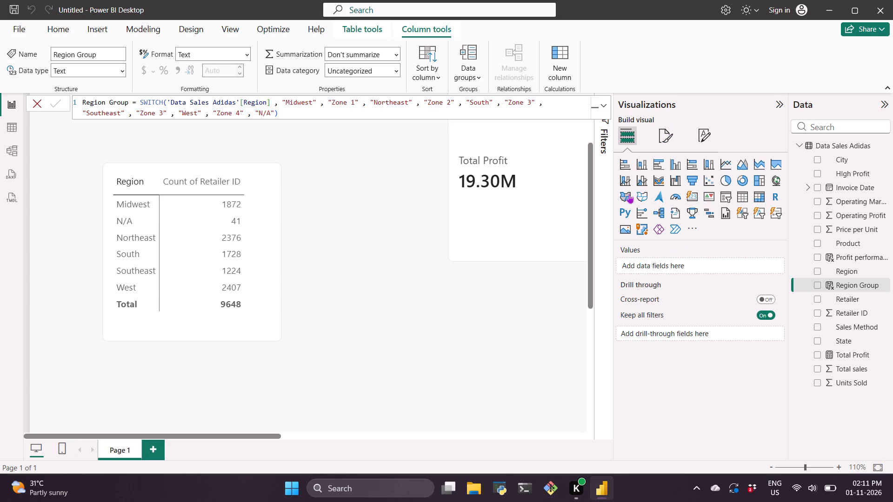
Add the Region Group field to the region matrix's rows, beneath Region.
{"action": "left_click", "coordinate": [221, 263]}
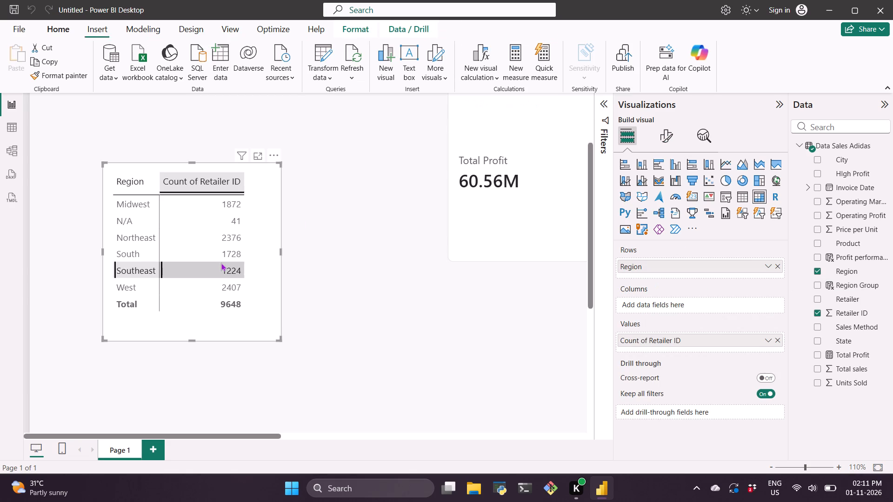
{"action": "left_click", "coordinate": [265, 221]}
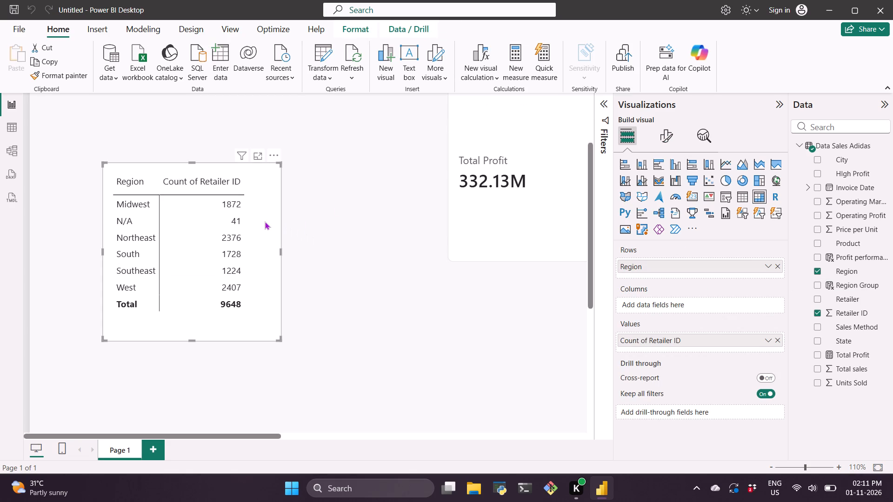
{"action": "scroll", "coordinate": [773, 346], "scroll_direction": "down", "scroll_amount": 1}
{"action": "scroll", "coordinate": [656, 271], "scroll_direction": "down", "scroll_amount": 1}
{"action": "left_click_drag", "start_coordinate": [860, 288], "coordinate": [693, 307]}
{"action": "left_click_drag", "start_coordinate": [696, 311], "coordinate": [695, 273]}
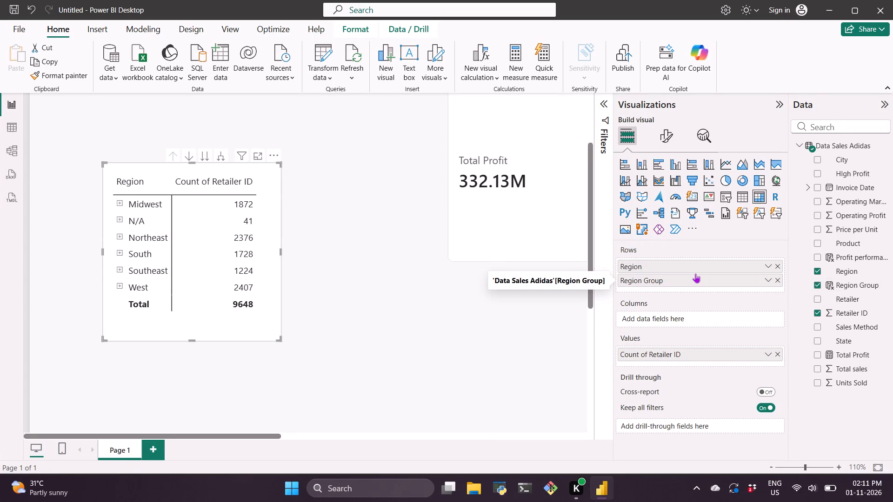
Expand the Midwest, Northeast, South and Southeast rows of the region matrix to check the zone assigned to each.
{"action": "left_click", "coordinate": [121, 202]}
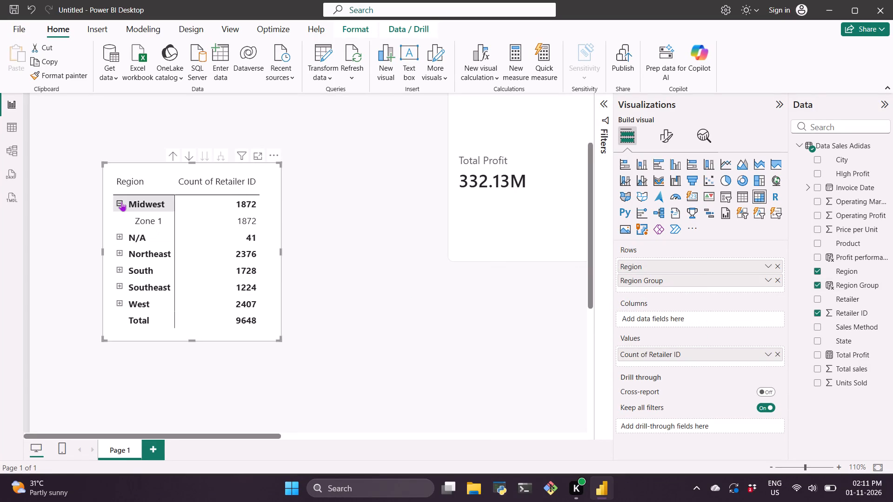
{"action": "left_click", "coordinate": [114, 238]}
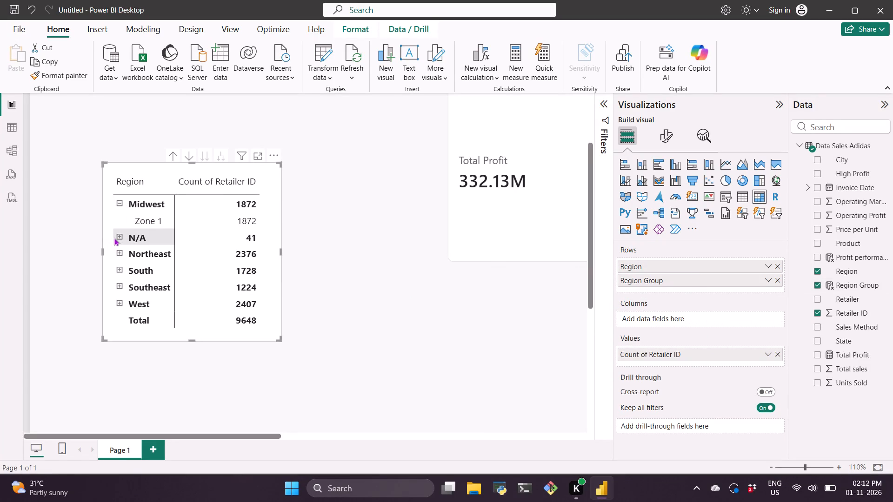
{"action": "left_click", "coordinate": [120, 256]}
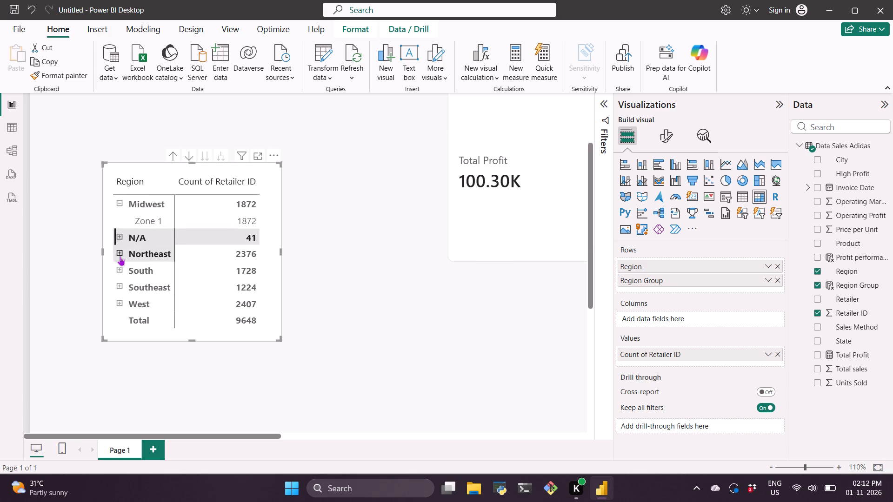
{"action": "left_click", "coordinate": [121, 289]}
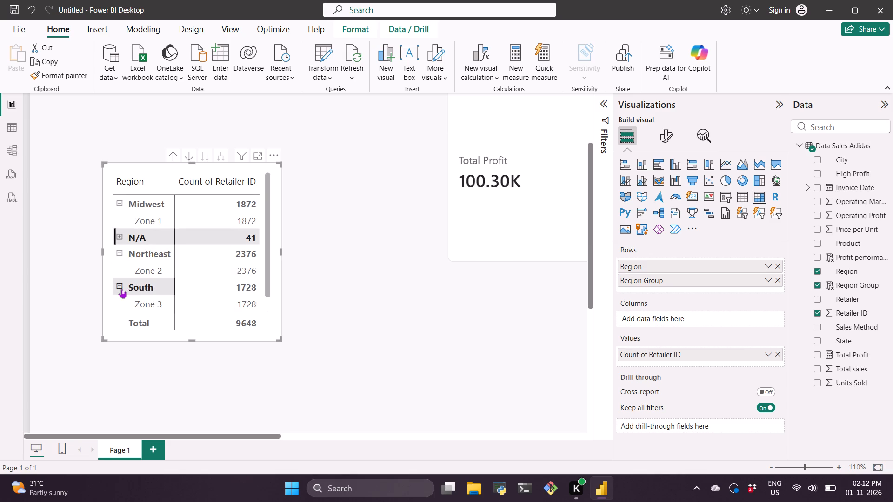
{"action": "scroll", "coordinate": [121, 289], "scroll_direction": "down", "scroll_amount": 1}
{"action": "left_click", "coordinate": [119, 291]}
{"action": "scroll", "coordinate": [119, 291], "scroll_direction": "down", "scroll_amount": 1}
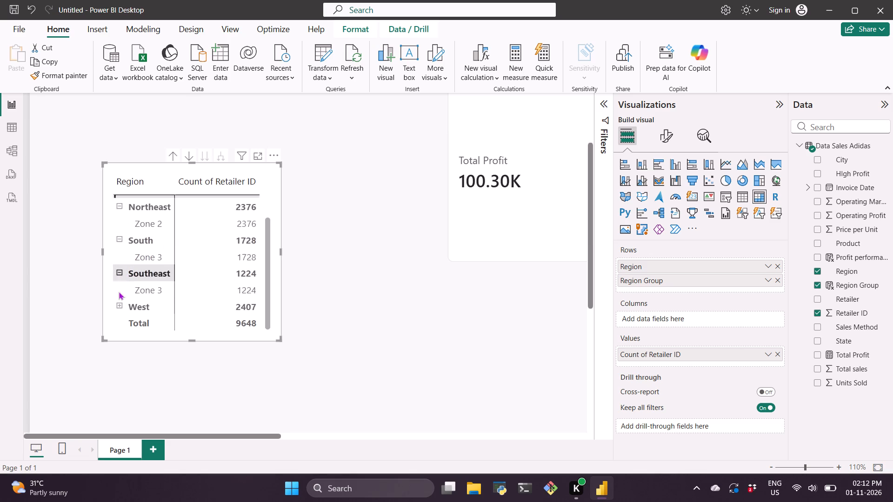
{"action": "scroll", "coordinate": [119, 291], "scroll_direction": "down", "scroll_amount": 1}
{"action": "left_click", "coordinate": [367, 309]}
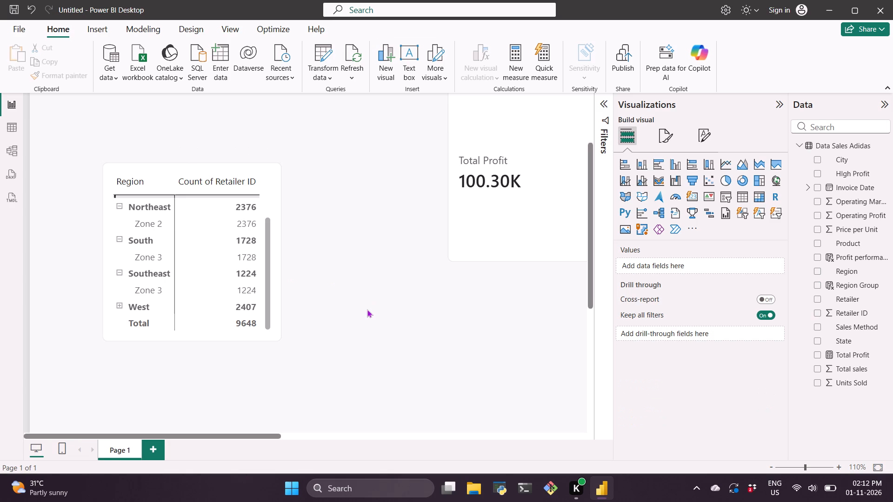
Remove the Region Group field from the region matrix's rows.
{"action": "left_click", "coordinate": [267, 189]}
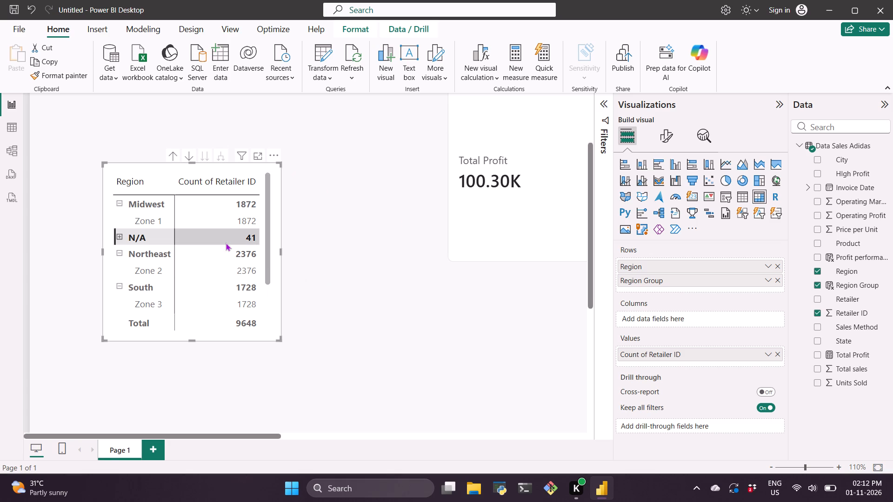
{"action": "left_click", "coordinate": [778, 282]}
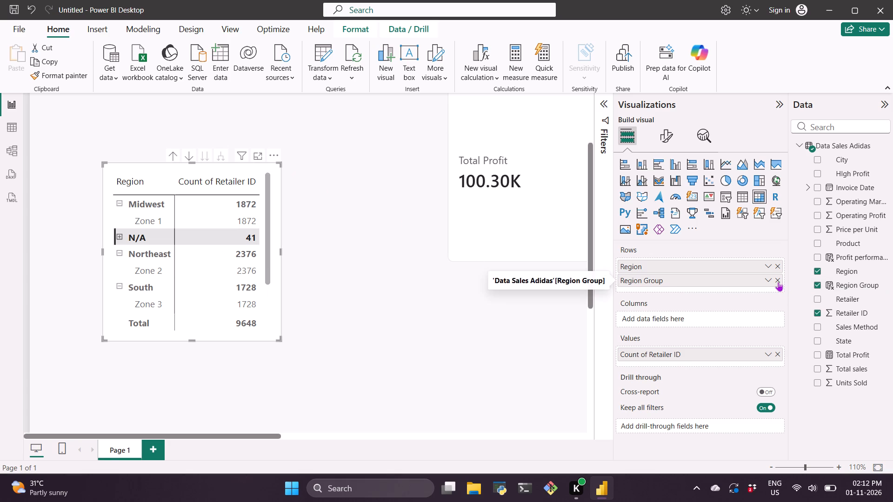
Change the Total Profit card into a table visual.
{"action": "left_click", "coordinate": [476, 259]}
{"action": "left_click", "coordinate": [747, 200]}
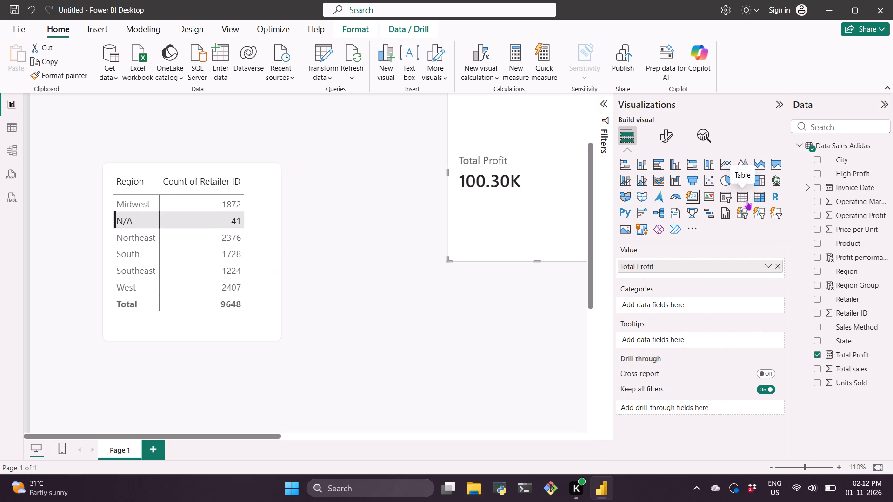
{"action": "left_click", "coordinate": [503, 180]}
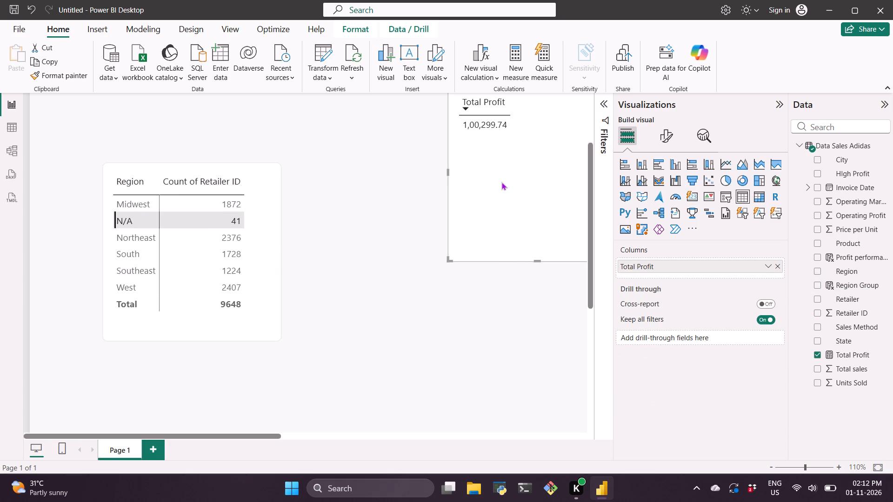
Insert a new table visual above the region matrix, shift it slightly, and add Region Group as its column.
{"action": "left_click", "coordinate": [466, 308]}
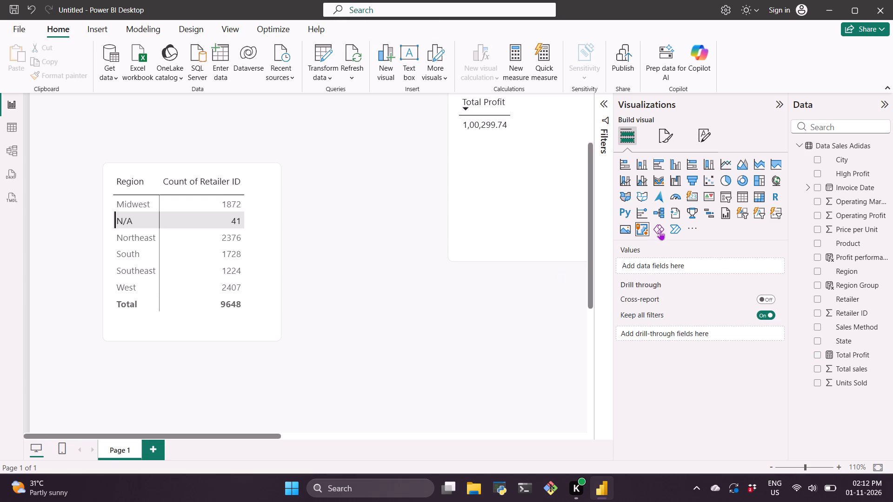
{"action": "left_click", "coordinate": [744, 196]}
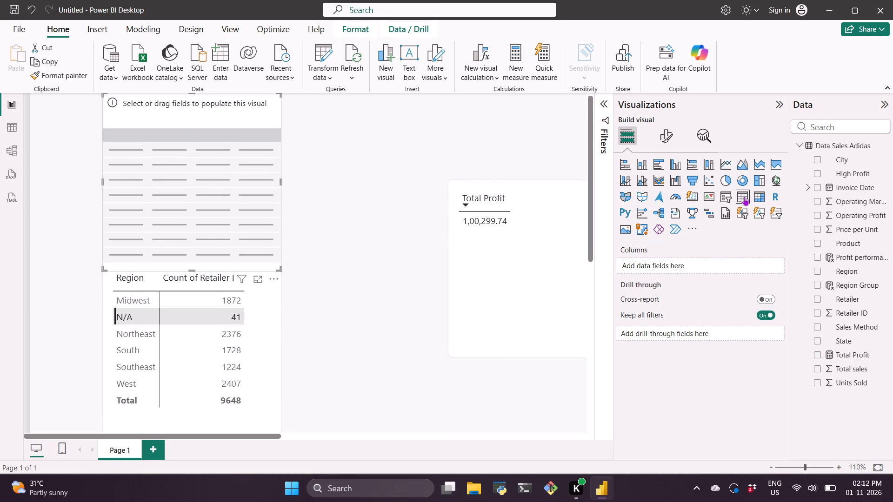
{"action": "left_click_drag", "start_coordinate": [179, 156], "coordinate": [195, 144]}
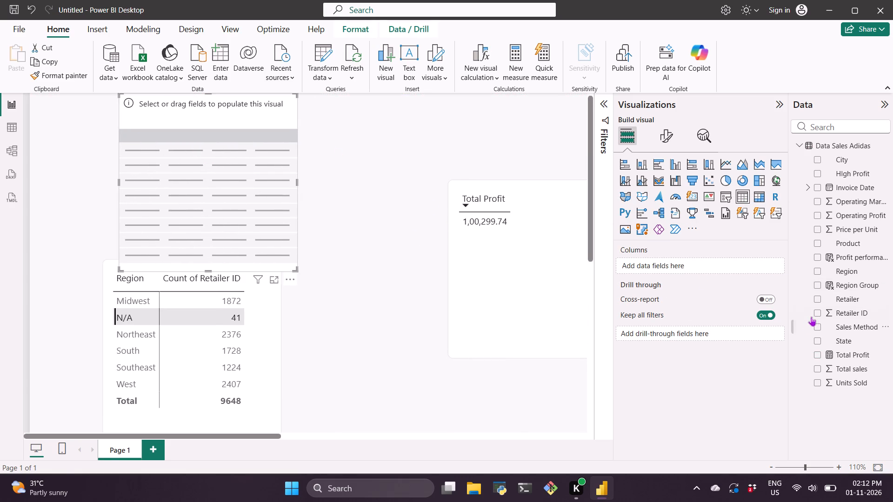
{"action": "scroll", "coordinate": [848, 256], "scroll_direction": "up", "scroll_amount": 1}
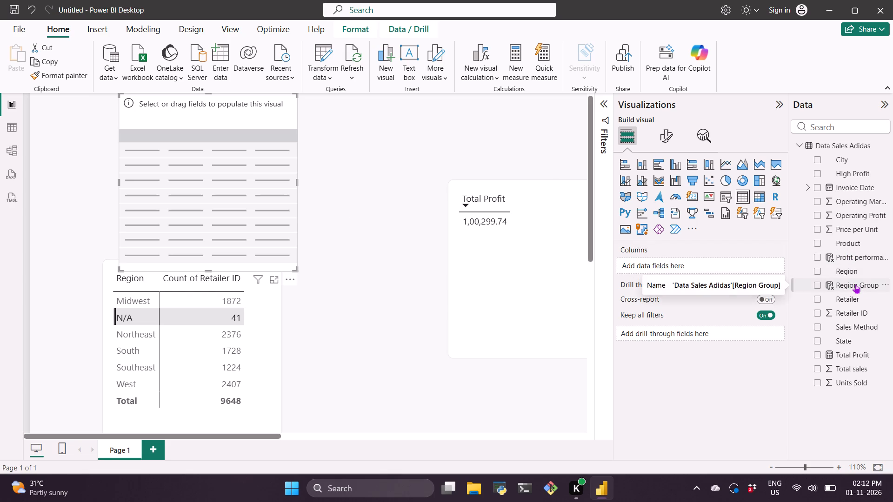
{"action": "left_click_drag", "start_coordinate": [855, 284], "coordinate": [687, 262]}
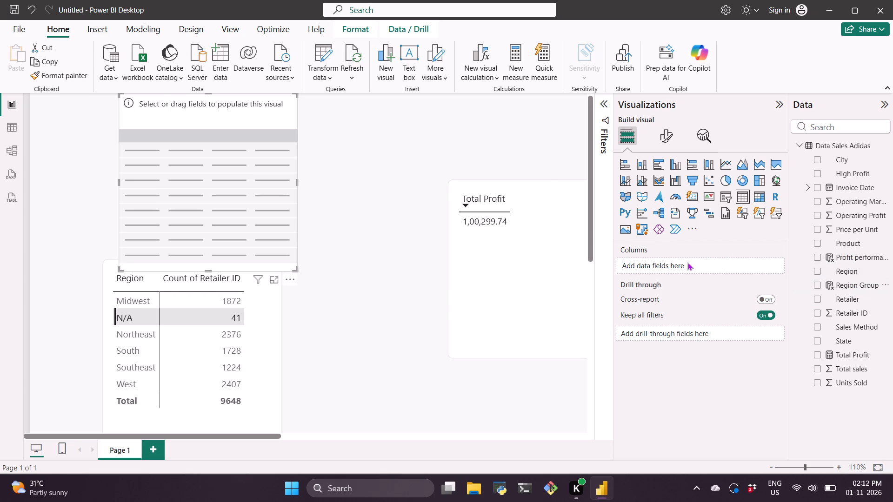
{"action": "left_click_drag", "start_coordinate": [849, 286], "coordinate": [679, 269]}
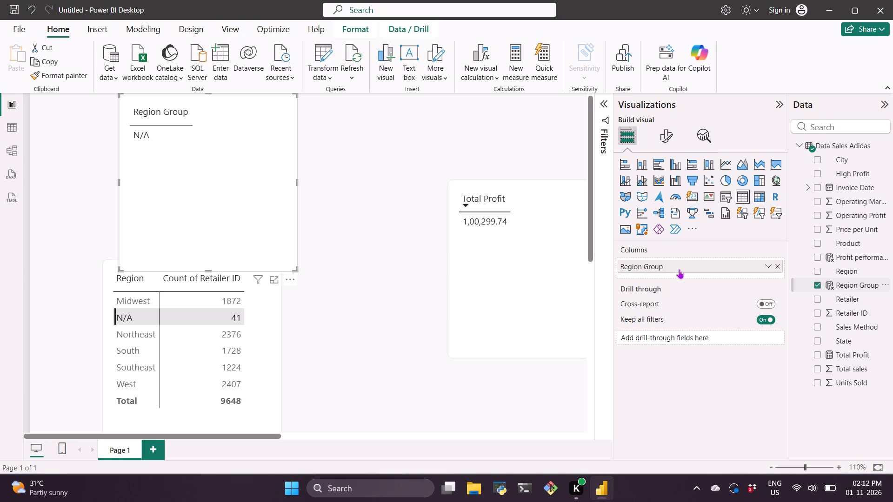
Convert the Region Group table into a matrix and add the count of Retailer ID as its values.
{"action": "left_click", "coordinate": [762, 193]}
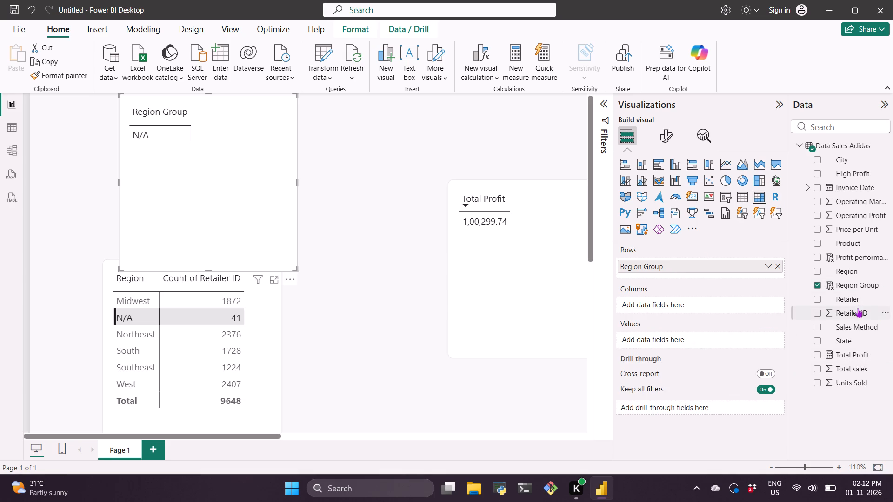
{"action": "left_click_drag", "start_coordinate": [851, 309], "coordinate": [678, 330]}
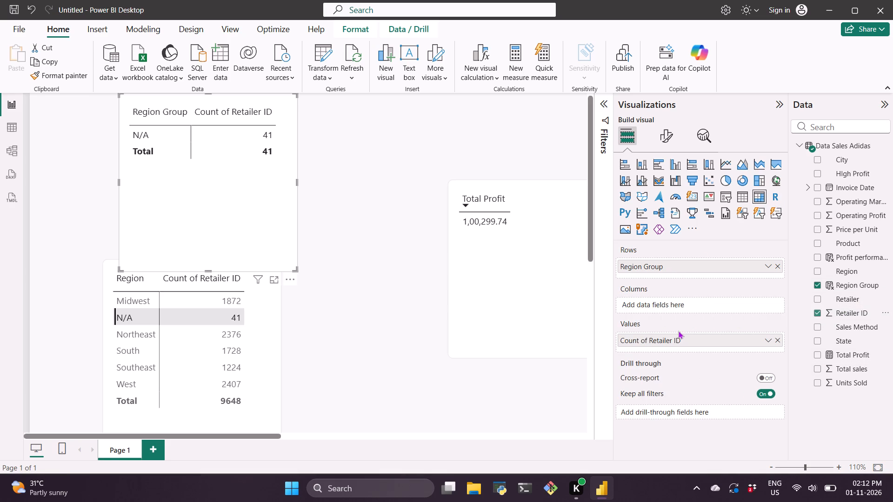
{"action": "left_click", "coordinate": [351, 312]}
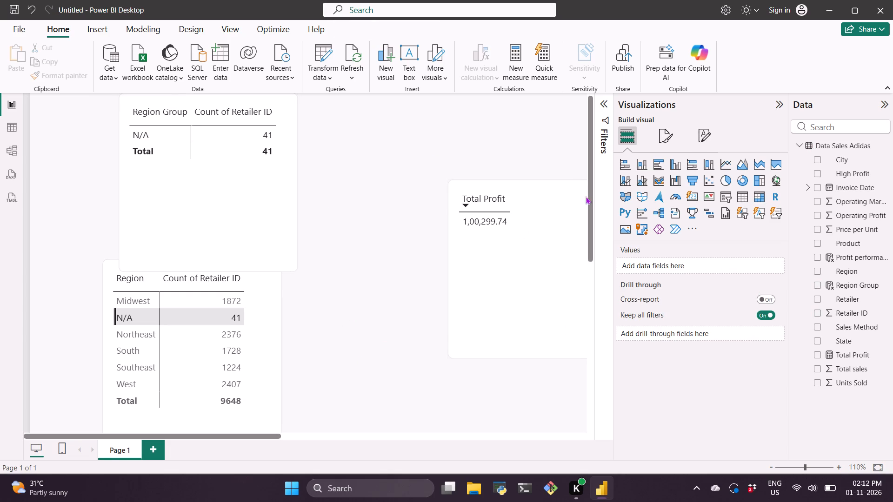
Examine the Region Group column across the rows of the Data Sales Adidas table.
{"action": "left_click", "coordinate": [8, 129]}
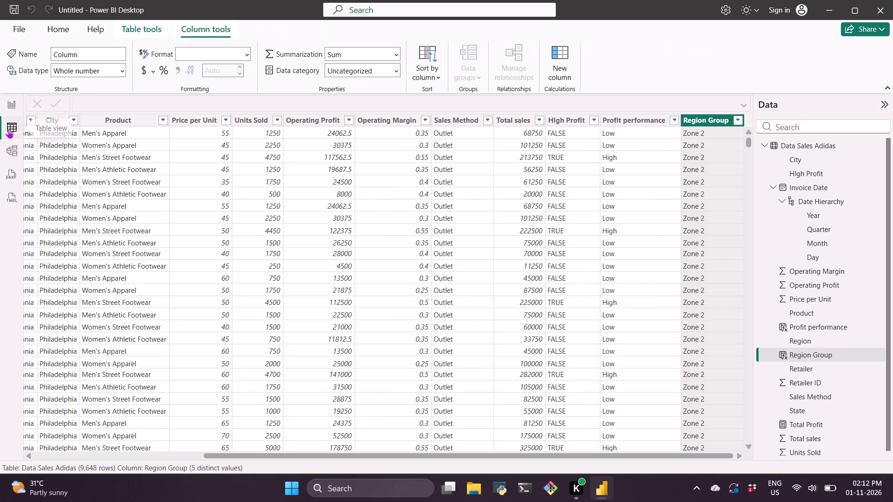
{"action": "scroll", "coordinate": [485, 173], "scroll_direction": "left", "scroll_amount": 3}
{"action": "scroll", "coordinate": [485, 173], "scroll_direction": "down", "scroll_amount": 2}
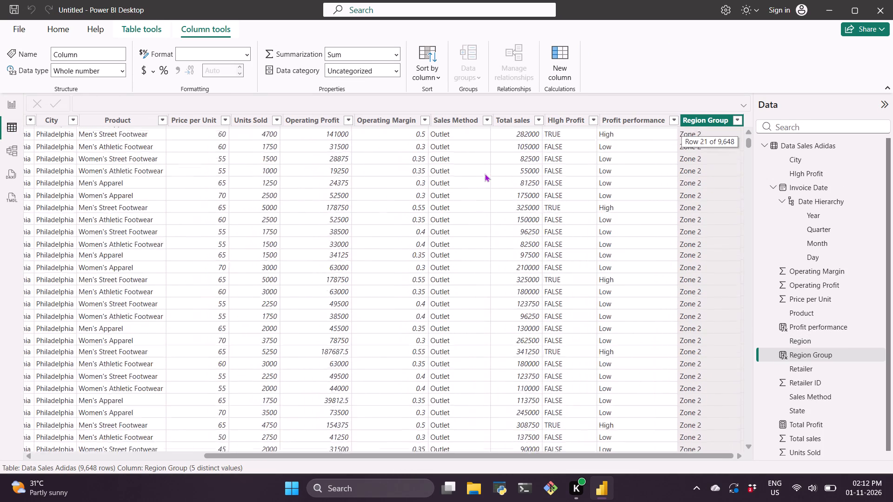
{"action": "scroll", "coordinate": [485, 173], "scroll_direction": "down", "scroll_amount": 3}
{"action": "scroll", "coordinate": [485, 173], "scroll_direction": "up", "scroll_amount": 6}
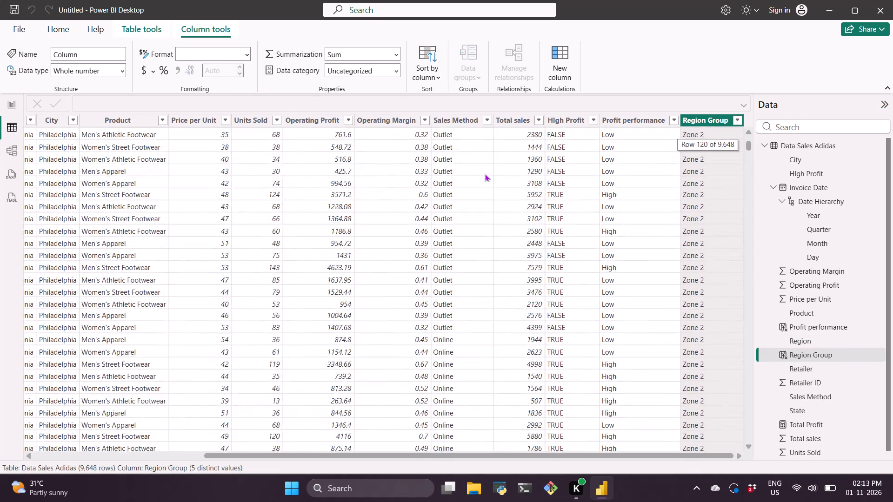
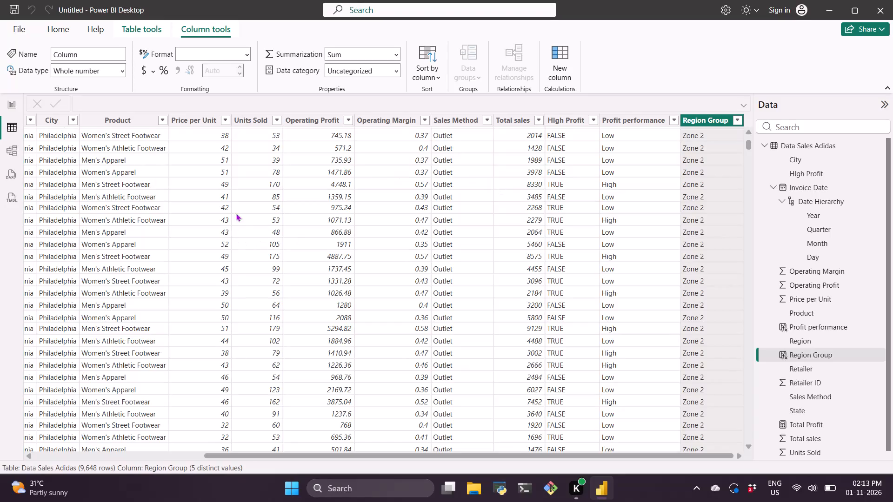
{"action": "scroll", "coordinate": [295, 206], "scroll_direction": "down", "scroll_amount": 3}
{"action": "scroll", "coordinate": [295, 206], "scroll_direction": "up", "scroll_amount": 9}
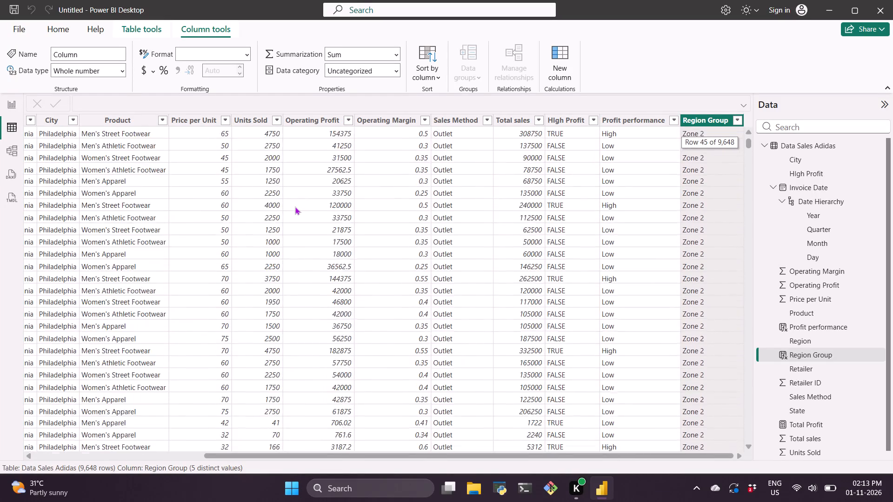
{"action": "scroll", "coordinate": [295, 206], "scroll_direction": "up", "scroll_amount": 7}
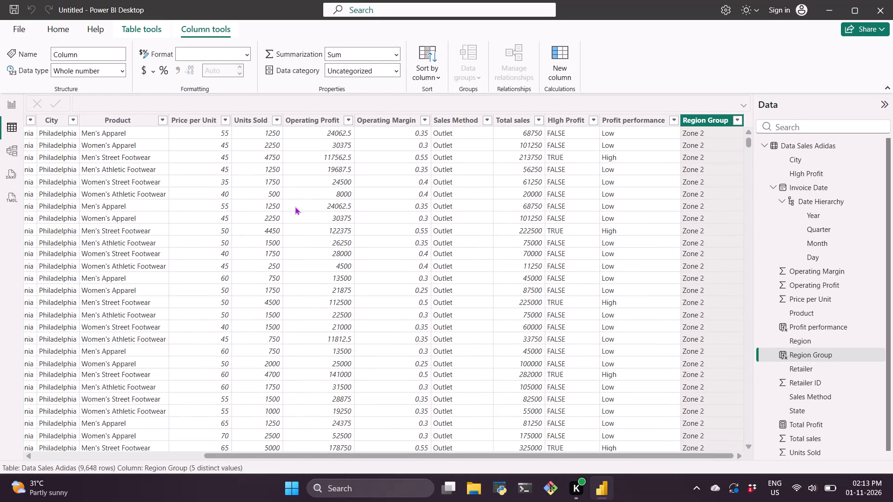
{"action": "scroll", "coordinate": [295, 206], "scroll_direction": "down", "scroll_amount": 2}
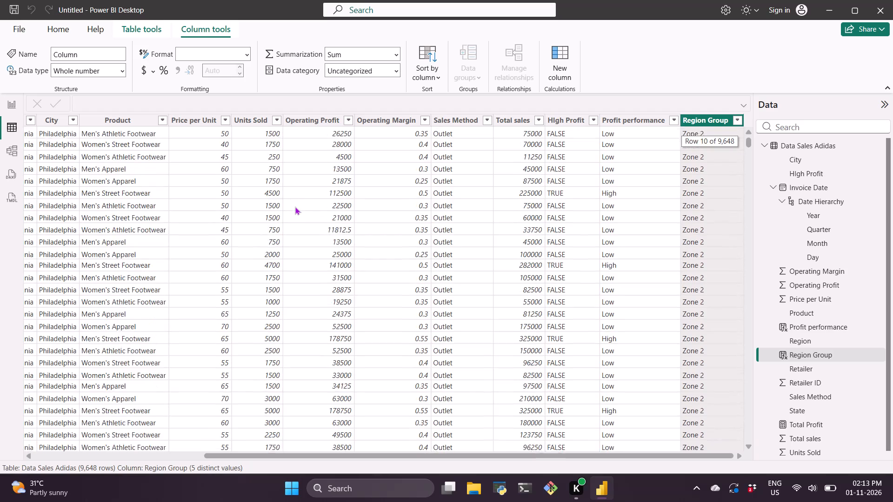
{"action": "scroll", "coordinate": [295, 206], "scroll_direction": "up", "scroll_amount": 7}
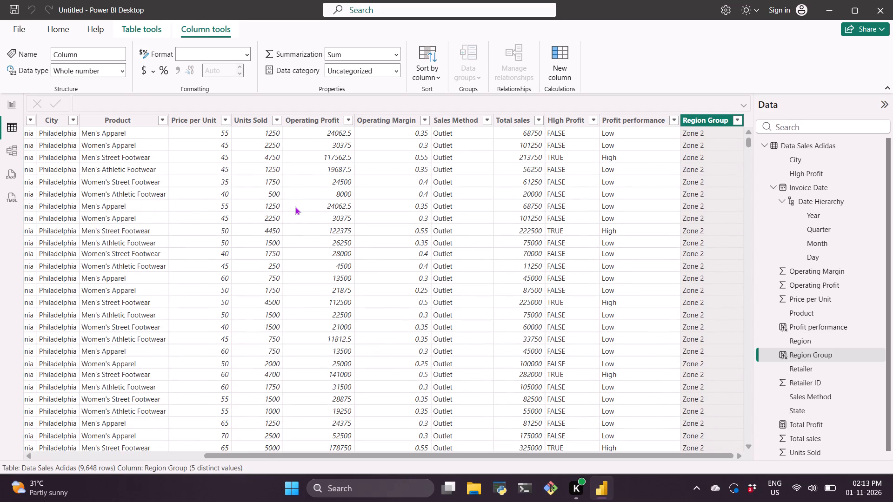
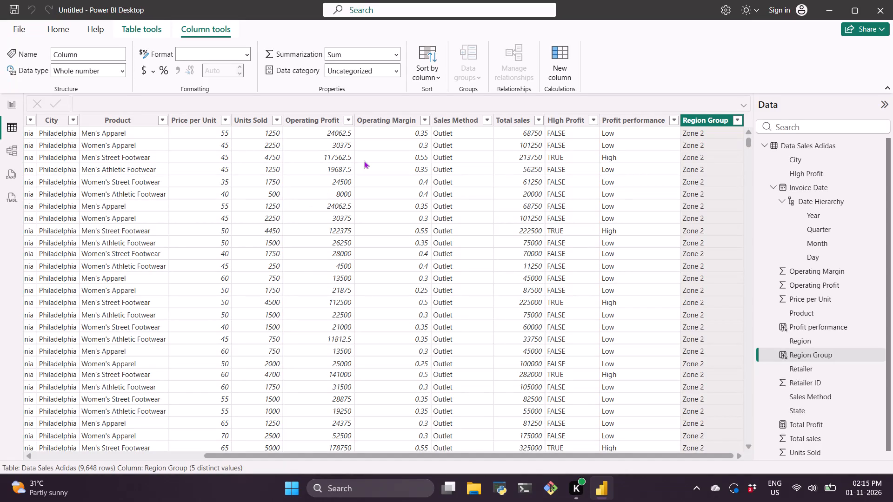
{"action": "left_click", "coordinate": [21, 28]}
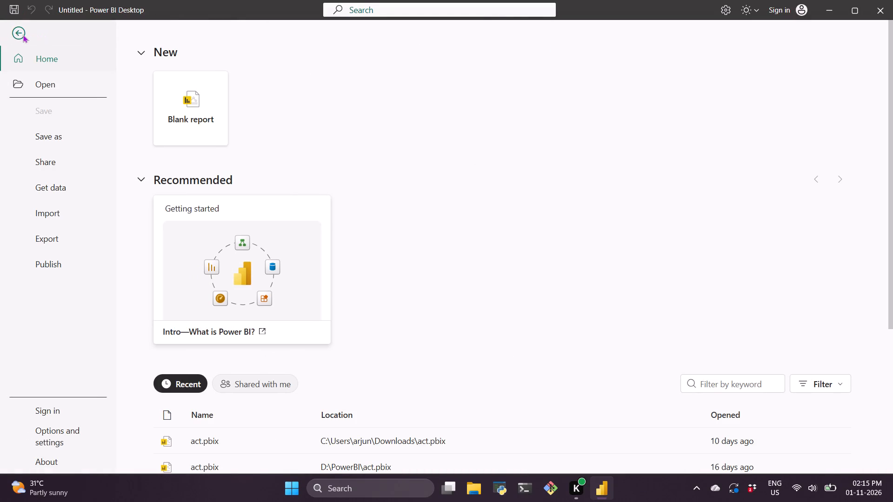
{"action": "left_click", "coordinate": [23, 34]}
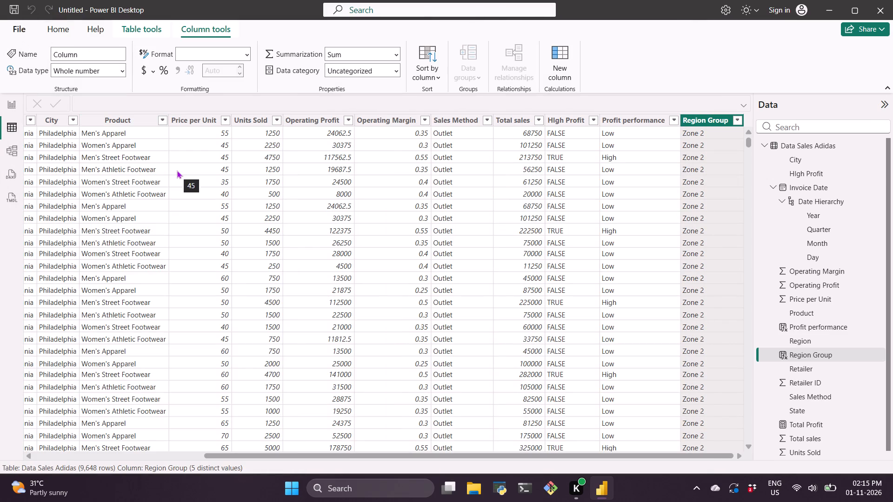
Create a new measure in the Data Sales Adidas table and enter SalesEastRegion as its name.
{"action": "left_click", "coordinate": [39, 28]}
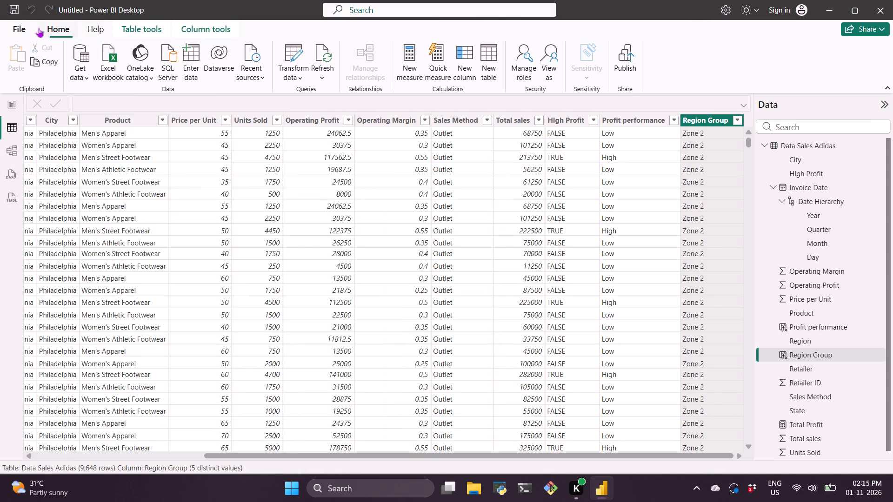
{"action": "left_click", "coordinate": [404, 58]}
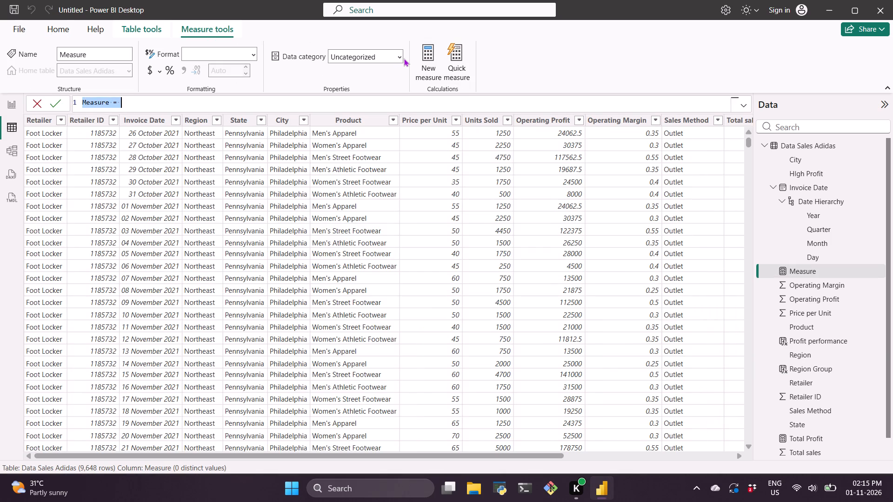
{"action": "type", "text": "Sales"}
{"action": "type", "text": "East"}
{"action": "type", "text": "Region"}
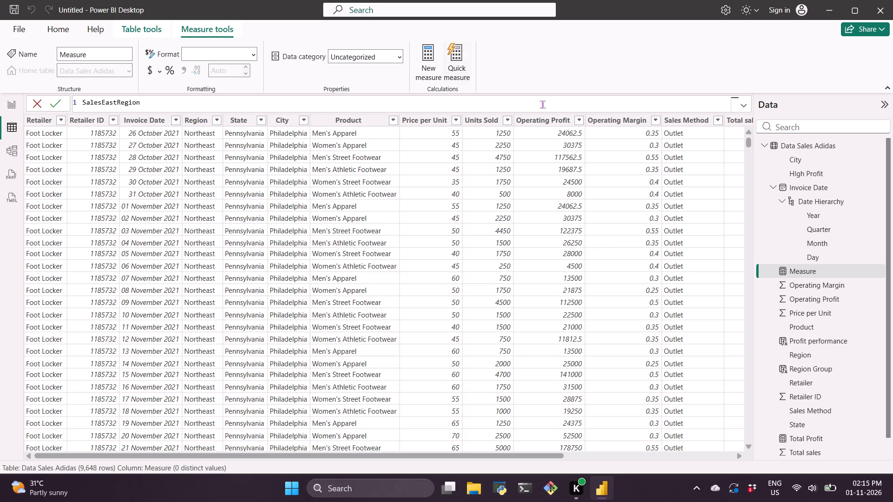
Examine the distinct region values available in the Region column's filter.
{"action": "left_click", "coordinate": [215, 120]}
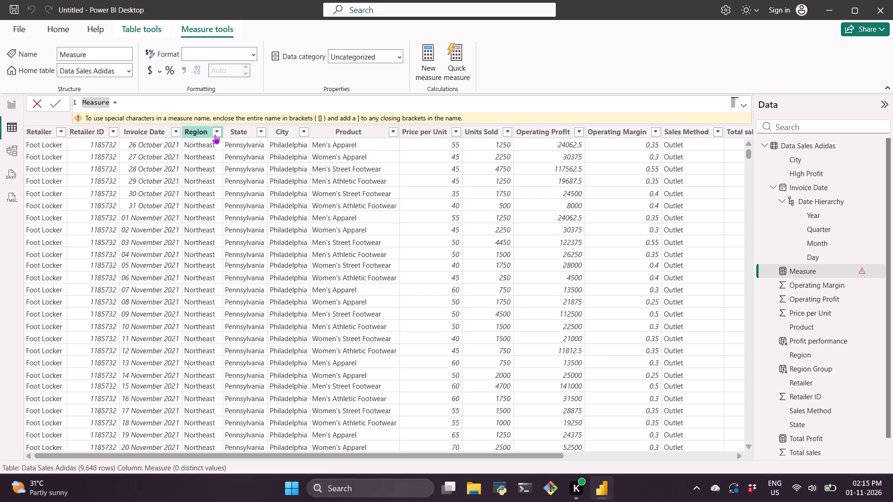
{"action": "left_click", "coordinate": [215, 134]}
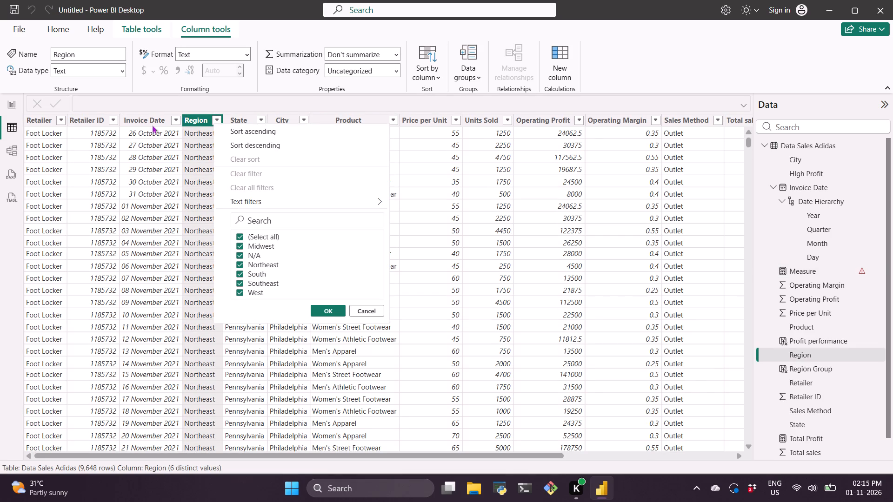
{"action": "left_click", "coordinate": [150, 96]}
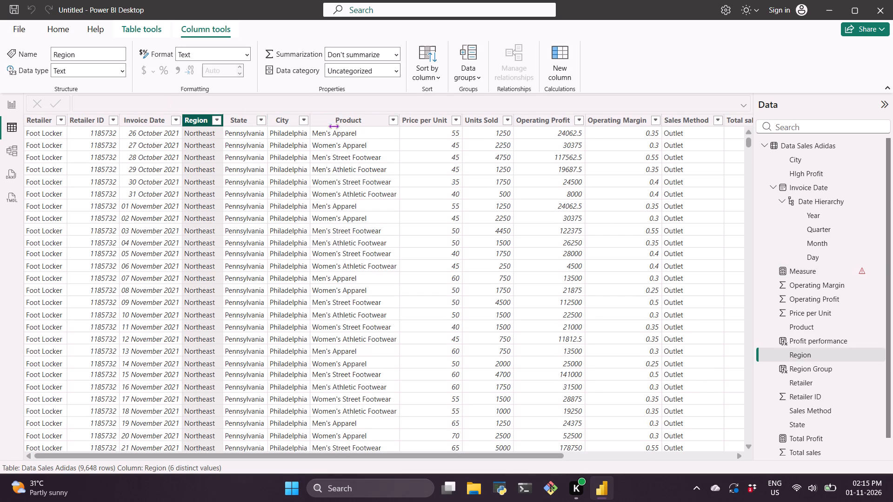
Replace the default name in the new measure's formula with SalesWestRegion.
{"action": "left_click", "coordinate": [800, 268]}
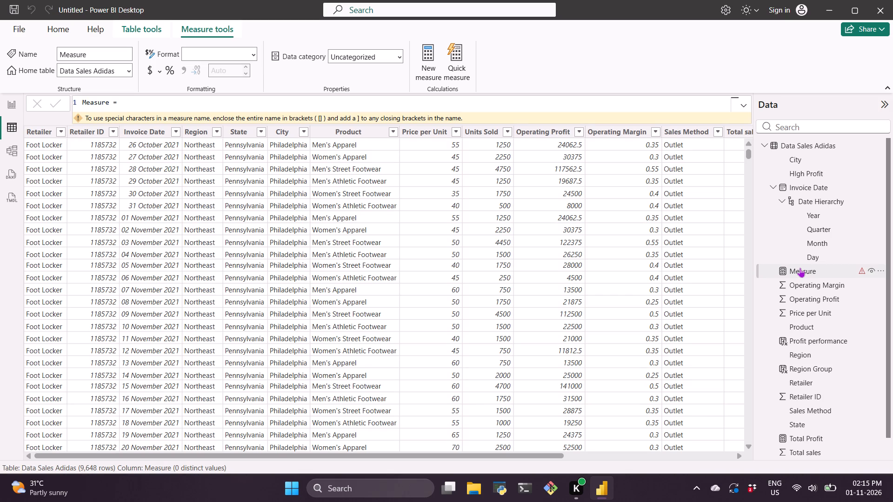
{"action": "double_click", "coordinate": [96, 100]}
{"action": "type", "text": "SAles"}
{"action": "key", "text": "BackSpace"}
{"action": "key", "text": "BackSpace"}
{"action": "key", "text": "BackSpace"}
{"action": "key", "text": "BackSpace"}
{"action": "type", "text": "ales"}
{"action": "type", "text": "Ws"}
{"action": "key", "text": "BackSpace"}
{"action": "type", "text": "est"}
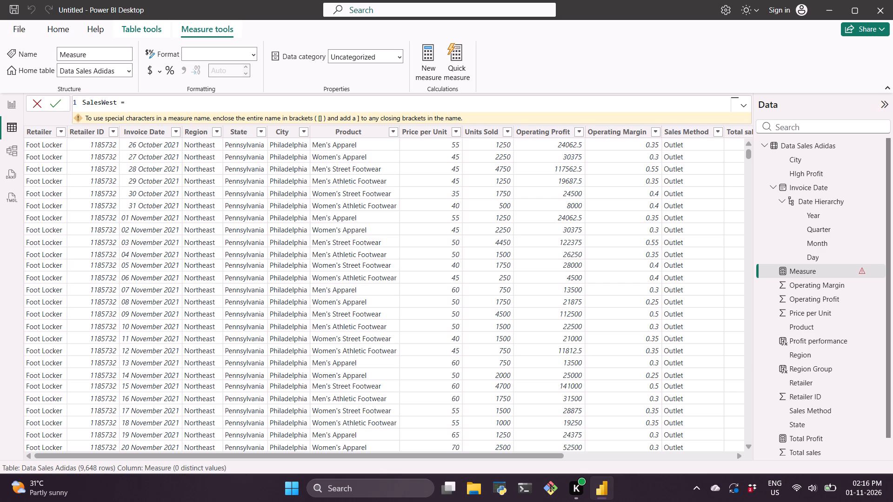
{"action": "type", "text": "Regio"}
{"action": "key", "text": "n"}
Space out the words of the measure name so it reads Sales West Region.
{"action": "key", "text": "Left"}
{"action": "key", "text": "Left"}
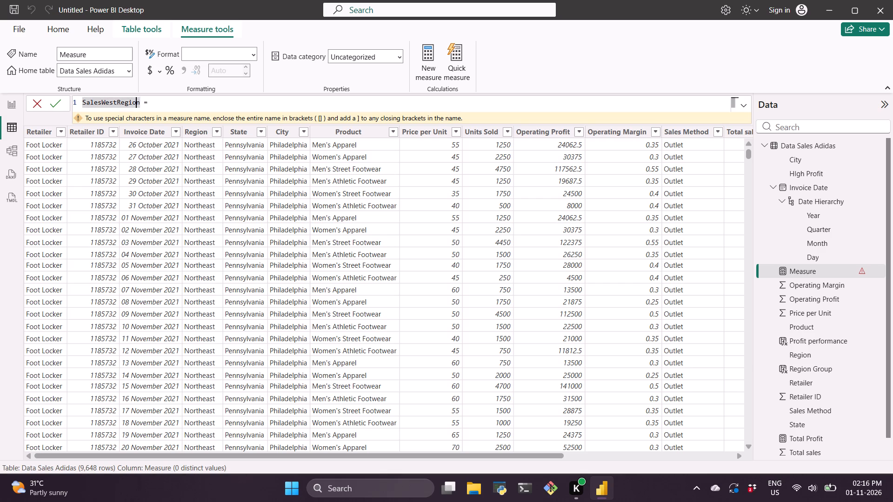
{"action": "key", "text": "Left"}
{"action": "key", "text": "Left"}
{"action": "key", "text": "Left"}
{"action": "key", "text": "Left"}
{"action": "key", "text": "space"}
{"action": "key", "text": "Left"}
{"action": "key", "text": "Left"}
{"action": "key", "text": "Left"}
{"action": "key", "text": "Left"}
{"action": "key", "text": "Left"}
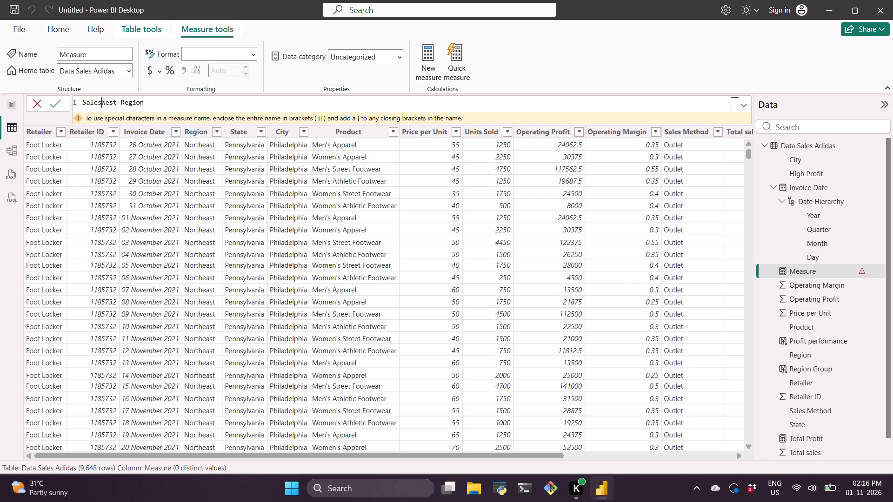
{"action": "key", "text": "space"}
Start the Sales West Region formula with CALCULATE( SUM(.
{"action": "left_click", "coordinate": [180, 109]}
{"action": "key", "text": "shift+c"}
{"action": "key", "text": "Return"}
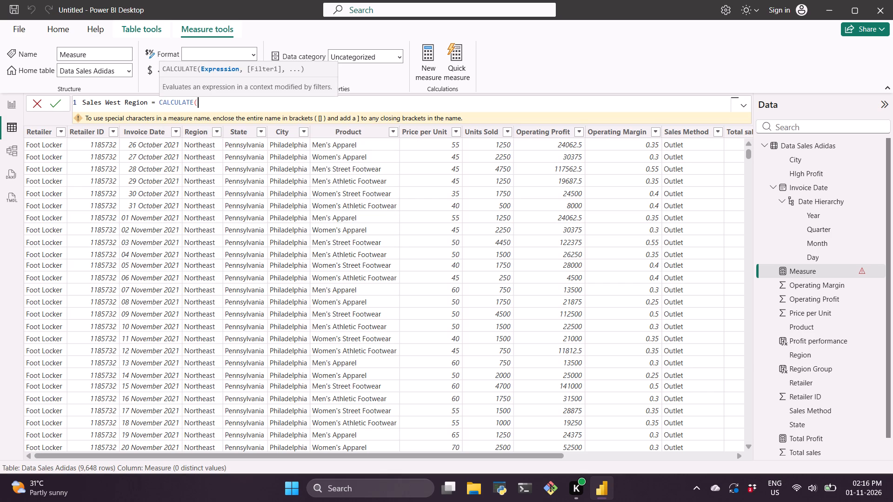
{"action": "key", "text": "space"}
{"action": "type", "text": "SU"}
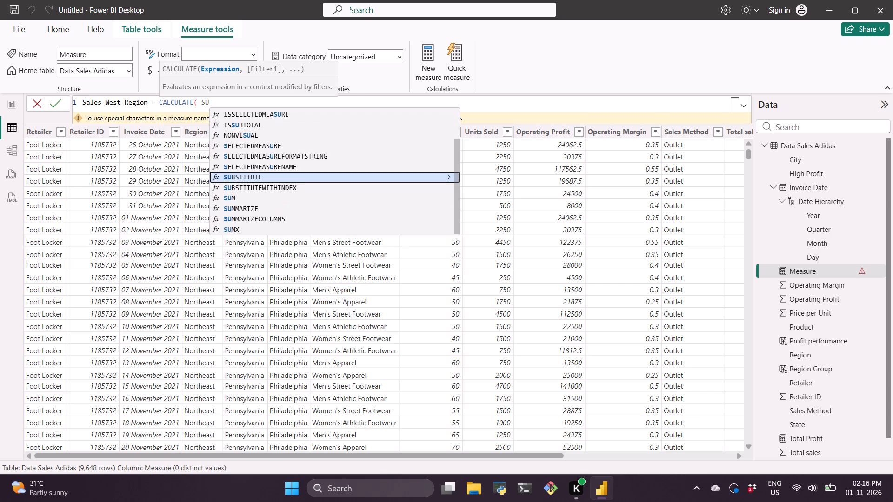
{"action": "key", "text": "m"}
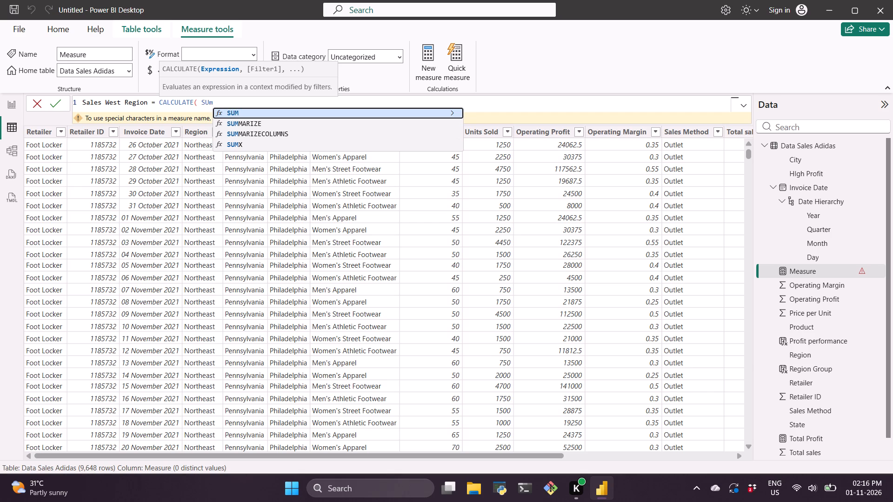
{"action": "key", "text": "BackSpace"}
{"action": "type", "text": "M("}
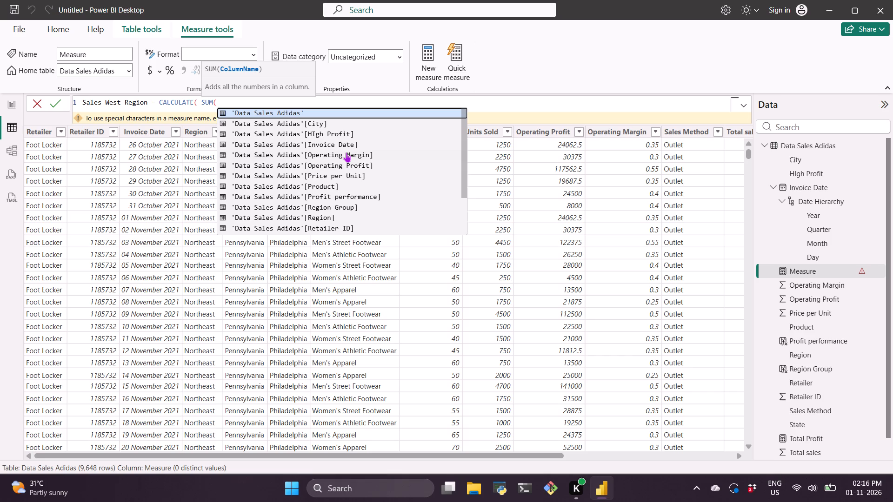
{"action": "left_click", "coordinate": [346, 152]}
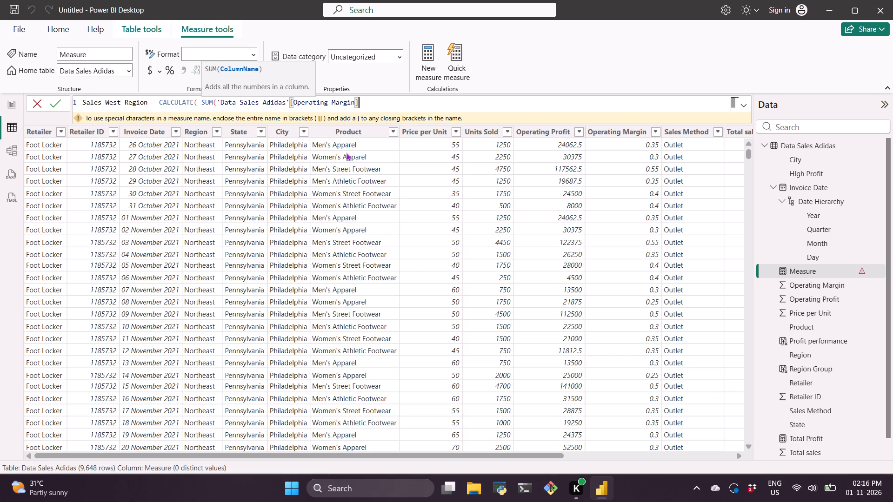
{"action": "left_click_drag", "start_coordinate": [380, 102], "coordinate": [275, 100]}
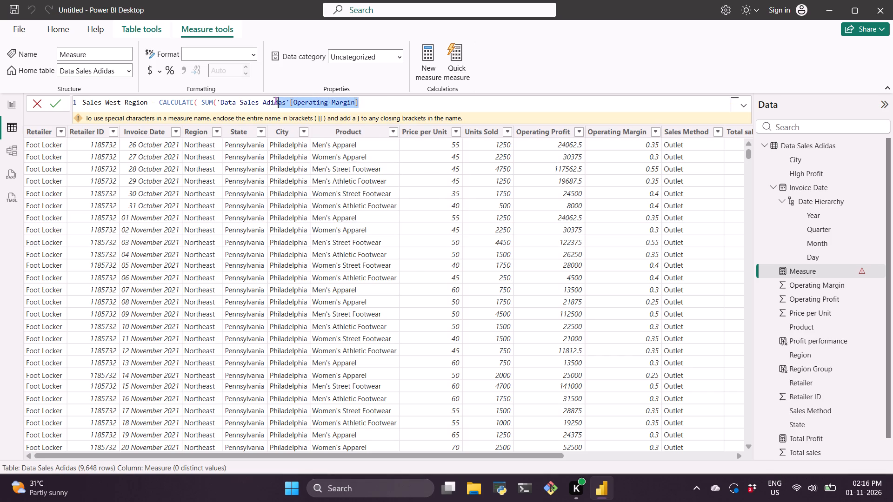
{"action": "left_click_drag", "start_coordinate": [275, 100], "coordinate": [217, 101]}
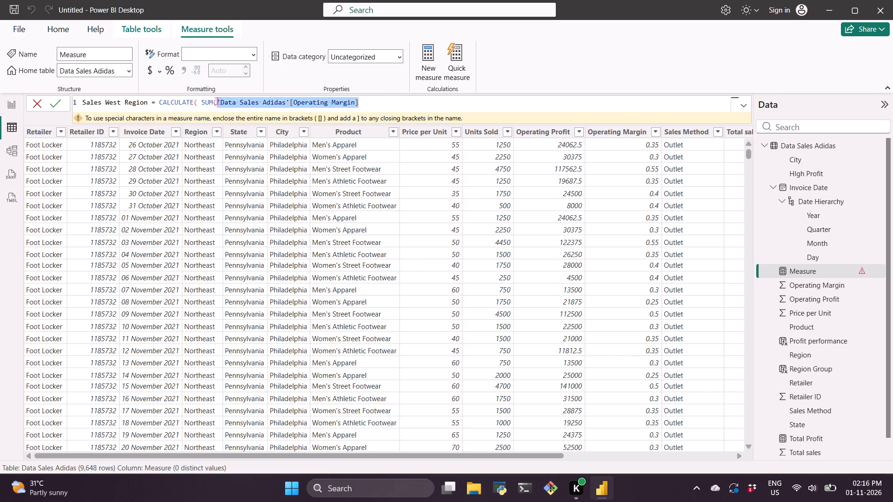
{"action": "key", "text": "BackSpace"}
Insert 'Data Sales Adidas'[Total sales] as the column inside SUM.
{"action": "key", "text": "shift+t"}
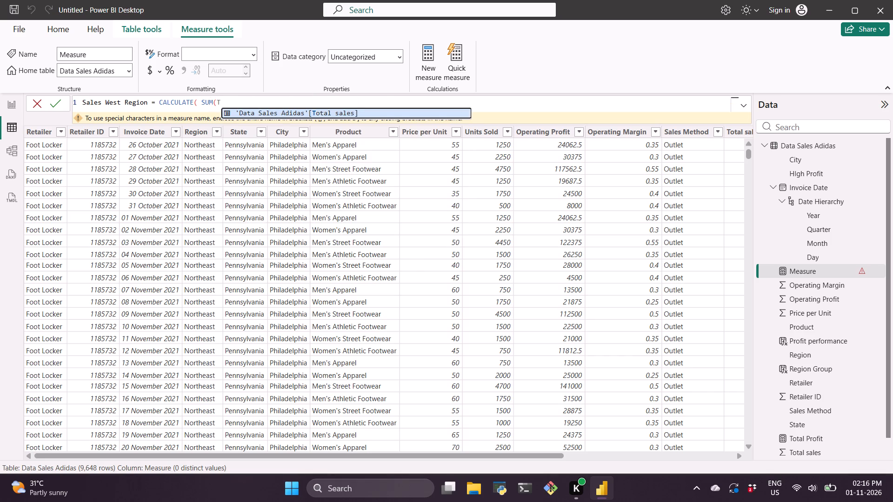
{"action": "key", "text": "Return"}
{"action": "left_click", "coordinate": [217, 101]}
{"action": "key", "text": "comma"}
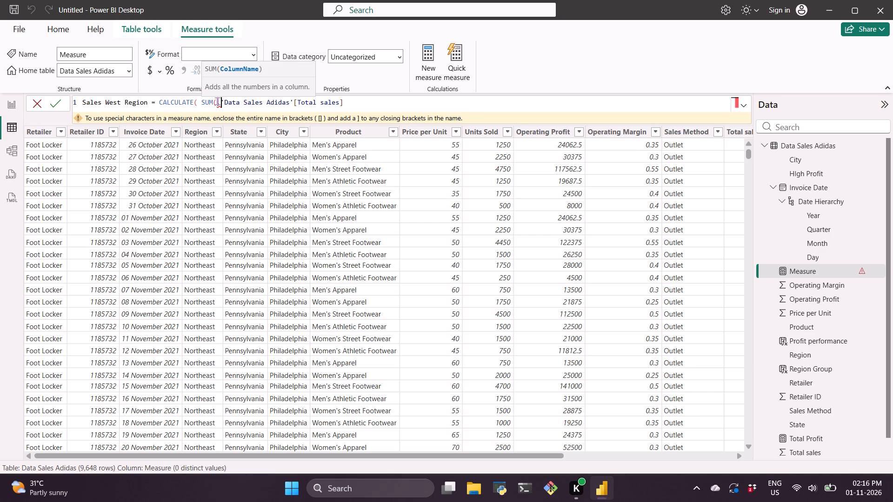
{"action": "key", "text": "BackSpace"}
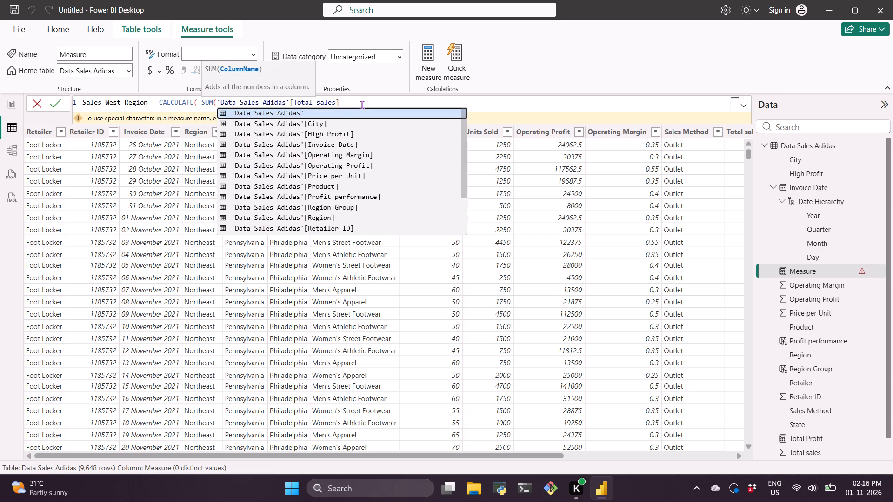
Add a comma after the Total sales reference to begin the filter argument.
{"action": "left_click", "coordinate": [358, 105]}
{"action": "key", "text": "space"}
{"action": "type", "text": ","}
{"action": "key", "text": "space"}
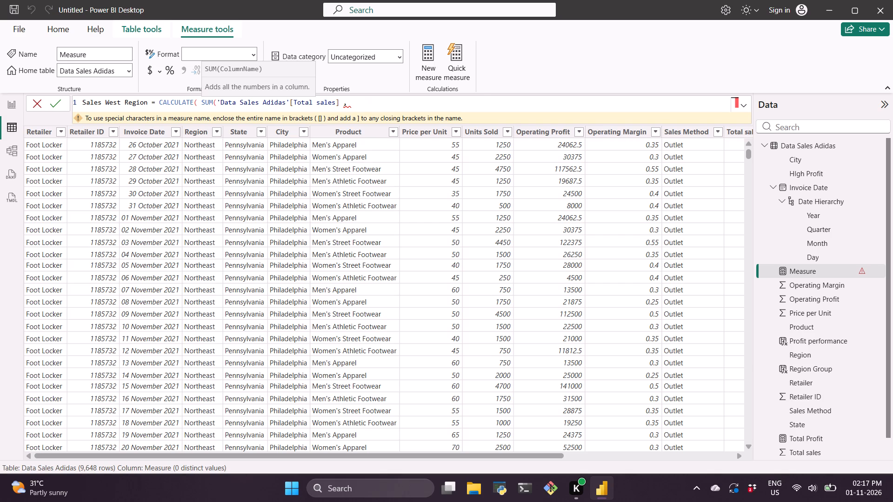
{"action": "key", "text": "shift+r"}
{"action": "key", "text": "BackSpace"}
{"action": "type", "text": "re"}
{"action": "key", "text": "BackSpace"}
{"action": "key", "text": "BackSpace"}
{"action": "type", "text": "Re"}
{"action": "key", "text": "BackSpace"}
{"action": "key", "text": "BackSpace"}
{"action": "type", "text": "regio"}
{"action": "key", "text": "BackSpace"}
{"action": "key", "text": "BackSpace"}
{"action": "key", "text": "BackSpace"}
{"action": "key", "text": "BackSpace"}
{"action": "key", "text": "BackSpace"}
Enter [Region] in square brackets as the filter column after the comma.
{"action": "type", "text": "Re"}
{"action": "type", "text": "gio"}
{"action": "key", "text": "n"}
{"action": "key", "text": "bracketright"}
{"action": "key", "text": "Left"}
{"action": "key", "text": "Left"}
{"action": "key", "text": "Left"}
{"action": "key", "text": "Left"}
{"action": "key", "text": "Left"}
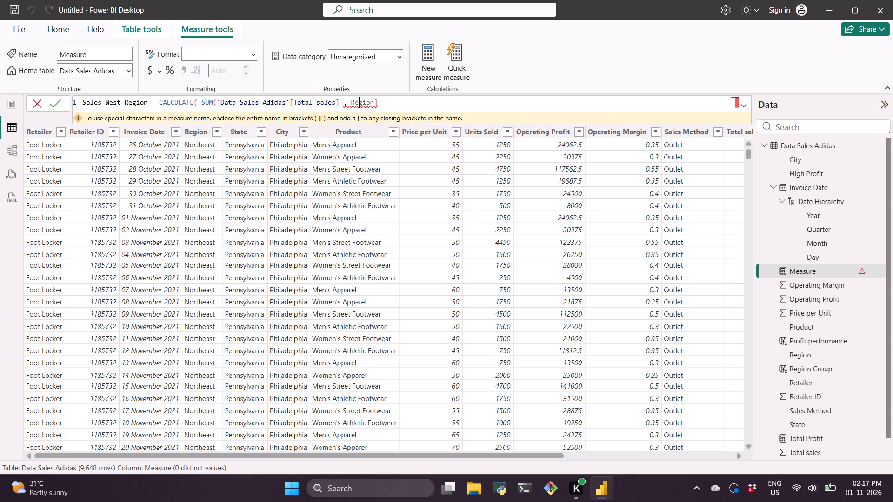
{"action": "key", "text": "Left"}
{"action": "key", "text": "Left"}
{"action": "key", "text": "bracketleft"}
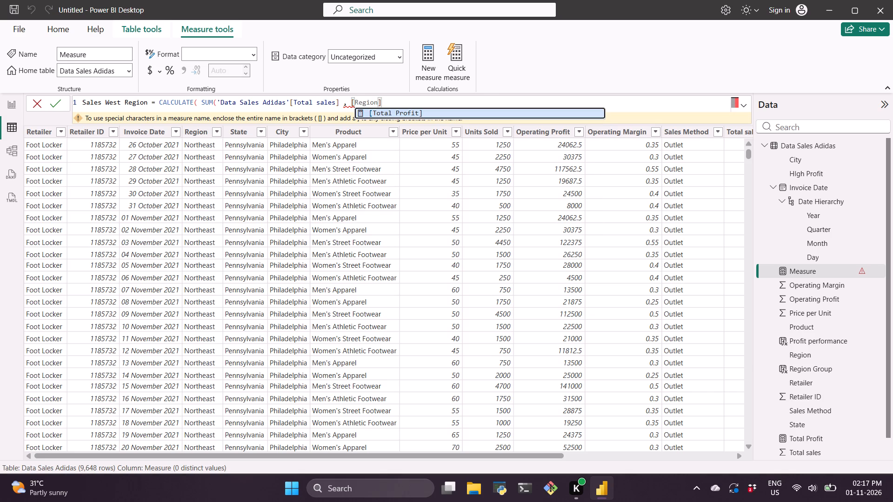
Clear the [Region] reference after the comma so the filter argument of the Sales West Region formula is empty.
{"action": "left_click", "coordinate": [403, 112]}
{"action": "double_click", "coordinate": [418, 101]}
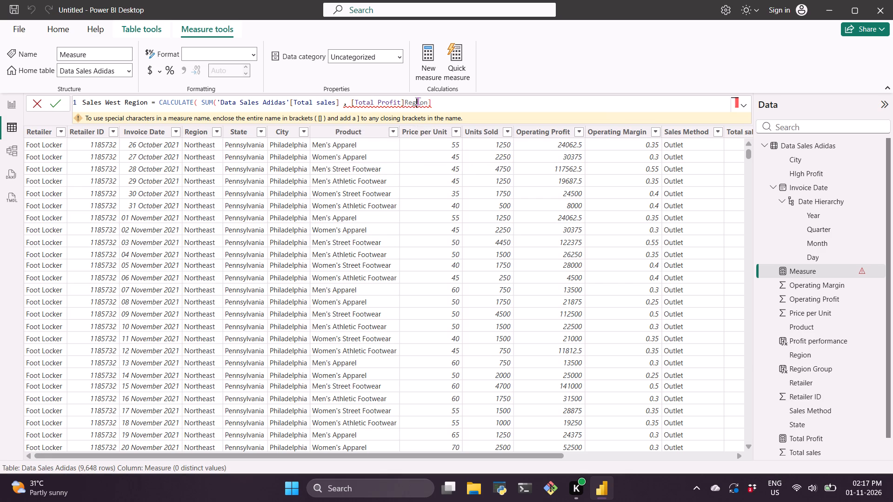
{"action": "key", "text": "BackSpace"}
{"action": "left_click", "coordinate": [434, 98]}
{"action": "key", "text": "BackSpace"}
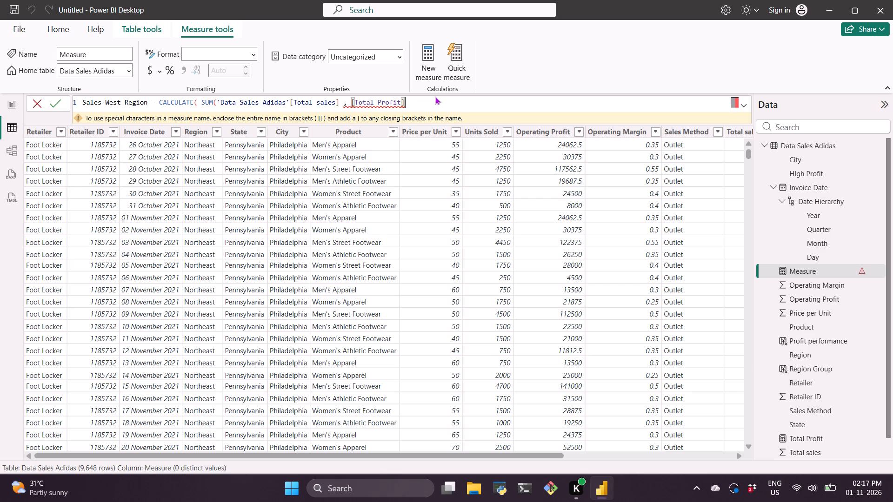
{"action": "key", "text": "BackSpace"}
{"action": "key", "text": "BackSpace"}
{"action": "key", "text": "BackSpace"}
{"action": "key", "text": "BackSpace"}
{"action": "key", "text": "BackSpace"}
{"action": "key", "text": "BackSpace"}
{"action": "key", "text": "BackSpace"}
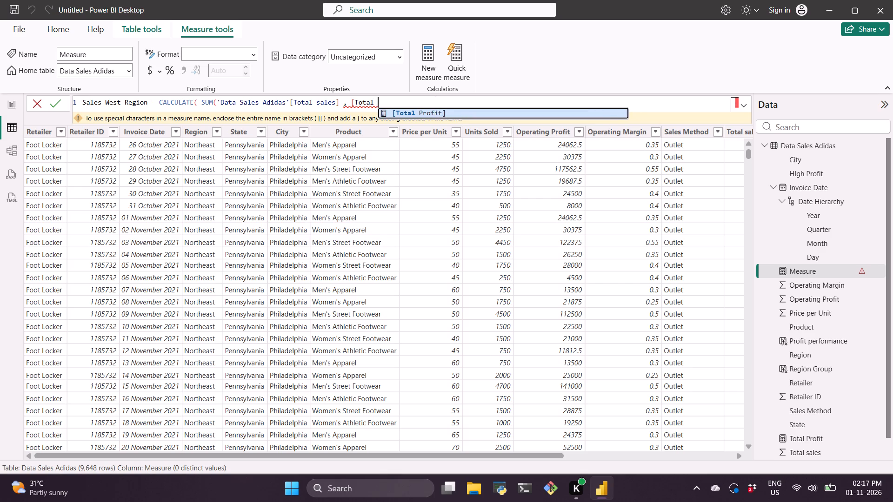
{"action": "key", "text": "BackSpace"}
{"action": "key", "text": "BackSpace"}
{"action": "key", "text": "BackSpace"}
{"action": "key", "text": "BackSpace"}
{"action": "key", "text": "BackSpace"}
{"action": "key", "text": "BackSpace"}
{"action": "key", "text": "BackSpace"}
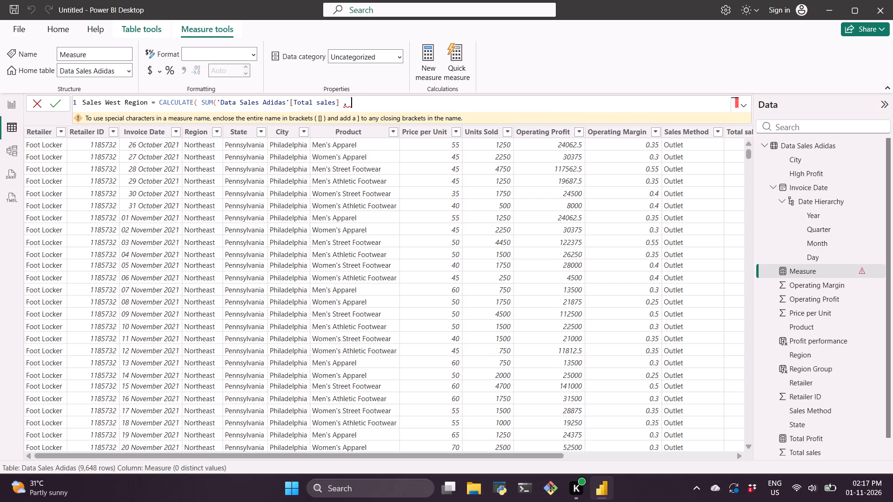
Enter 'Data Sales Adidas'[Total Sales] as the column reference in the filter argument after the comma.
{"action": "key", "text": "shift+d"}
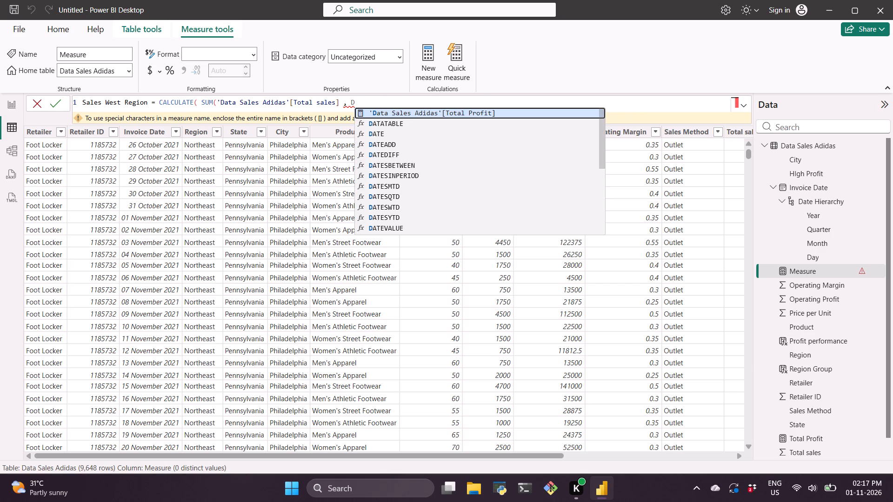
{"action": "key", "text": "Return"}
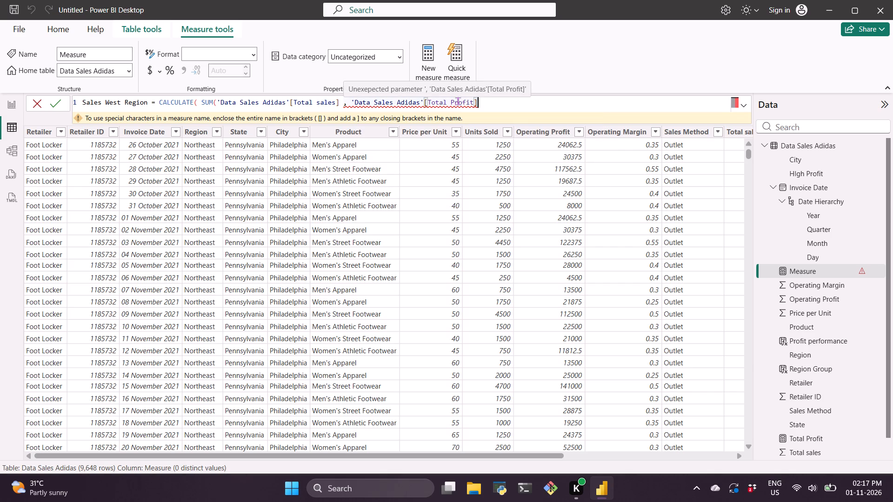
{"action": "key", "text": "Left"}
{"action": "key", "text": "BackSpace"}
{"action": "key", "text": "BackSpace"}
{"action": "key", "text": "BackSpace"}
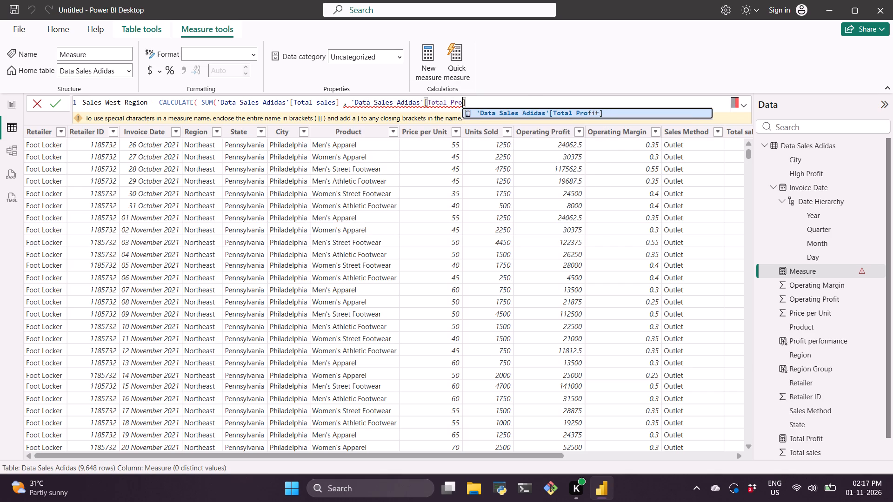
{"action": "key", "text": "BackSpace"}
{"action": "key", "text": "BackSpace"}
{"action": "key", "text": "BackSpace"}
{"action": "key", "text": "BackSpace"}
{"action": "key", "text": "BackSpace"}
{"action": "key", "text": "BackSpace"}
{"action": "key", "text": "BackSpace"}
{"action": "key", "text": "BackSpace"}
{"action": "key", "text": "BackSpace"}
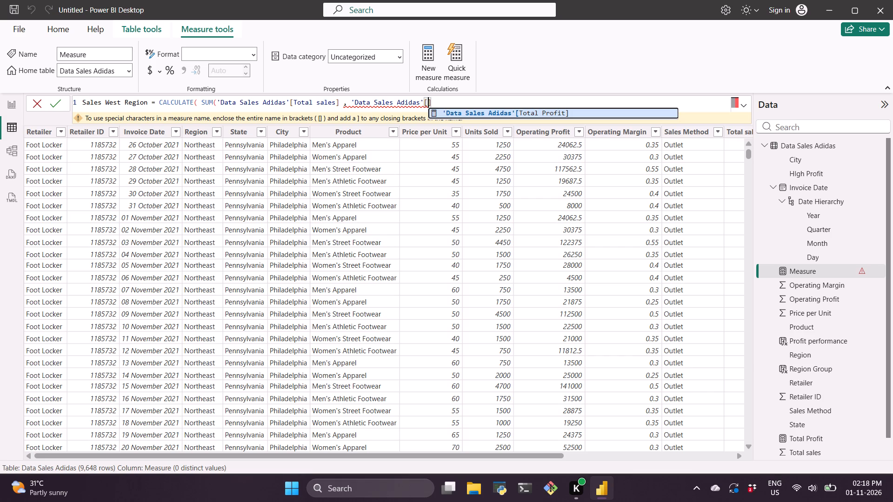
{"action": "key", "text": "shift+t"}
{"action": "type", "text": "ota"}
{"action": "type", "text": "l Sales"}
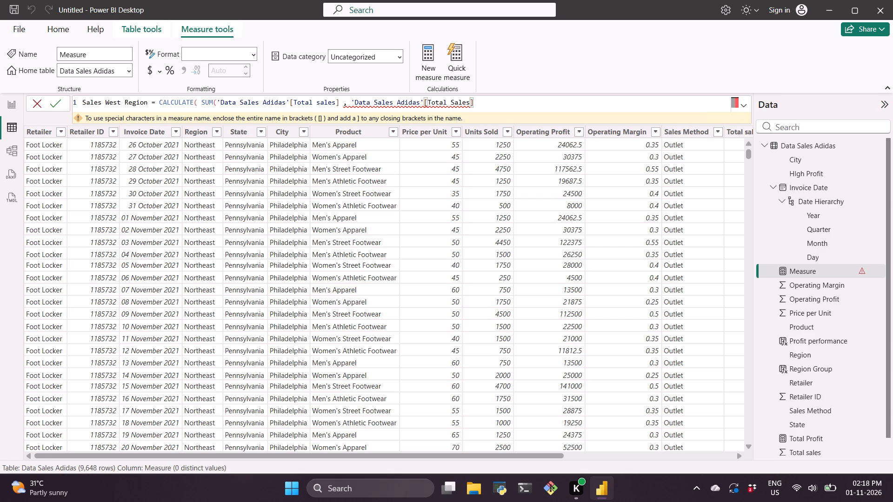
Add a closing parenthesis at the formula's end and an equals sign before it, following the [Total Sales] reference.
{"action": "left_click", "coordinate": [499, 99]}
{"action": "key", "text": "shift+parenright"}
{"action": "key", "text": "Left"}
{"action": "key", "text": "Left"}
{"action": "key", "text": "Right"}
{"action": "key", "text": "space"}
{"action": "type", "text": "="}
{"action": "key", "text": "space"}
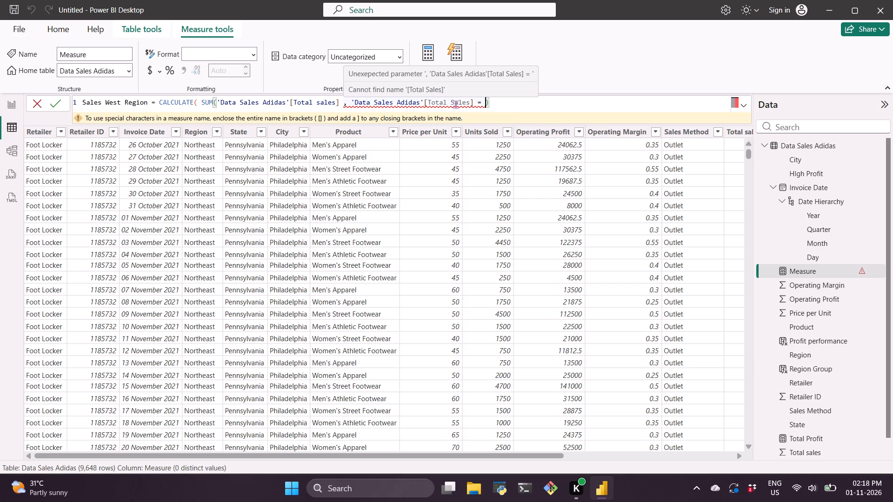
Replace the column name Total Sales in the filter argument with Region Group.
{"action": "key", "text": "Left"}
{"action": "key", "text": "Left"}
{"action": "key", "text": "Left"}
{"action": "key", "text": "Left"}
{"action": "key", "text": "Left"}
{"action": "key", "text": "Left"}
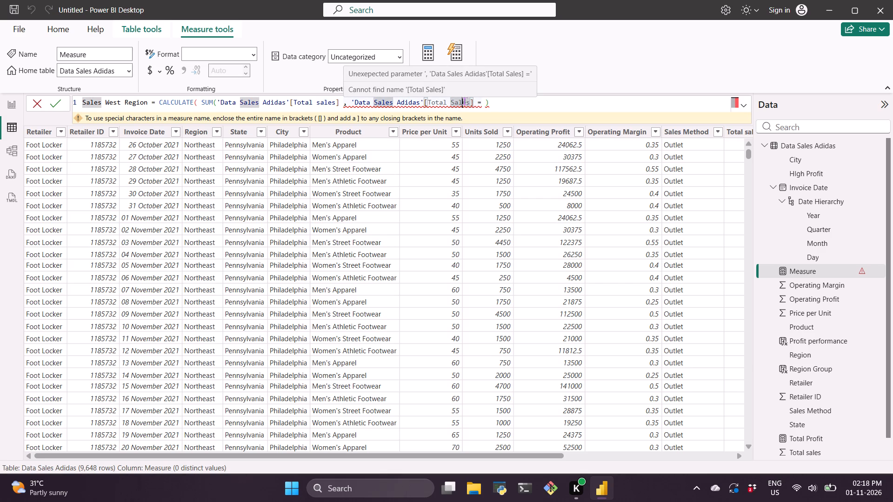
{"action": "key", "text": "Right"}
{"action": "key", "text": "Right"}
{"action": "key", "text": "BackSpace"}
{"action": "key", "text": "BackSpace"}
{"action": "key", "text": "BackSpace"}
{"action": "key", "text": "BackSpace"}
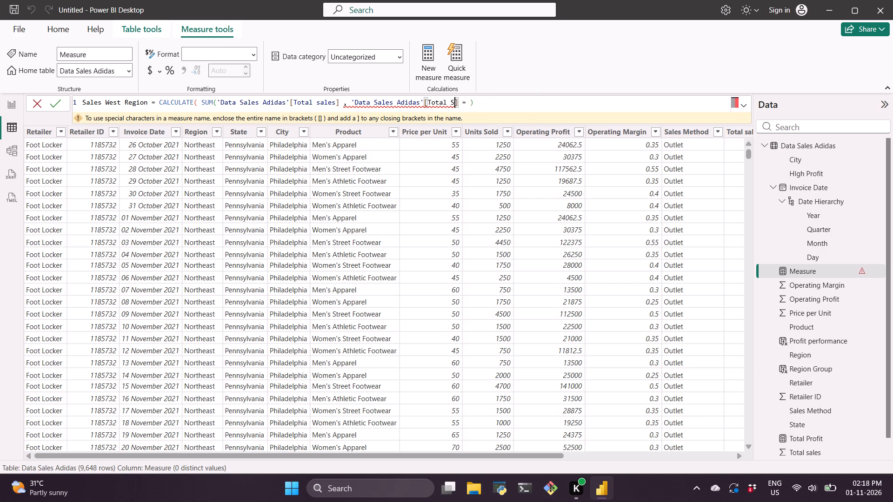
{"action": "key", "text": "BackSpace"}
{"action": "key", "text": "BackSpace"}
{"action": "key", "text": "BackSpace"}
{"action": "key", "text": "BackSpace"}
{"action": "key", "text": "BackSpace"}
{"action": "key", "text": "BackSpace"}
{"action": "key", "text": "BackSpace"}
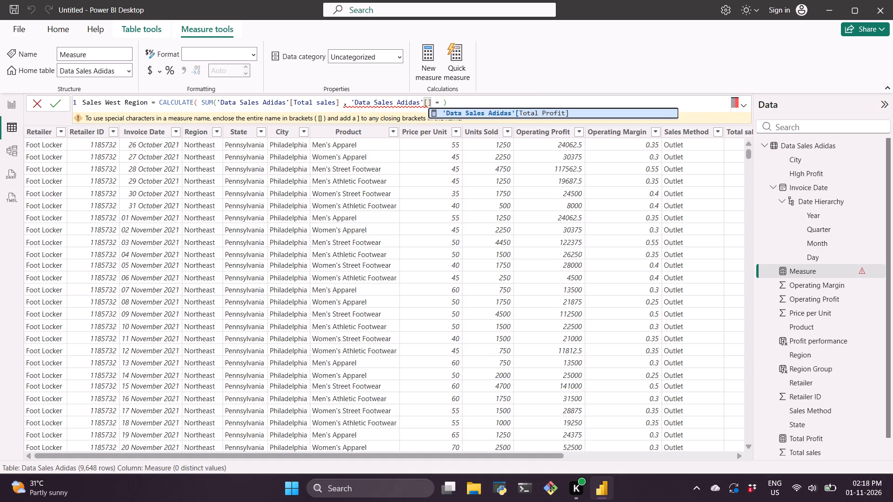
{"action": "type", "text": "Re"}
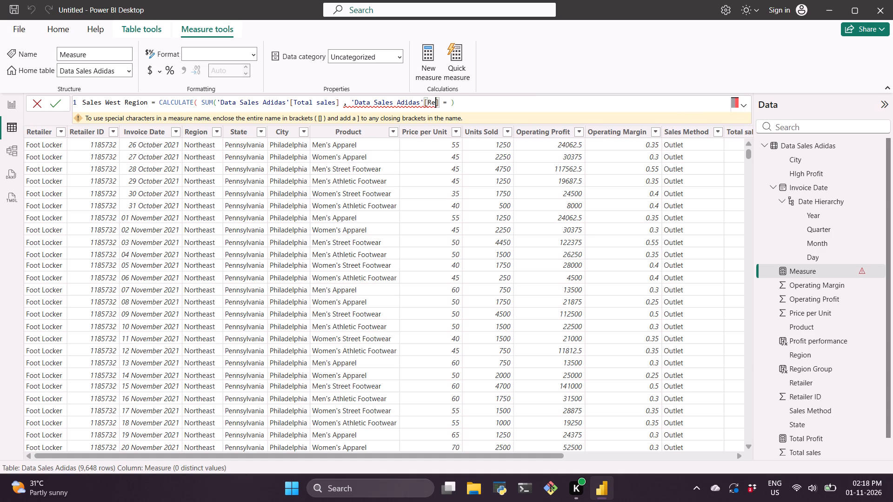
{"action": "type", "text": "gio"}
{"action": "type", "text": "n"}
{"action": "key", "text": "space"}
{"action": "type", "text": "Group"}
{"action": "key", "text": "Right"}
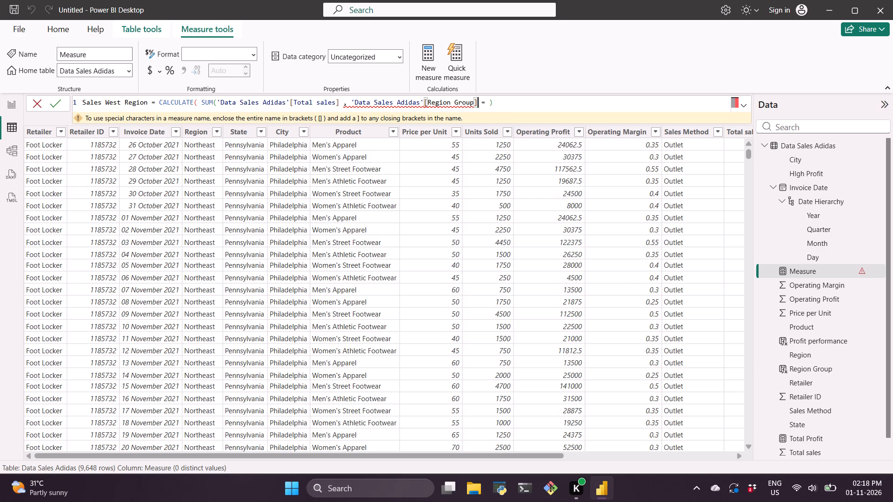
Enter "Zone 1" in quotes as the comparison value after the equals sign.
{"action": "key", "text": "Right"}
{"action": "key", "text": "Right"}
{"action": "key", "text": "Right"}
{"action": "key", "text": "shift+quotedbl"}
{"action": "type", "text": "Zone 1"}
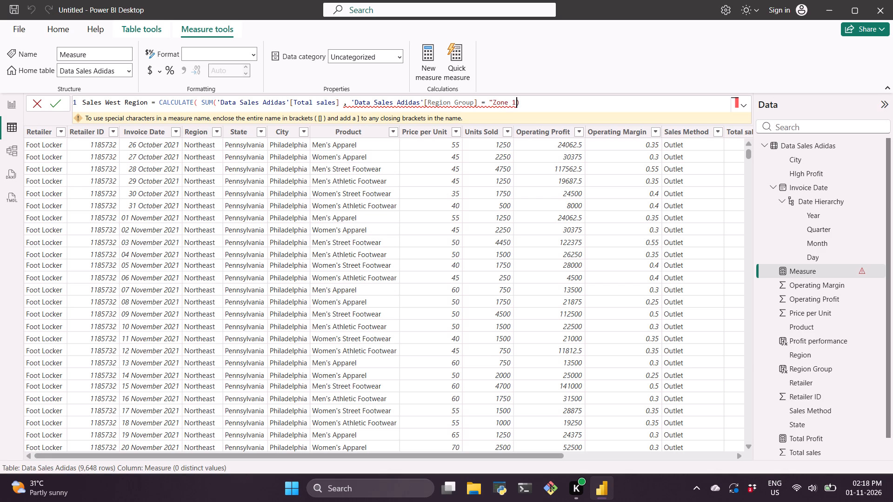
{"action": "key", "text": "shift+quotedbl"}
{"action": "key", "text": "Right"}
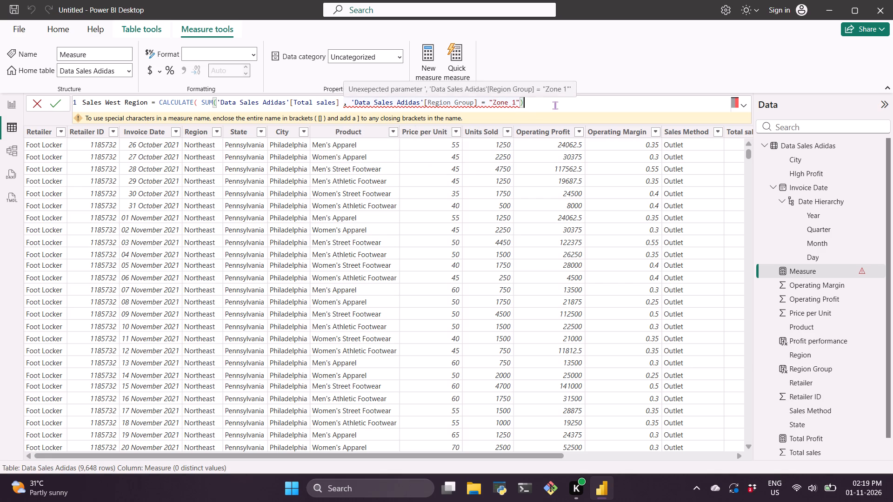
Cut the entire Sales West Region formula out of the measure.
{"action": "left_click", "coordinate": [468, 101]}
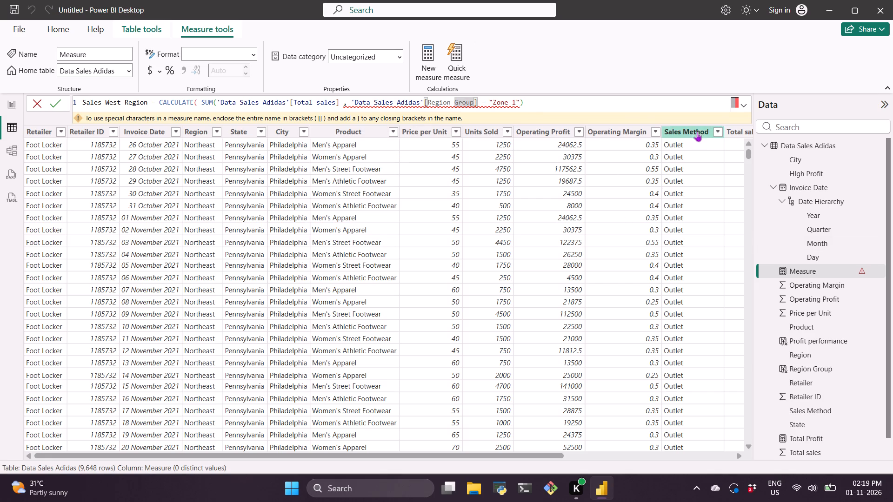
{"action": "left_click_drag", "start_coordinate": [602, 102], "coordinate": [41, 133]}
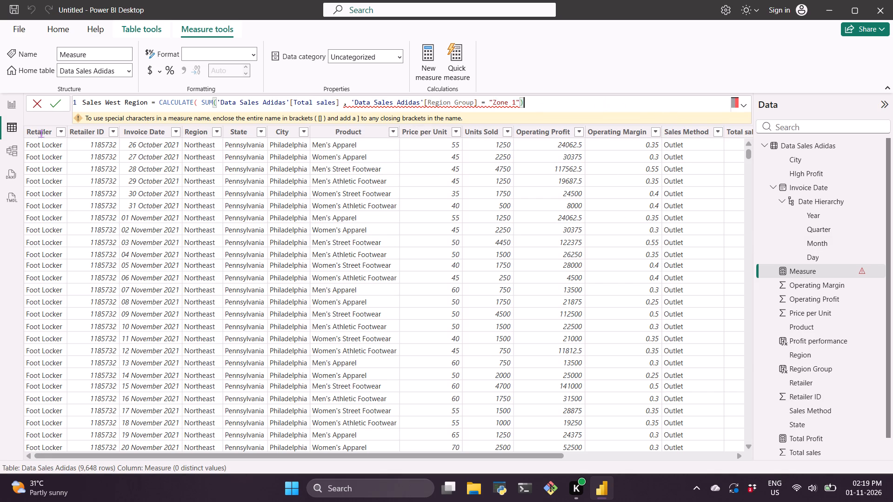
{"action": "left_click_drag", "start_coordinate": [41, 133], "coordinate": [48, 104]}
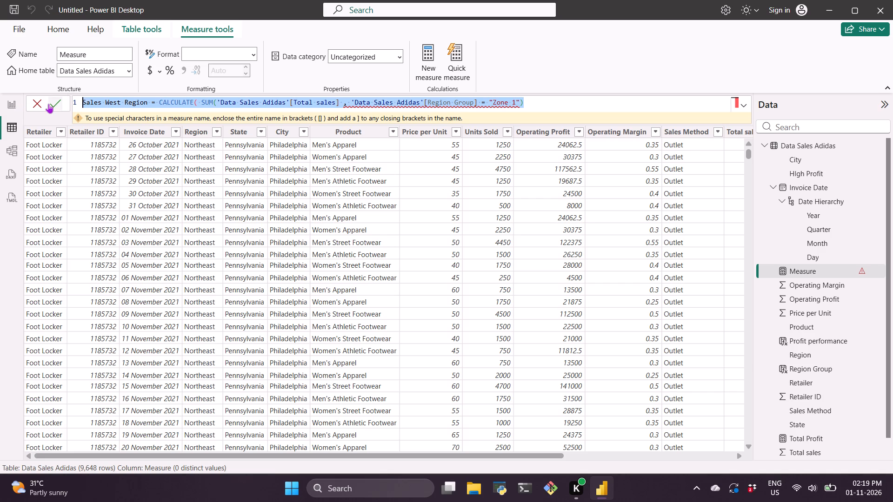
{"action": "key", "text": "ctrl+x"}
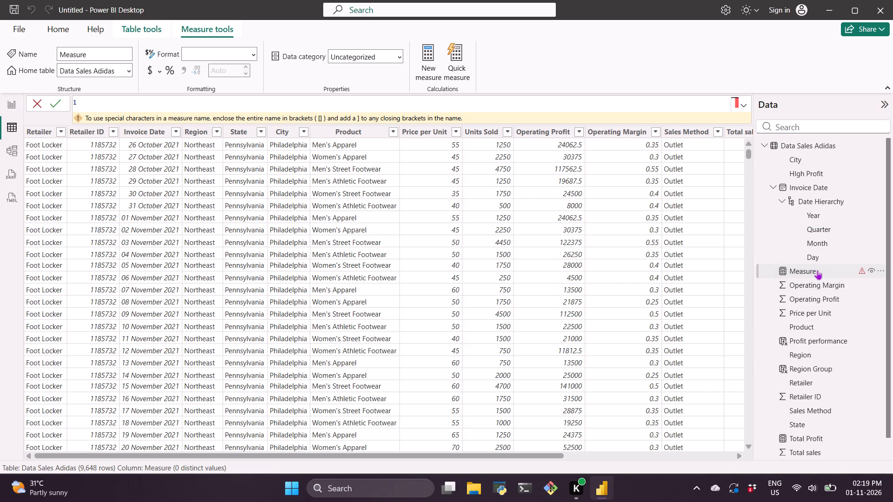
Delete the faulty measure named Measure from the model.
{"action": "right_click", "coordinate": [817, 270]}
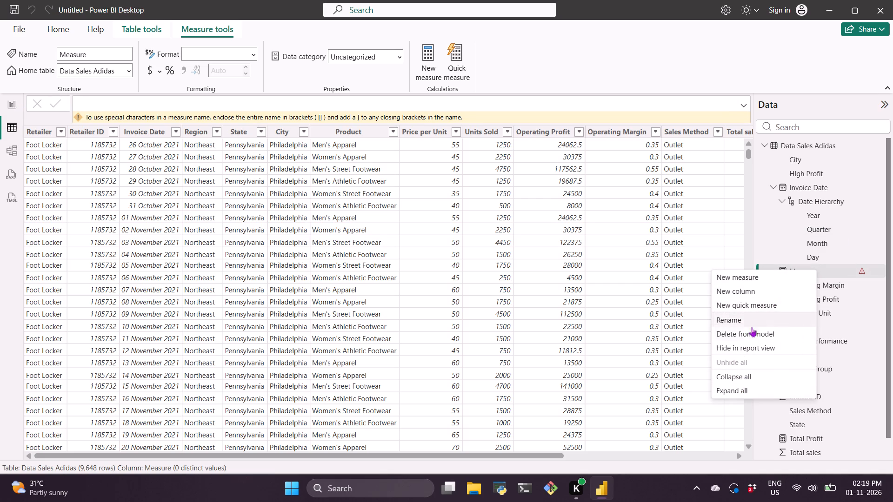
{"action": "left_click", "coordinate": [752, 329]}
{"action": "left_click", "coordinate": [513, 263]}
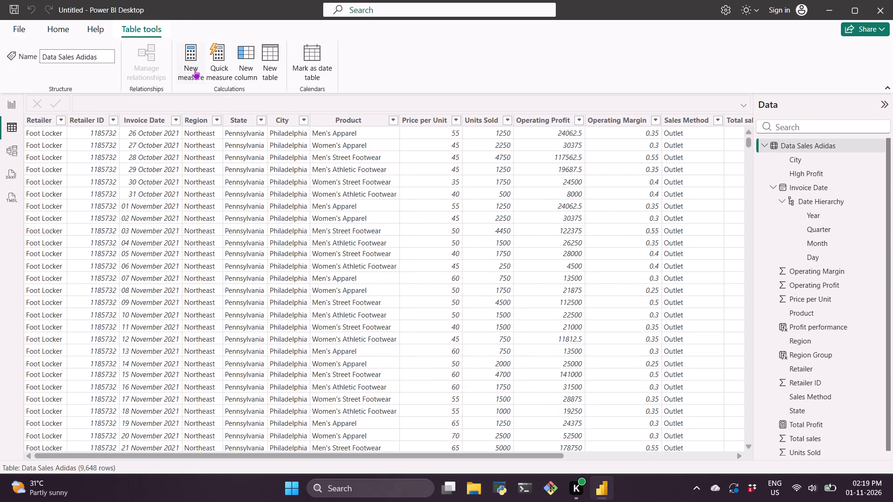
Create a new measure in the Data Sales Adidas table and paste the cut Sales West Region formula over its default text.
{"action": "left_click", "coordinate": [195, 69]}
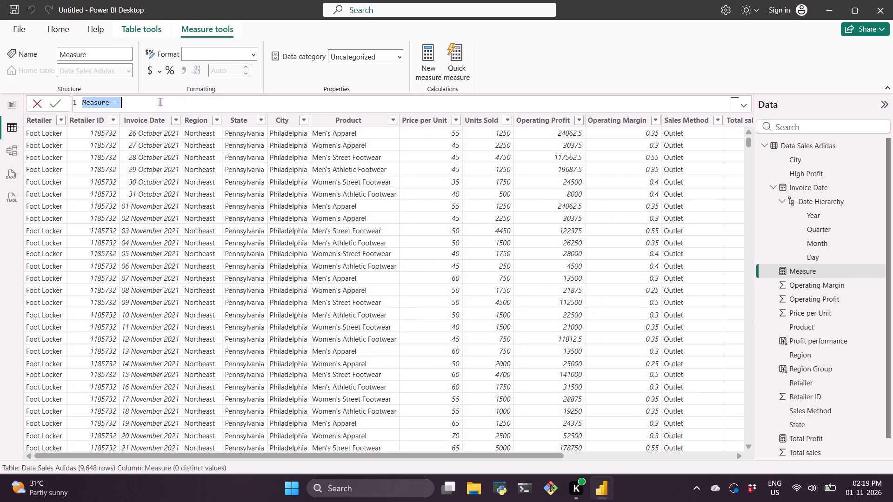
{"action": "key", "text": "ctrl+v"}
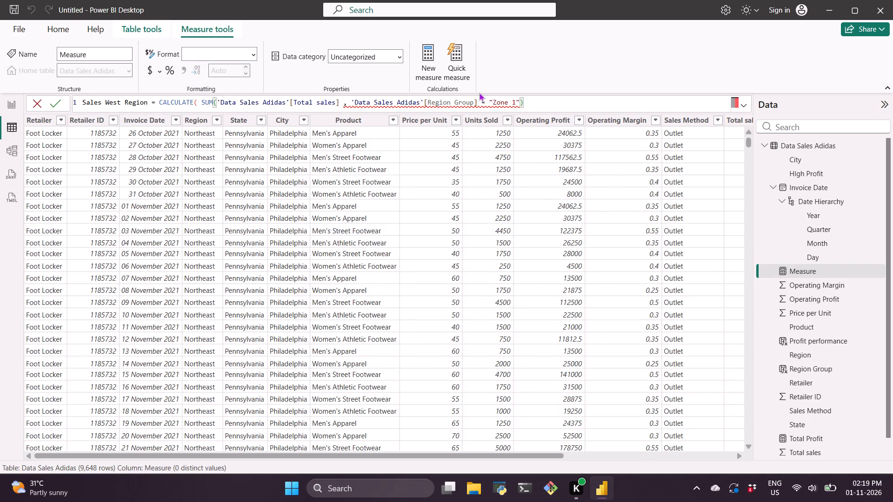
Delete everything after the SUM's [Total sales] reference, from the comma through the closing parenthesis.
{"action": "left_click_drag", "start_coordinate": [556, 97], "coordinate": [532, 101]}
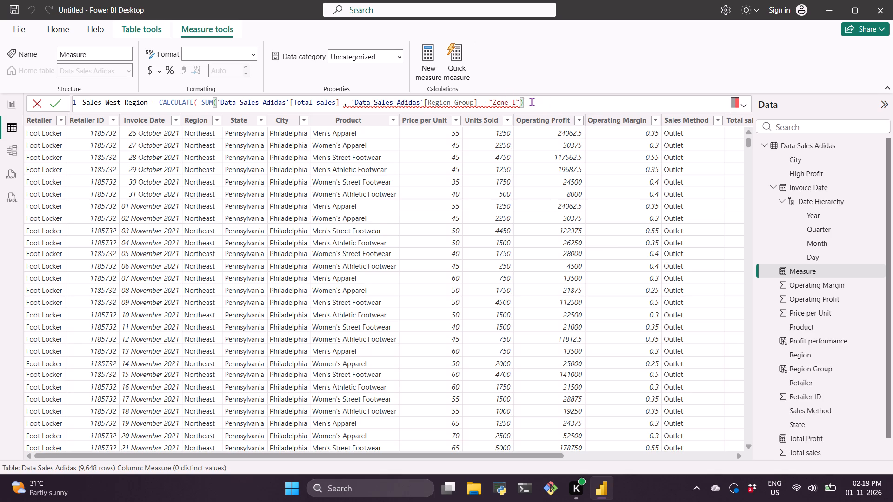
{"action": "left_click_drag", "start_coordinate": [532, 101], "coordinate": [343, 101]}
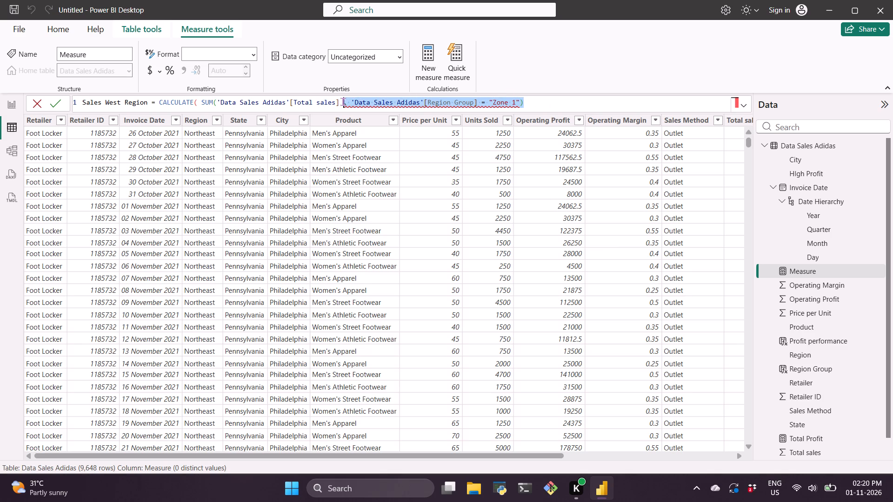
{"action": "key", "text": "BackSpace"}
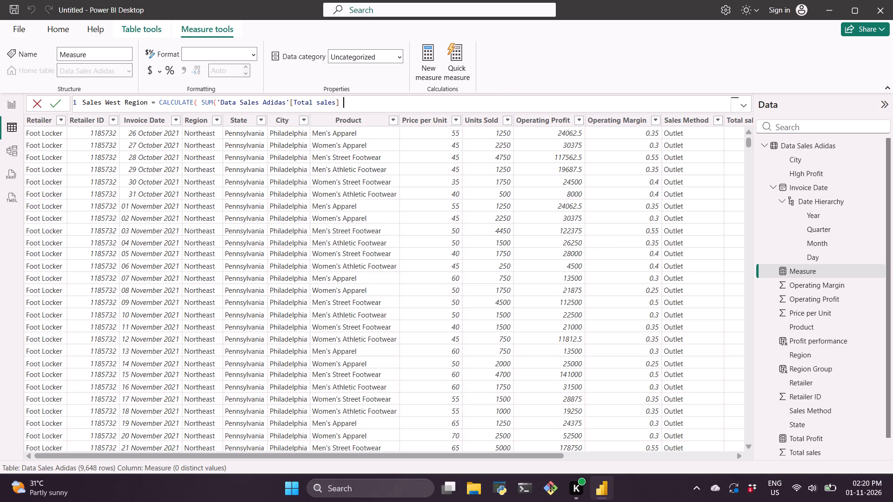
Close the SUM after [Total sales] and add 'Data Sales Adidas'[Region Group] as the CALCULATE filter column.
{"action": "key", "text": "BackSpace"}
{"action": "type", "text": ") ,"}
{"action": "key", "text": "space"}
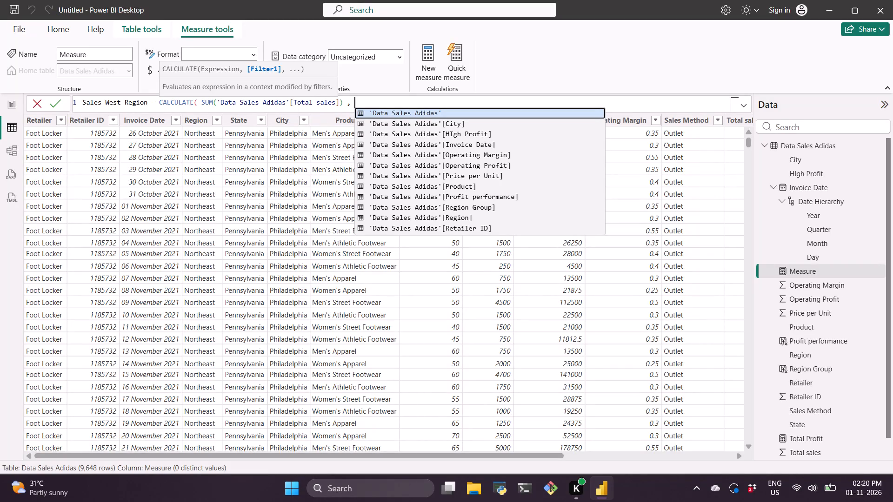
{"action": "key", "text": "Down"}
{"action": "key", "text": "Down"}
{"action": "key", "text": "Down"}
{"action": "key", "text": "Down"}
{"action": "key", "text": "Down"}
{"action": "key", "text": "Down"}
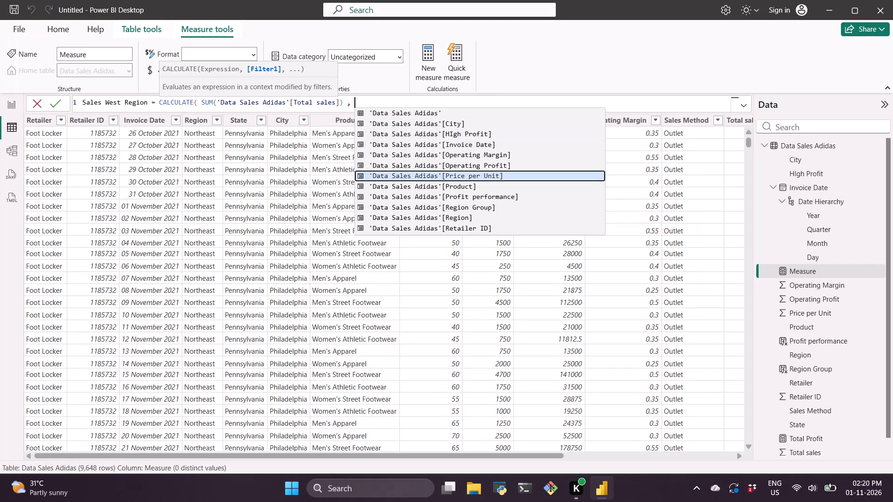
{"action": "key", "text": "Down"}
{"action": "key", "text": "Down"}
{"action": "key", "text": "Down"}
{"action": "key", "text": "Down"}
{"action": "key", "text": "Down"}
{"action": "key", "text": "Down"}
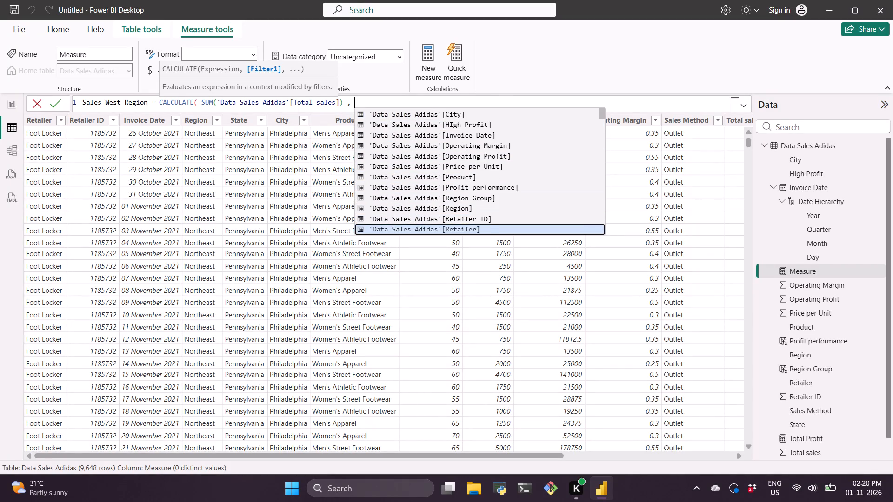
{"action": "key", "text": "Down"}
{"action": "key", "text": "Down"}
{"action": "key", "text": "Down"}
{"action": "key", "text": "Down"}
{"action": "key", "text": "Down"}
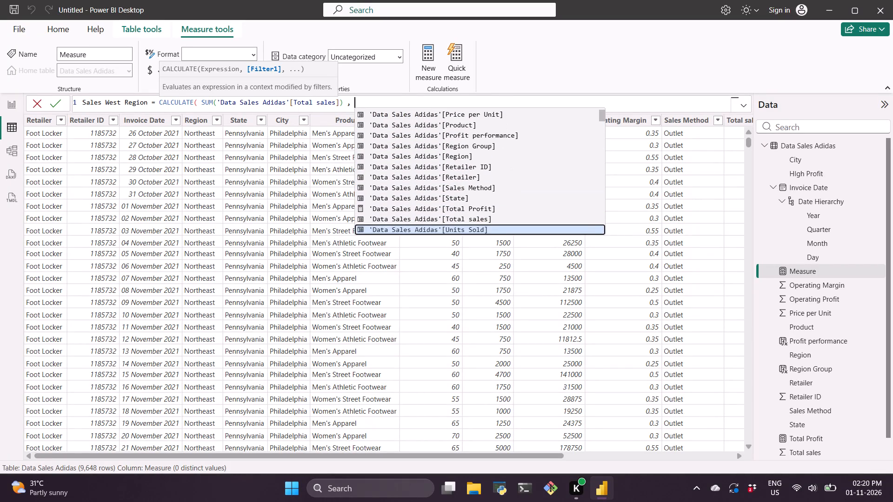
{"action": "key", "text": "Down"}
{"action": "key", "text": "Up"}
{"action": "key", "text": "Up"}
{"action": "key", "text": "Up"}
{"action": "key", "text": "Up"}
{"action": "key", "text": "Up"}
{"action": "key", "text": "Up"}
{"action": "key", "text": "Up"}
{"action": "key", "text": "Up"}
{"action": "key", "text": "Up"}
{"action": "key", "text": "Up"}
{"action": "key", "text": "Up"}
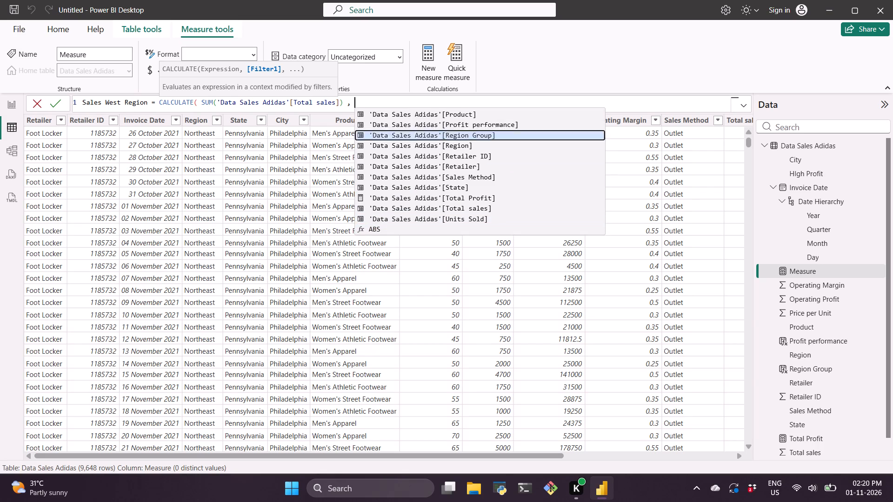
{"action": "key", "text": "Down"}
{"action": "key", "text": "Down"}
{"action": "key", "text": "Return"}
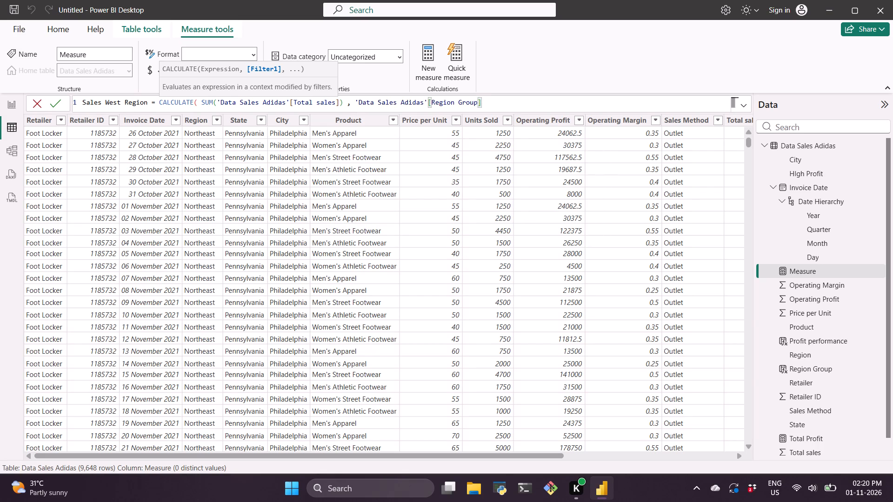
Complete the Region Group filter with = "Zone 1" and close the CALCULATE parenthesis.
{"action": "key", "text": "space"}
{"action": "type", "text": "="}
{"action": "key", "text": "space"}
{"action": "key", "text": "shift+quotedbl"}
{"action": "key", "text": "shift+z"}
{"action": "type", "text": "one"}
{"action": "key", "text": "space"}
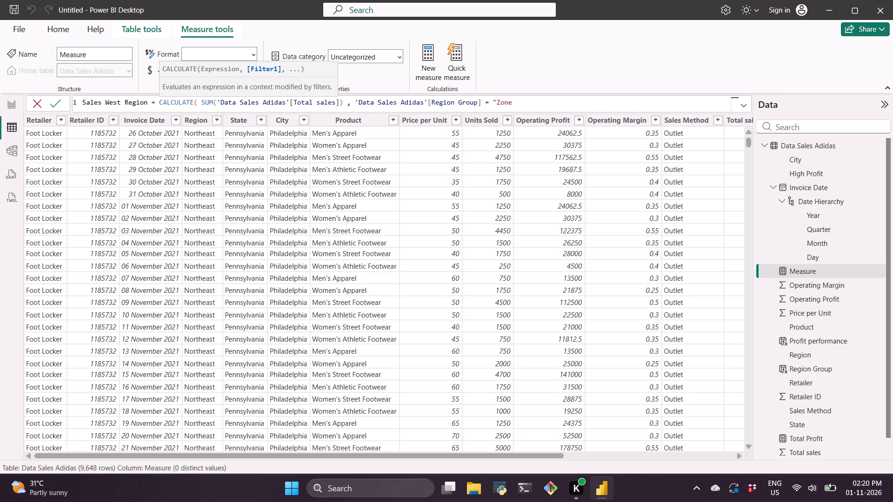
{"action": "key", "text": "1"}
{"action": "key", "text": "shift+quotedbl"}
{"action": "key", "text": "shift+parenright"}
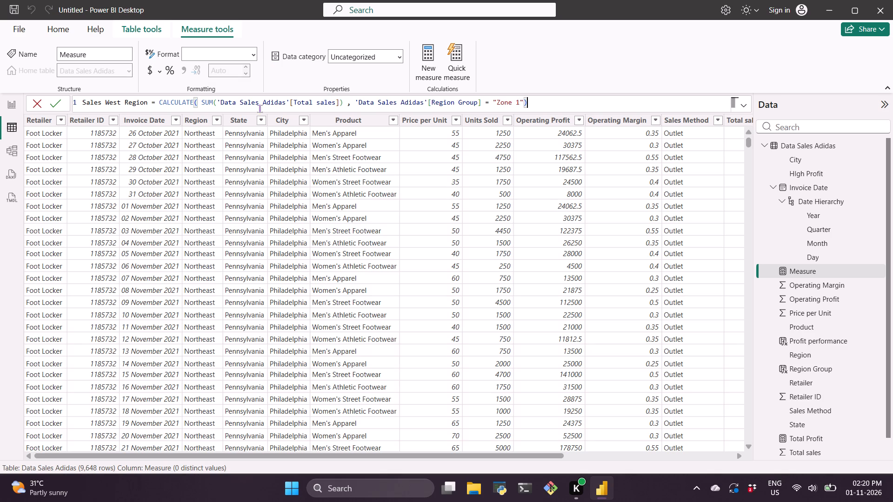
Replace West with Zone 1 in the measure name so it reads Sales Zone 1 Region, and commit the formula.
{"action": "double_click", "coordinate": [114, 104]}
{"action": "type", "text": "Zone"}
{"action": "key", "text": "space"}
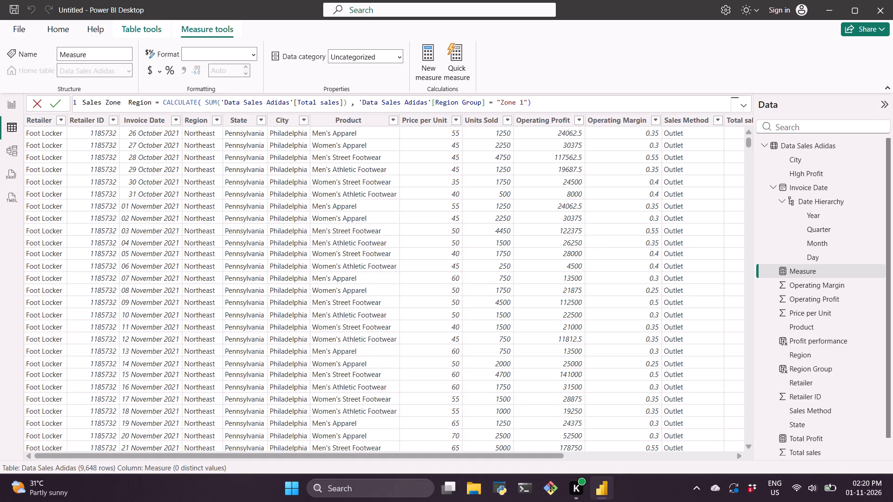
{"action": "key", "text": "1"}
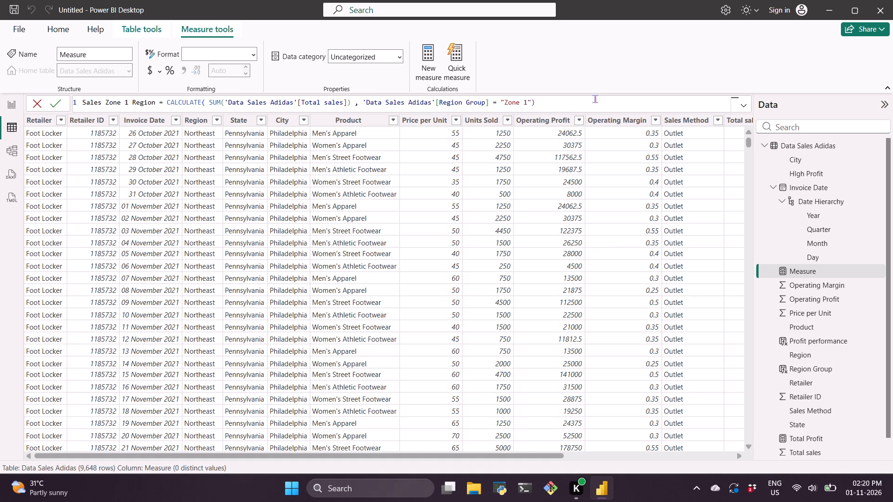
{"action": "left_click", "coordinate": [558, 106]}
{"action": "key", "text": "Return"}
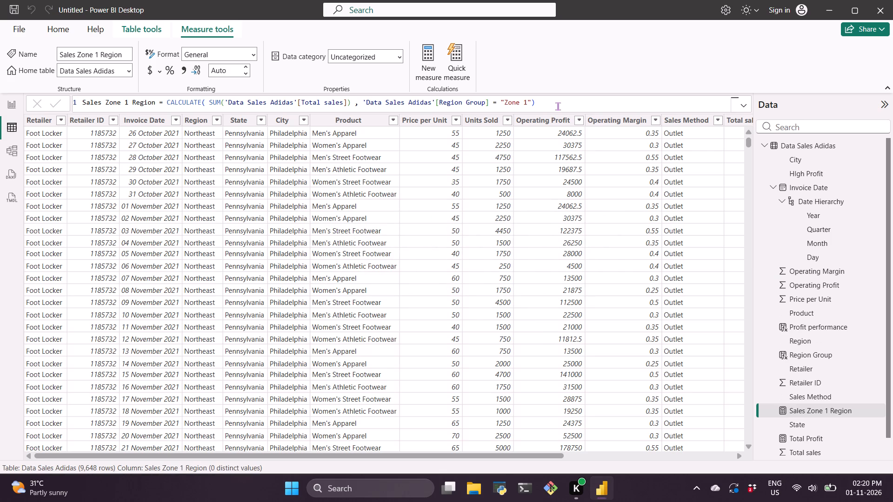
Add a Card visual to the report page with the Sales Zone 1 Region measure as its value.
{"action": "left_click", "coordinate": [65, 30]}
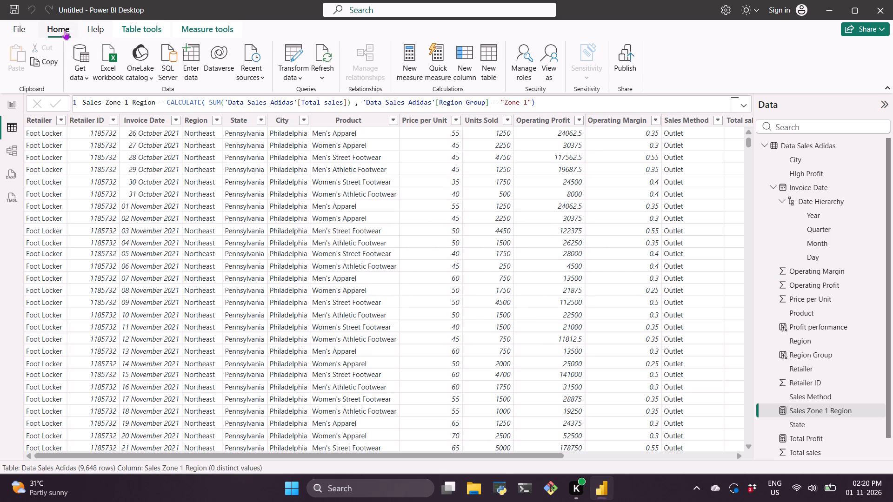
{"action": "left_click", "coordinate": [12, 102]}
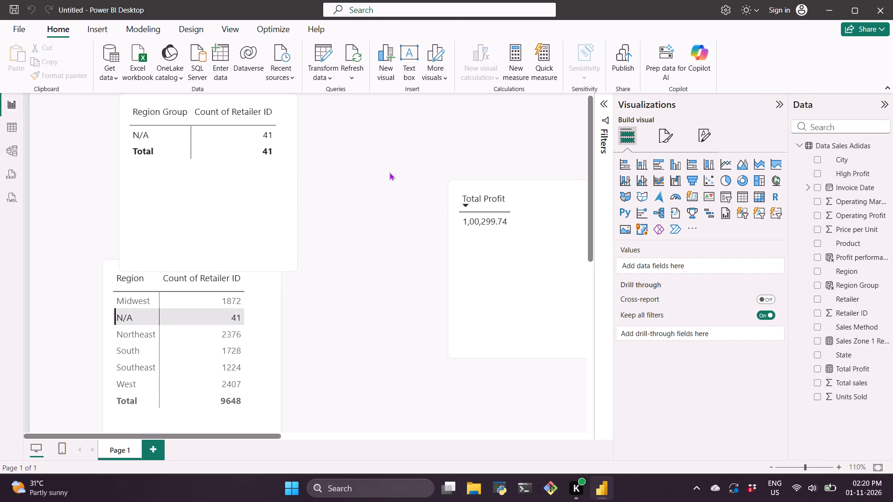
{"action": "left_click", "coordinate": [389, 172]}
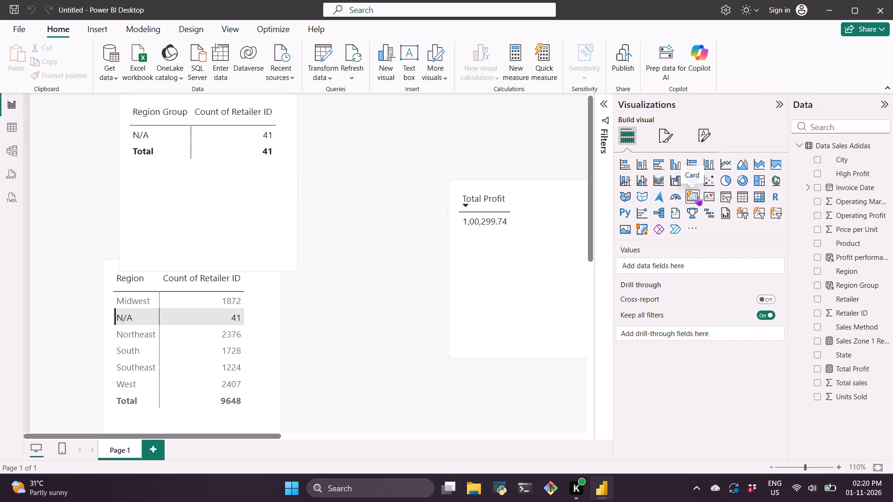
{"action": "left_click", "coordinate": [698, 196]}
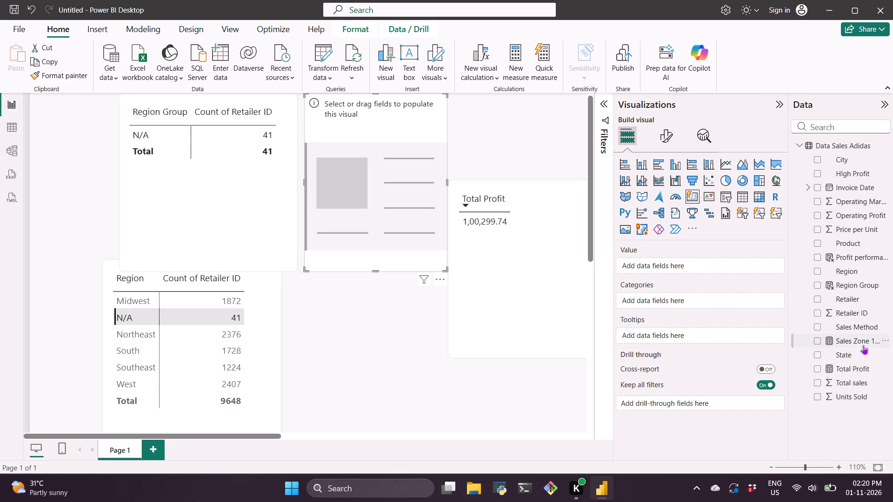
{"action": "left_click_drag", "start_coordinate": [857, 345], "coordinate": [708, 262]}
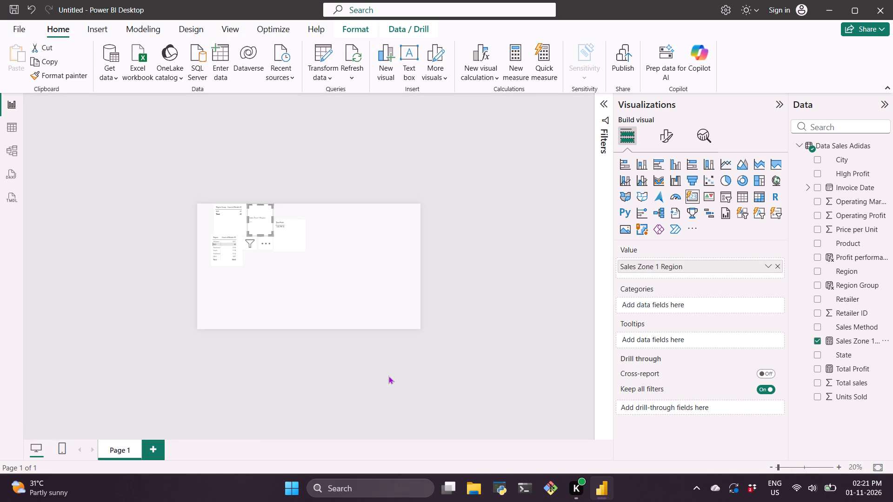
{"action": "left_click_drag", "start_coordinate": [282, 358], "coordinate": [278, 345]}
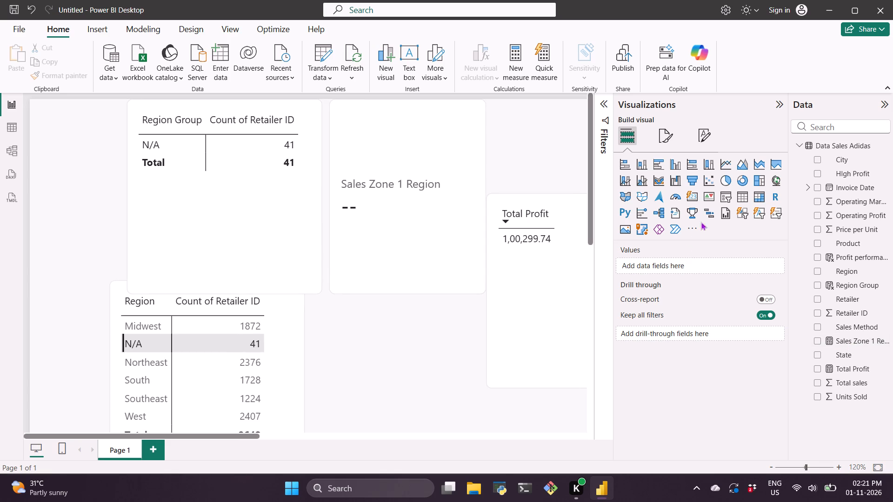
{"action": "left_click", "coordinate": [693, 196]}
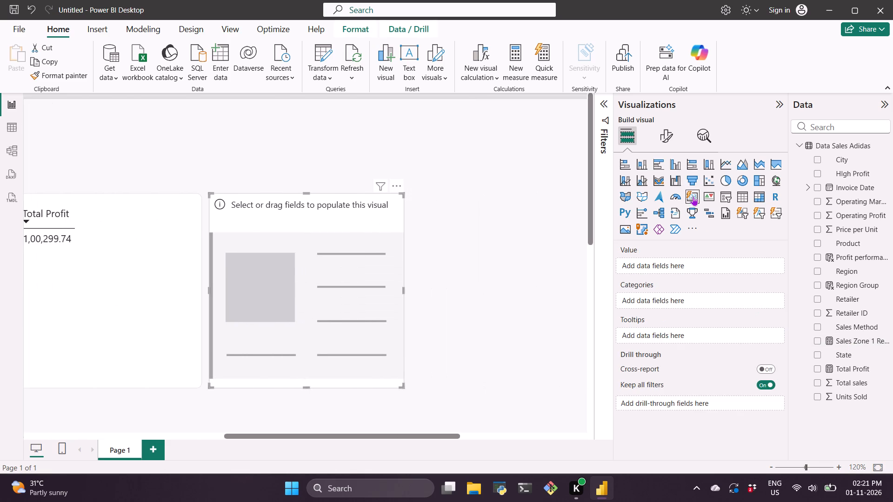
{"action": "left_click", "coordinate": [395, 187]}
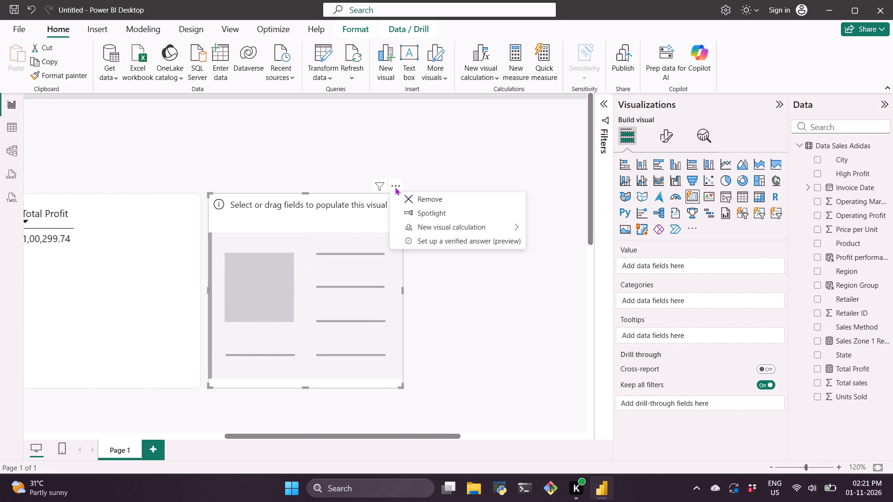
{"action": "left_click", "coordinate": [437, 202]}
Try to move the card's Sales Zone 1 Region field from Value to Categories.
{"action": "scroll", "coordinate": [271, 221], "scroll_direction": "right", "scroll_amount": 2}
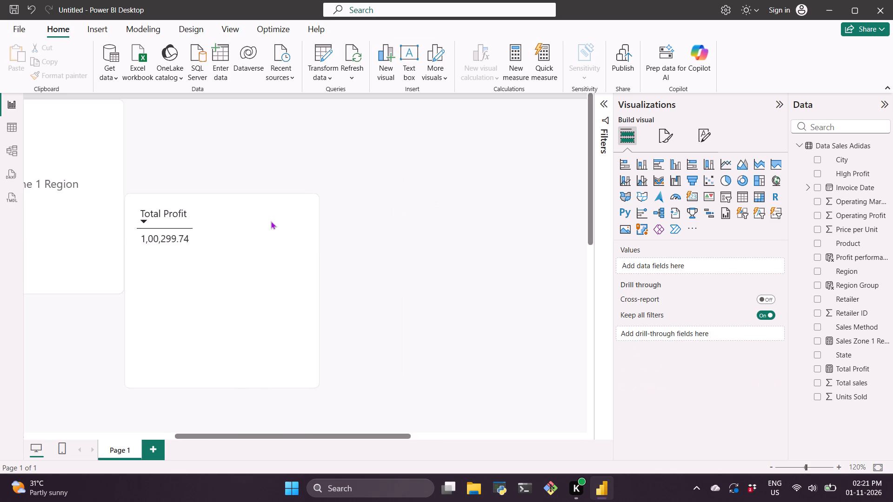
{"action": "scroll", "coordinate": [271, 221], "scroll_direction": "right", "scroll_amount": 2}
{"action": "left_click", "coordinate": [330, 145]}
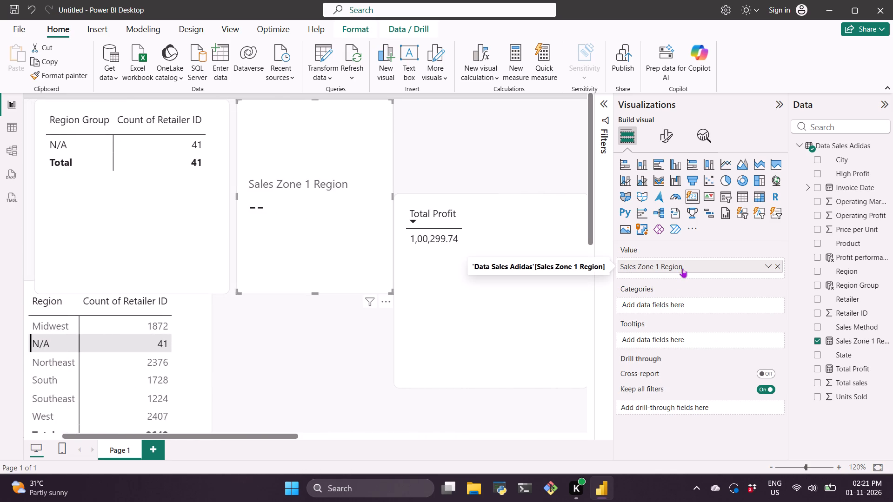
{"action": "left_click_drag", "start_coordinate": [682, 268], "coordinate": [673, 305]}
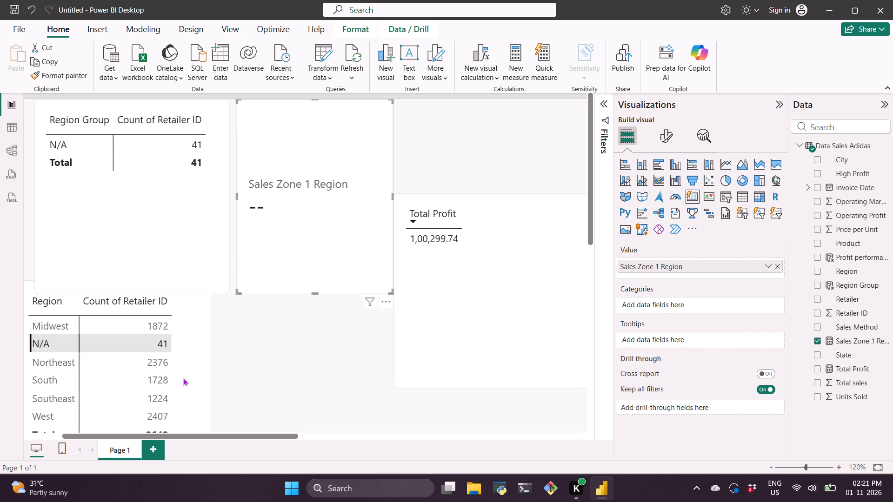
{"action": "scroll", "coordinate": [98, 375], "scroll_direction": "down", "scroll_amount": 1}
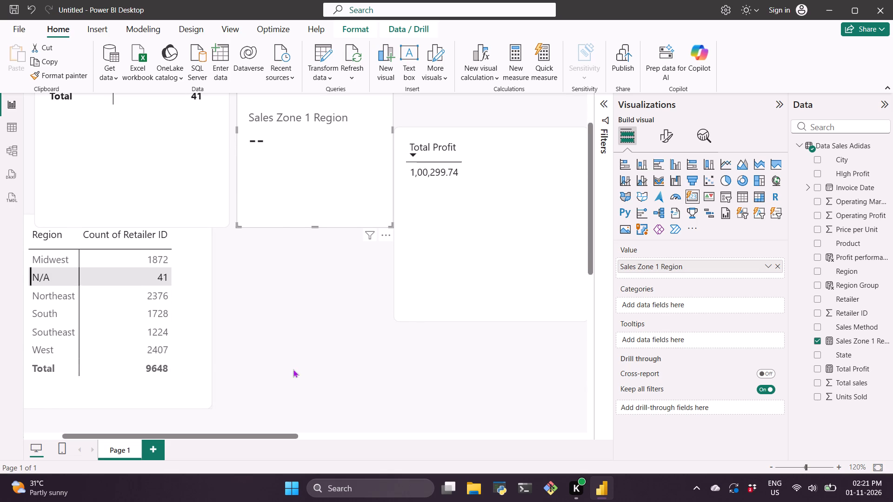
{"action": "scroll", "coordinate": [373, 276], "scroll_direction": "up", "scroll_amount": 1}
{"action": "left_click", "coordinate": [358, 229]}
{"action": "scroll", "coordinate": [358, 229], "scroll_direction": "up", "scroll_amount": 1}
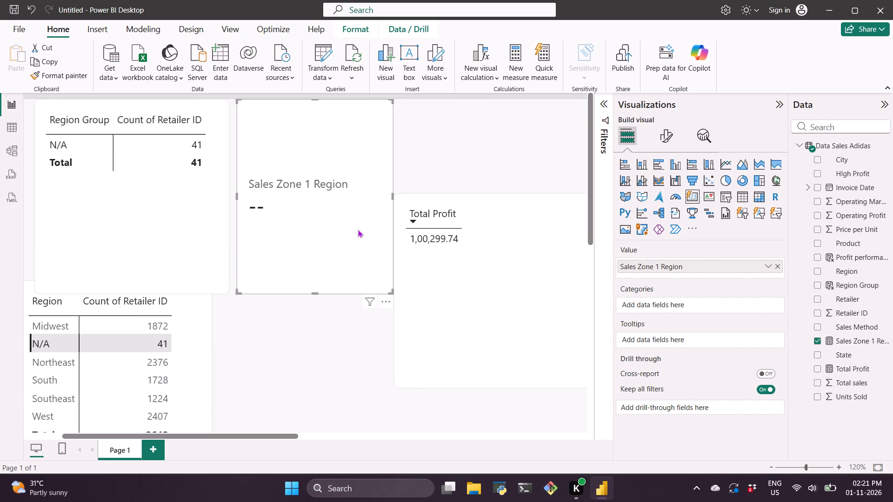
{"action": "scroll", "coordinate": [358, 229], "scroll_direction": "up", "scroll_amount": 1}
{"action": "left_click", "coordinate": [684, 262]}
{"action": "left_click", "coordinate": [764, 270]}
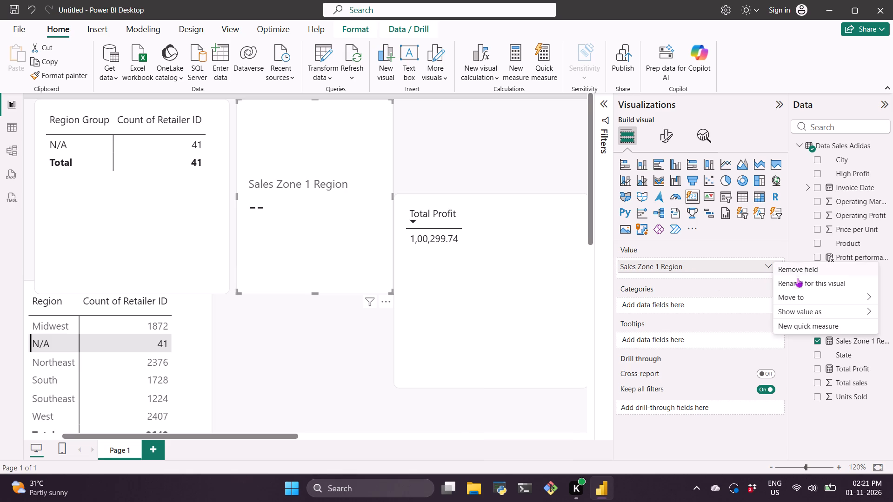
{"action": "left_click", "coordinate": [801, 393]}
Change the Region Group filter value in the Sales Zone 1 Region measure's formula to "Zone 2".
{"action": "left_click", "coordinate": [843, 341]}
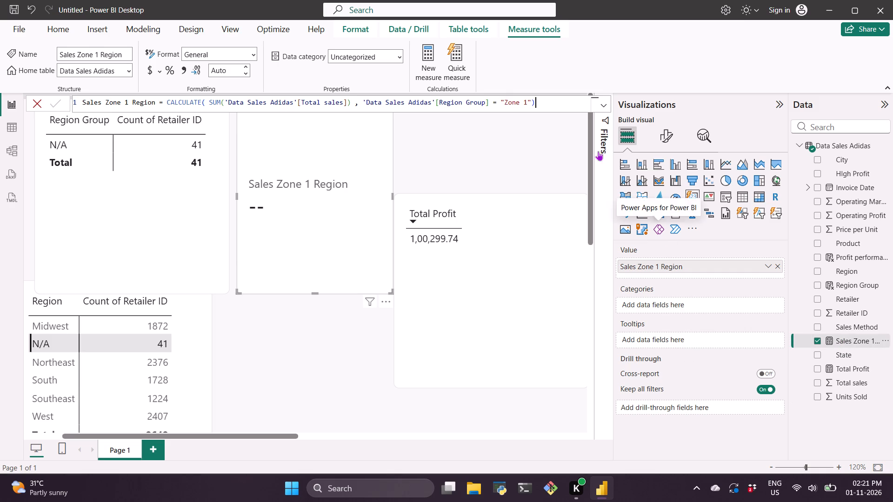
{"action": "left_click", "coordinate": [528, 103]}
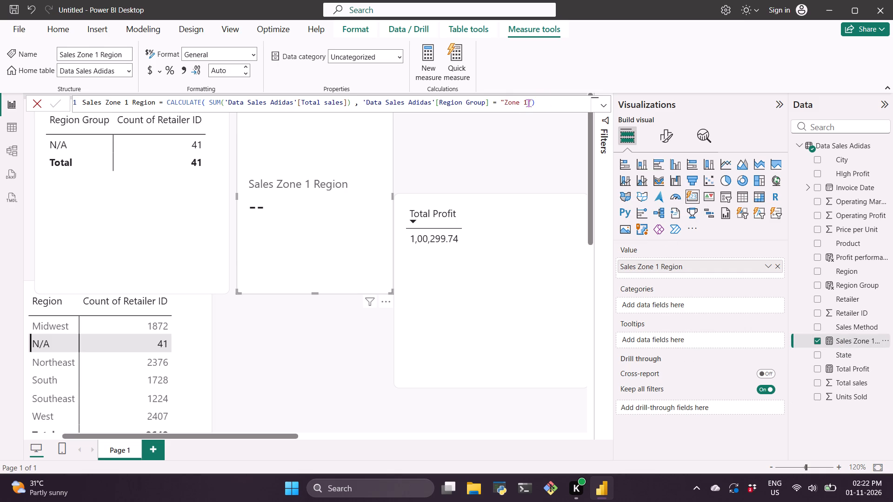
{"action": "key", "text": "Left"}
{"action": "left_click", "coordinate": [529, 103]}
{"action": "key", "text": "BackSpace"}
{"action": "key", "text": "2"}
Change the measure name in the formula to Sales Zone 2 Region and commit the formula.
{"action": "left_click", "coordinate": [130, 108]}
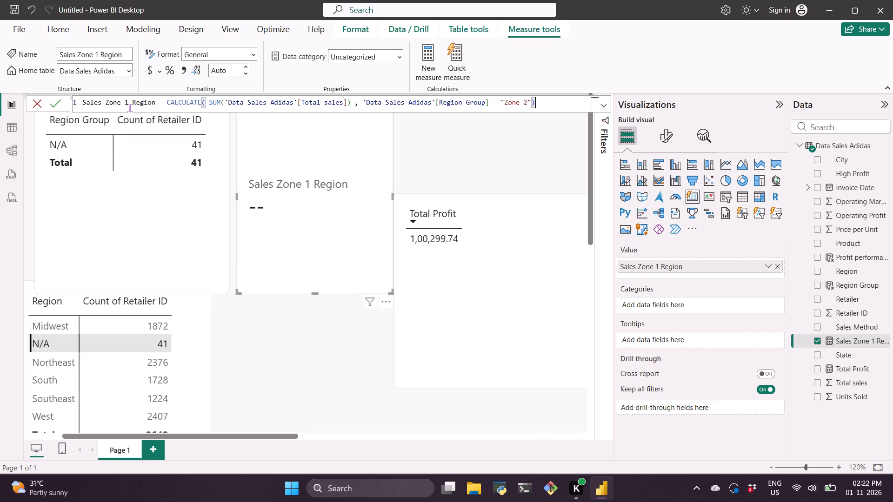
{"action": "left_click", "coordinate": [126, 103]}
{"action": "key", "text": "Right"}
{"action": "key", "text": "BackSpace"}
{"action": "key", "text": "2"}
{"action": "key", "text": "Return"}
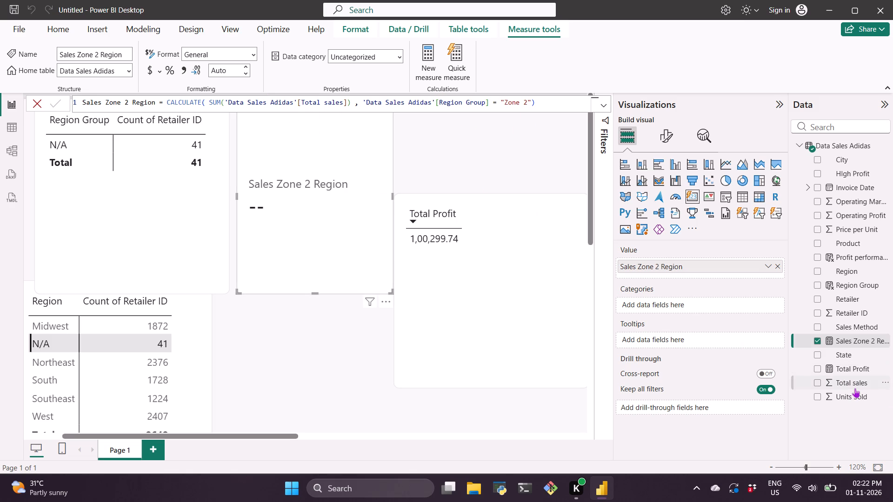
Add the Total sales field to the values of the Region matrix.
{"action": "left_click_drag", "start_coordinate": [852, 384], "coordinate": [439, 326]}
{"action": "left_click_drag", "start_coordinate": [439, 326], "coordinate": [167, 351]}
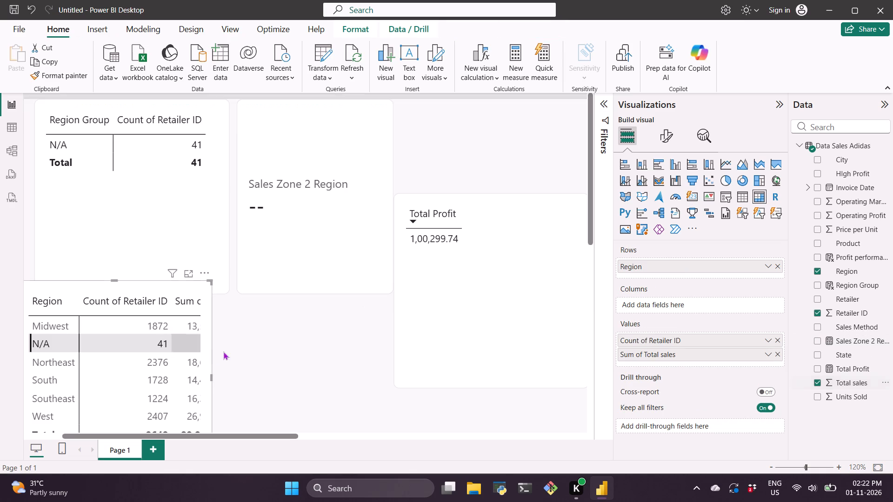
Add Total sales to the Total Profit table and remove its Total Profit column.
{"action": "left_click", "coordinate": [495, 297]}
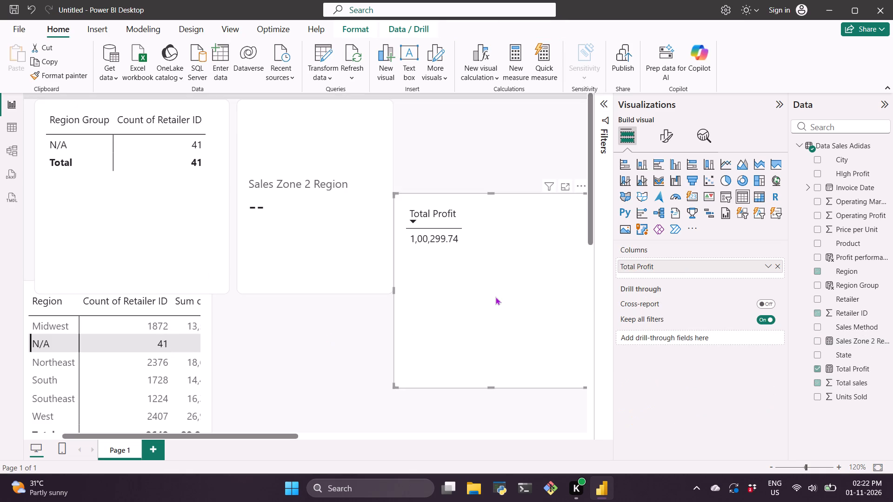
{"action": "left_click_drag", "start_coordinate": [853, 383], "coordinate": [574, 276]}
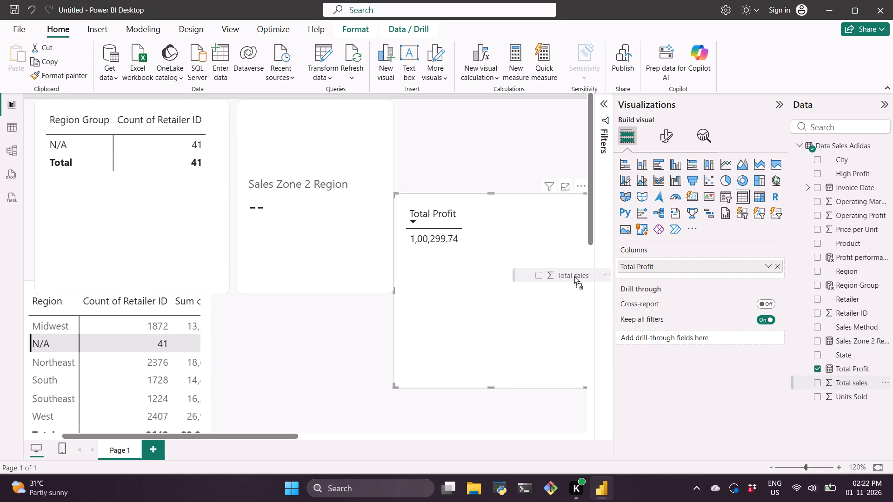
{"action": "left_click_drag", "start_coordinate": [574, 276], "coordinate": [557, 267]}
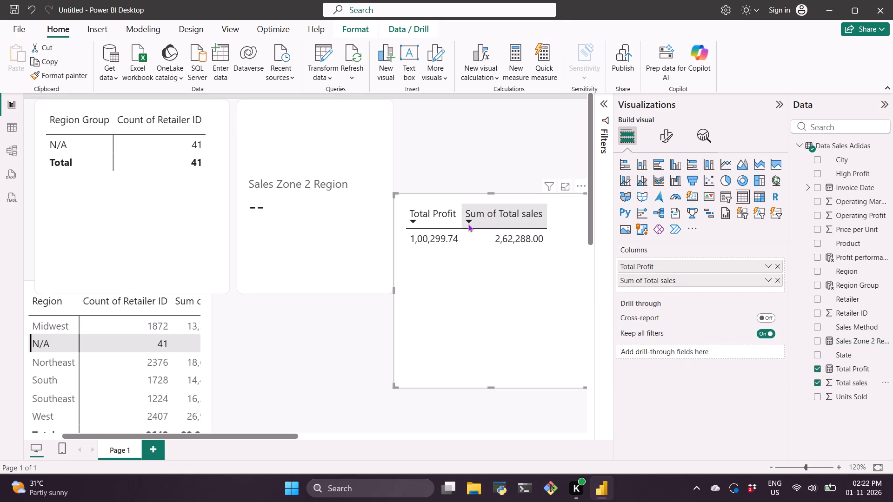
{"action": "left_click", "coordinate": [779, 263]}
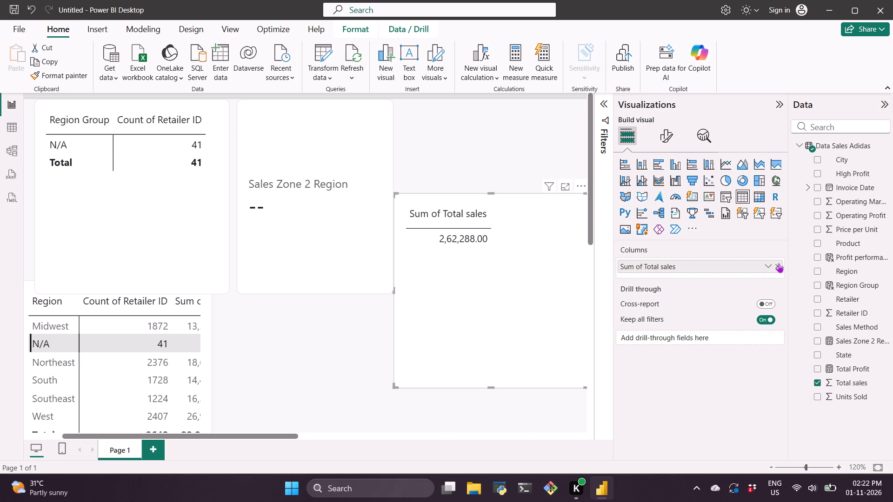
Remove the Sum of Total sales table visual from the report page.
{"action": "left_click", "coordinate": [327, 247]}
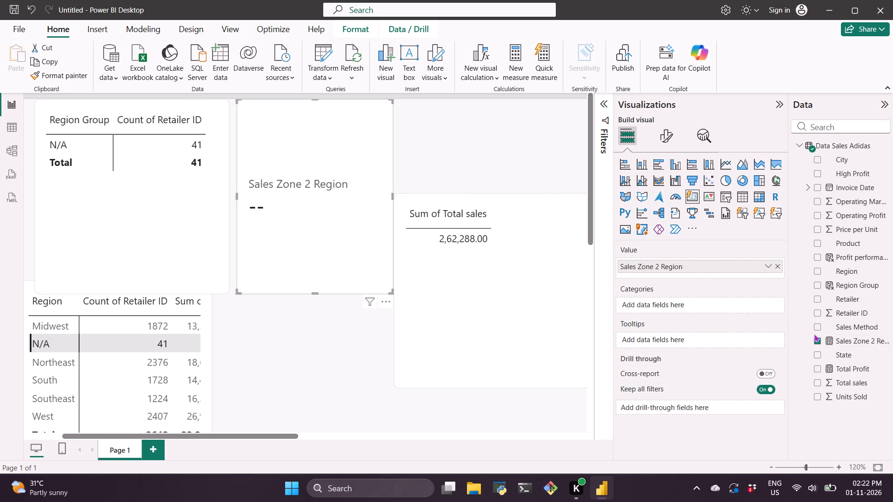
{"action": "left_click", "coordinate": [854, 337]}
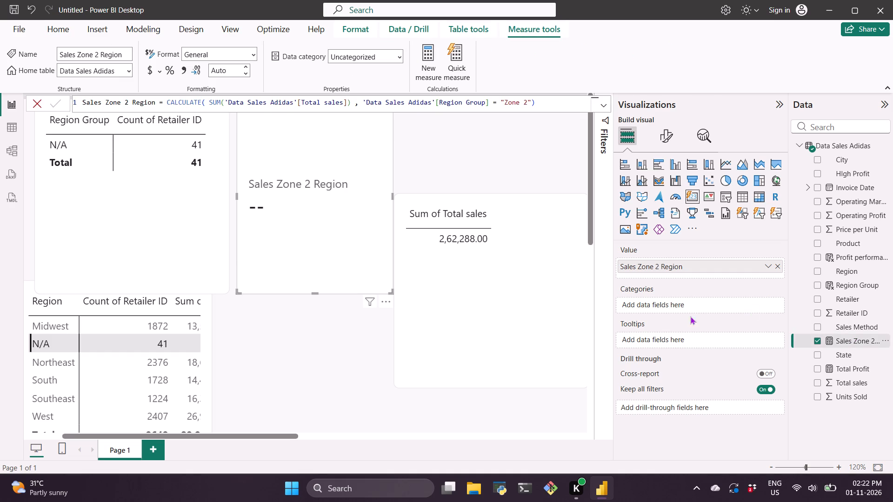
{"action": "left_click", "coordinate": [576, 187]}
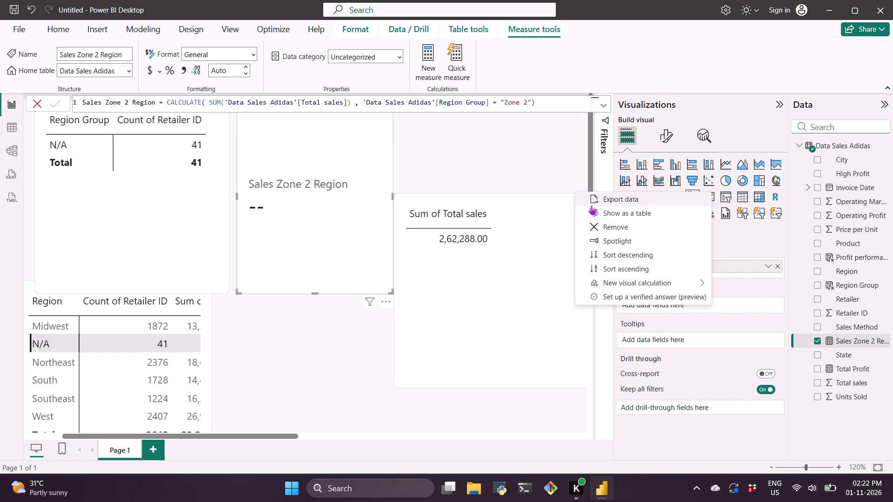
{"action": "left_click", "coordinate": [603, 227]}
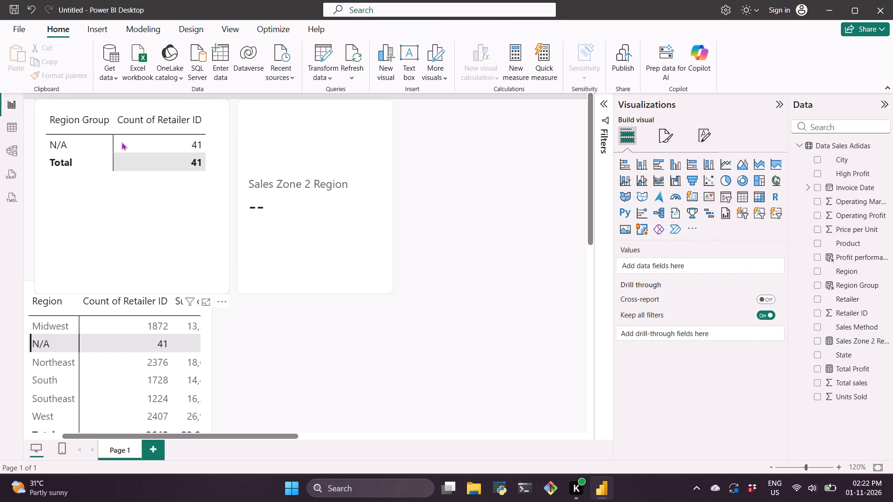
Move the Region Group matrix to the empty canvas area below and to the right of the Sales Zone 2 Region card.
{"action": "left_click_drag", "start_coordinate": [121, 142], "coordinate": [502, 340]}
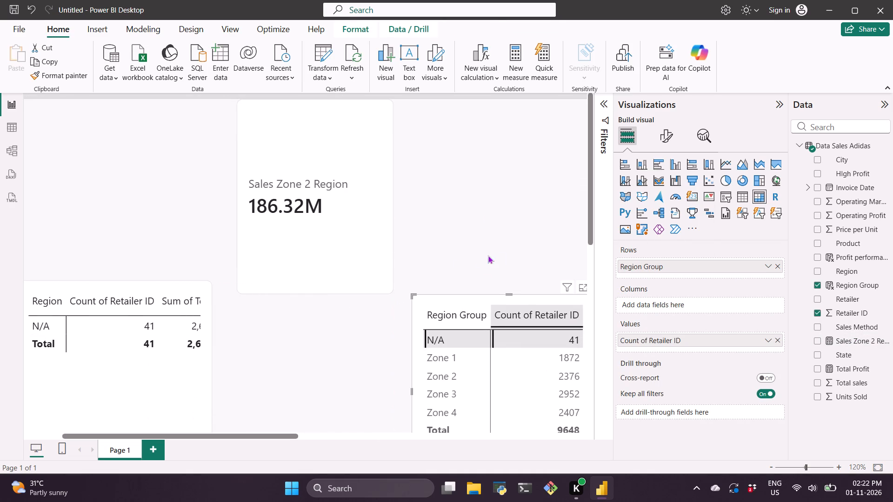
{"action": "left_click", "coordinate": [466, 174]}
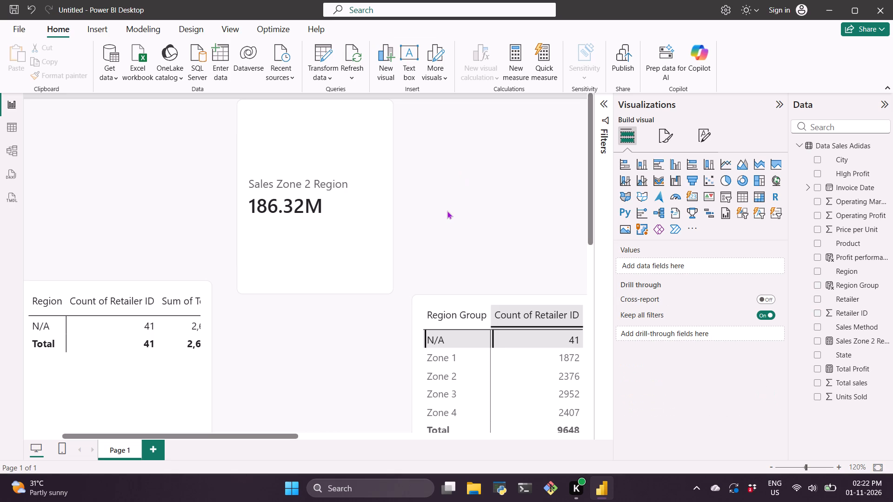
{"action": "scroll", "coordinate": [447, 211], "scroll_direction": "right", "scroll_amount": 1}
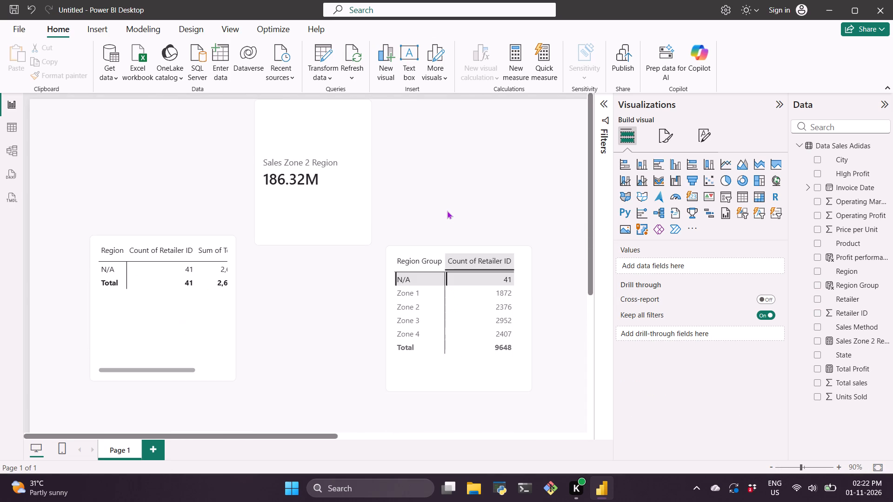
Clear the N/A row selection in the Region Group matrix so it stops cross-filtering the other visuals.
{"action": "left_click", "coordinate": [474, 211]}
{"action": "left_click", "coordinate": [474, 211]}
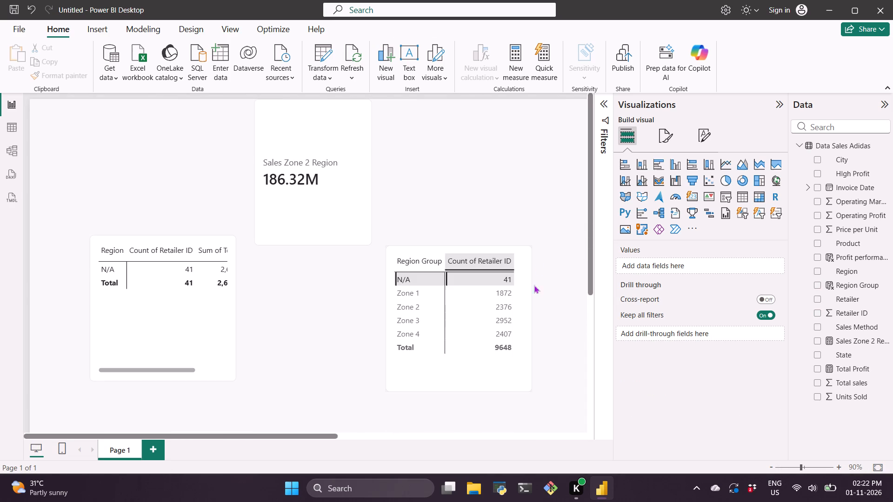
{"action": "left_click", "coordinate": [542, 307]}
{"action": "left_click", "coordinate": [526, 291]}
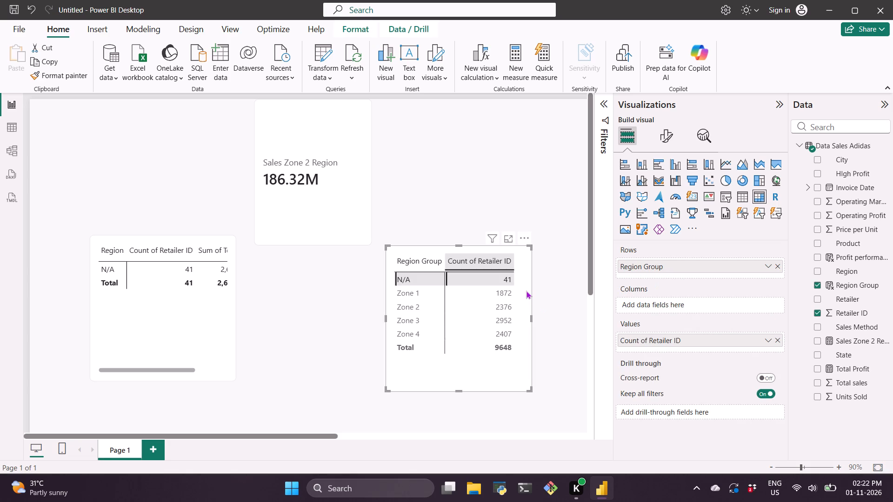
{"action": "left_click", "coordinate": [493, 277]}
{"action": "left_click", "coordinate": [523, 282]}
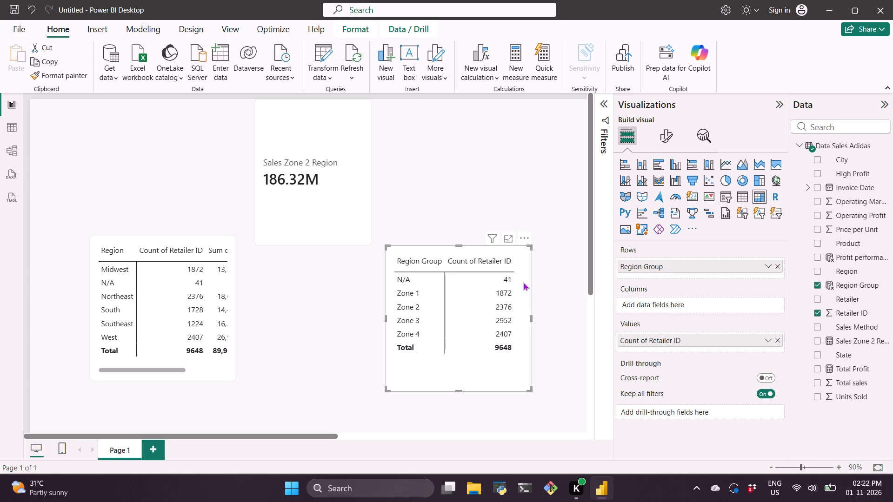
{"action": "left_click", "coordinate": [574, 272]}
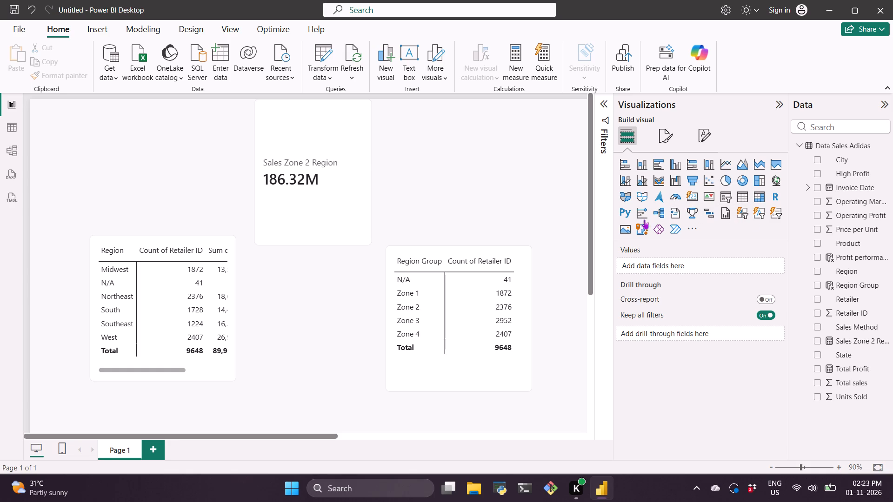
Add a button slicer to the report page with the HIgh Profit field as its value.
{"action": "left_click", "coordinate": [748, 211]}
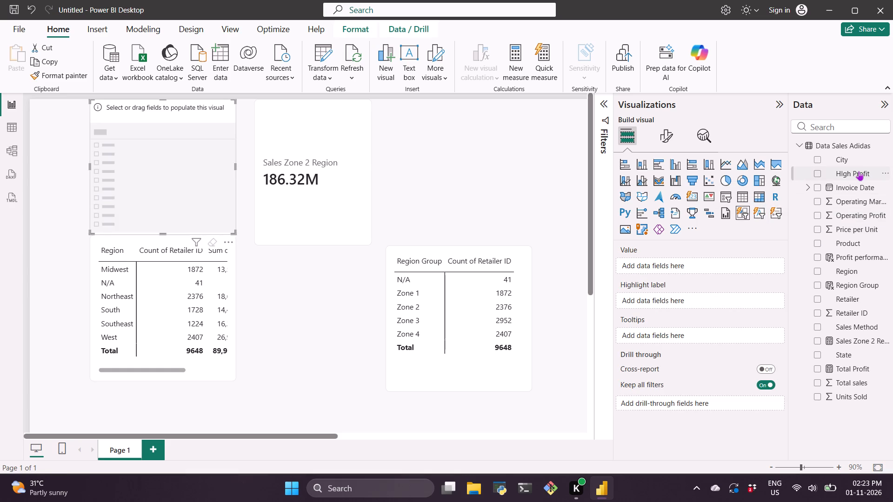
{"action": "left_click_drag", "start_coordinate": [859, 171], "coordinate": [690, 261]}
{"action": "left_click", "coordinate": [226, 186]}
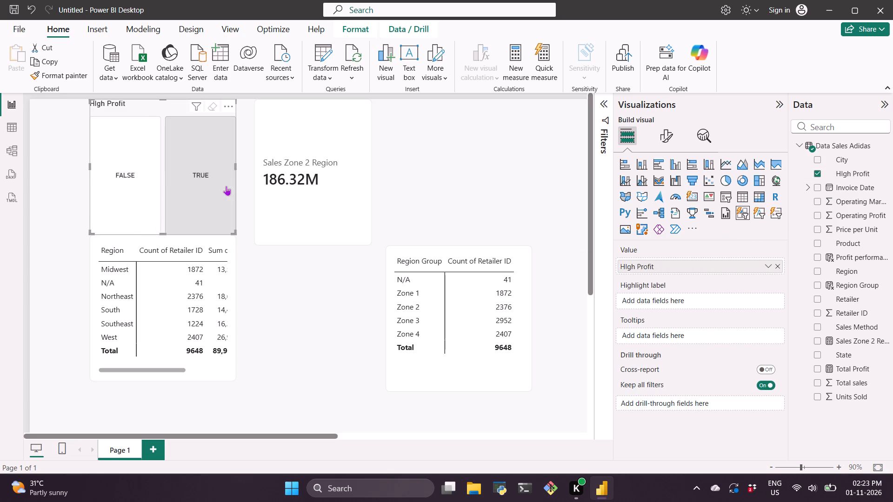
Filter the page with the HIgh Profit slicer, first by FALSE and finally by TRUE.
{"action": "left_click", "coordinate": [153, 174]}
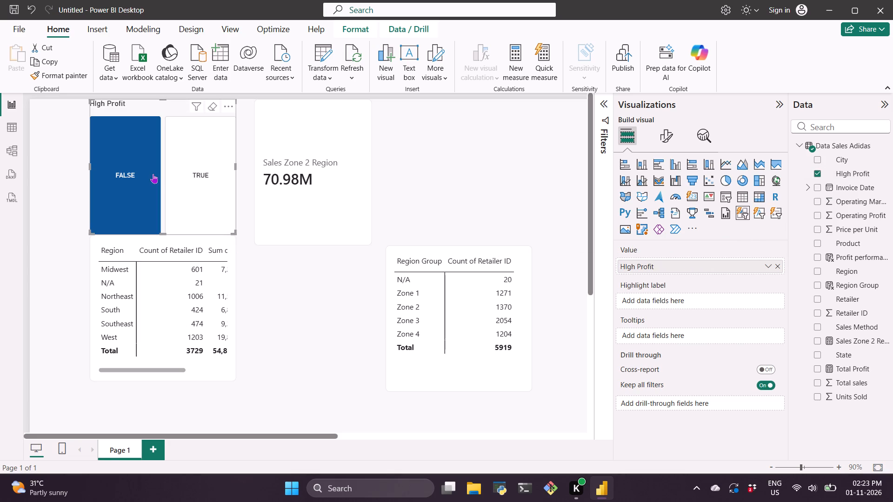
{"action": "left_click", "coordinate": [194, 177]}
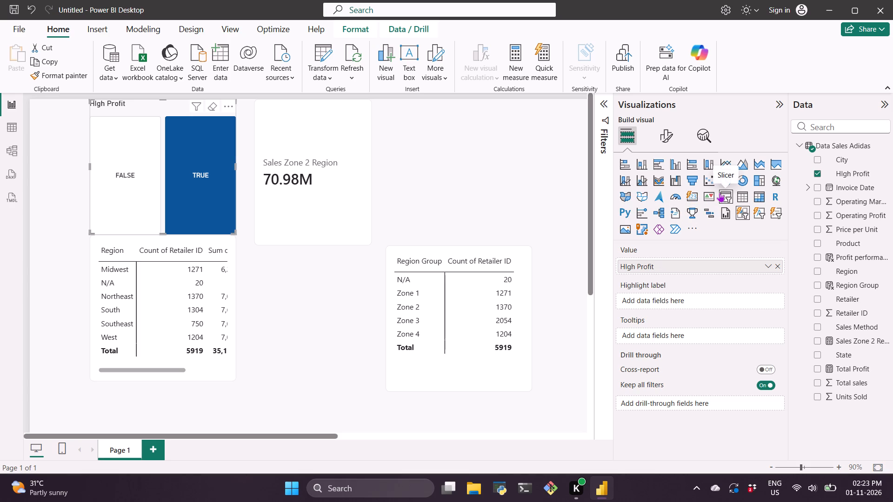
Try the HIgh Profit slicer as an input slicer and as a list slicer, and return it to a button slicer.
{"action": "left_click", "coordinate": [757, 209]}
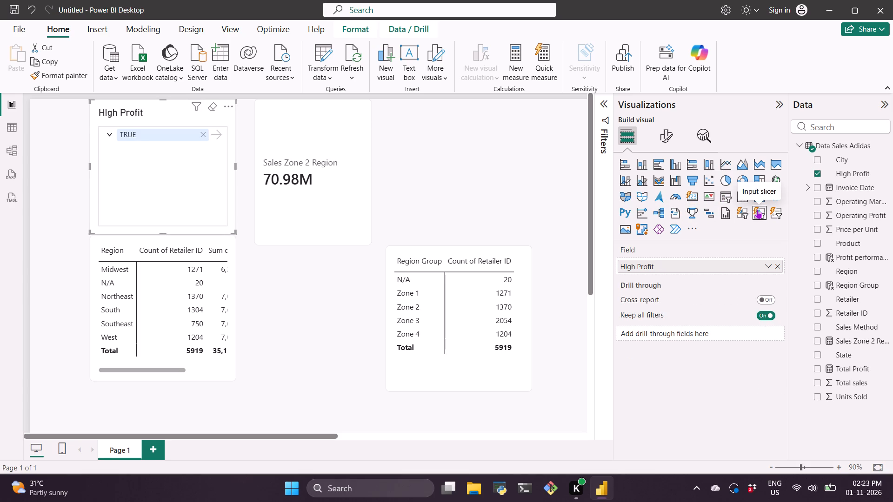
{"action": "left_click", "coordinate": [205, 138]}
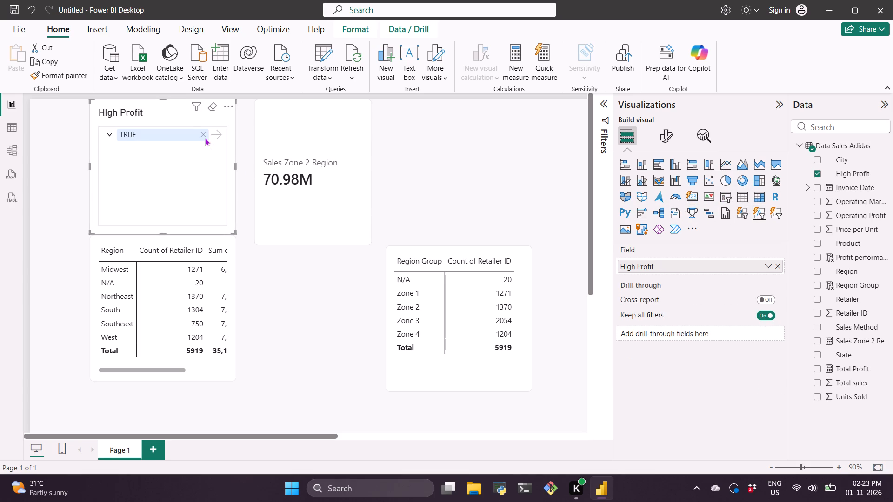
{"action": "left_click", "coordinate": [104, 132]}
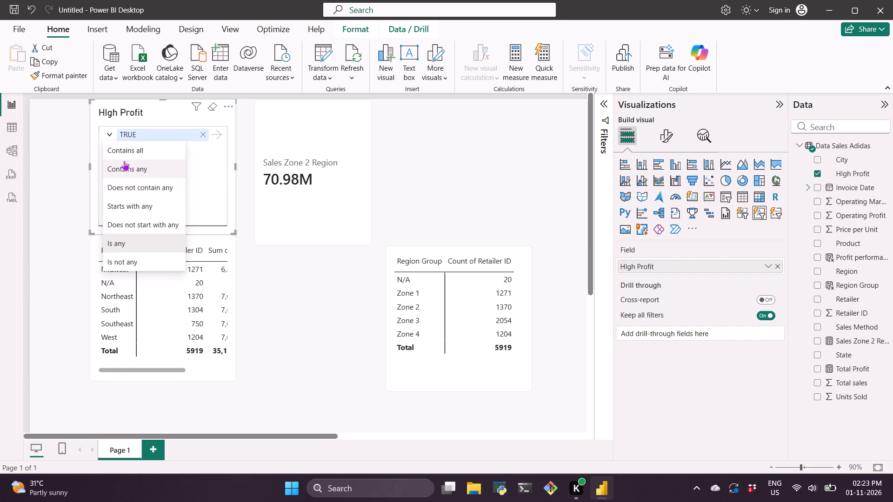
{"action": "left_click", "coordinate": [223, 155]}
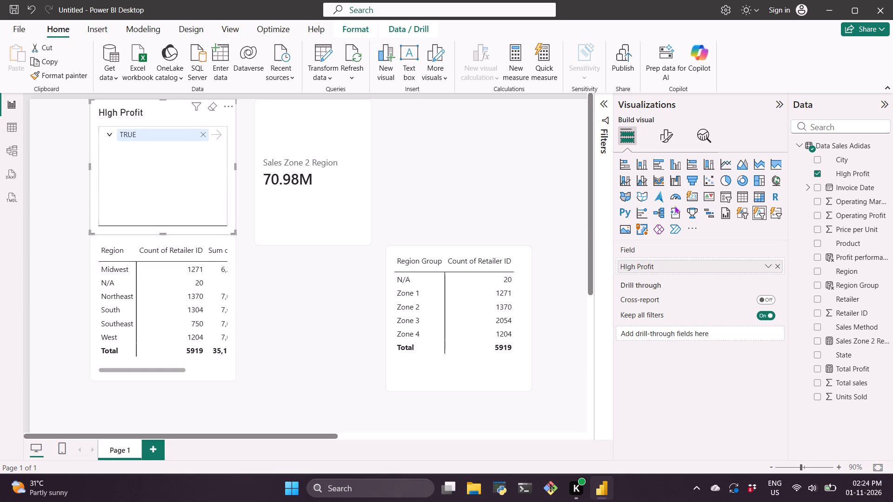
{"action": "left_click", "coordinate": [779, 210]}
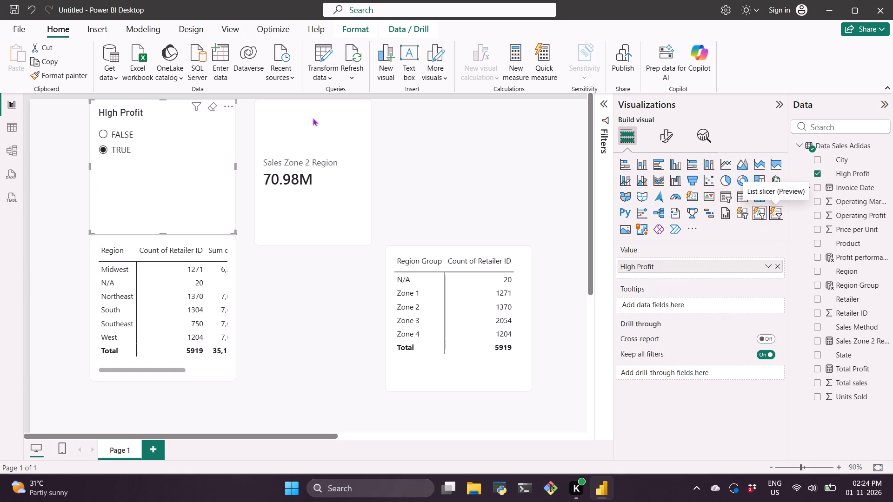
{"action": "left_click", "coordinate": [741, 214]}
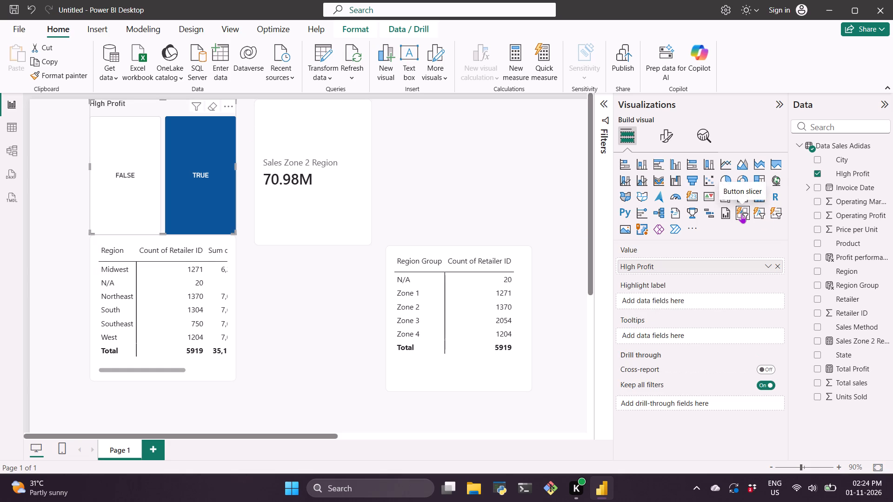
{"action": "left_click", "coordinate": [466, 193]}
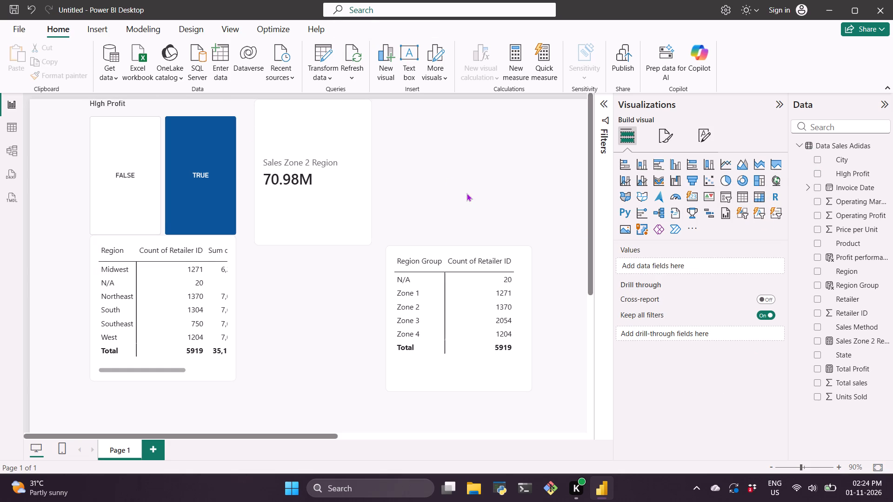